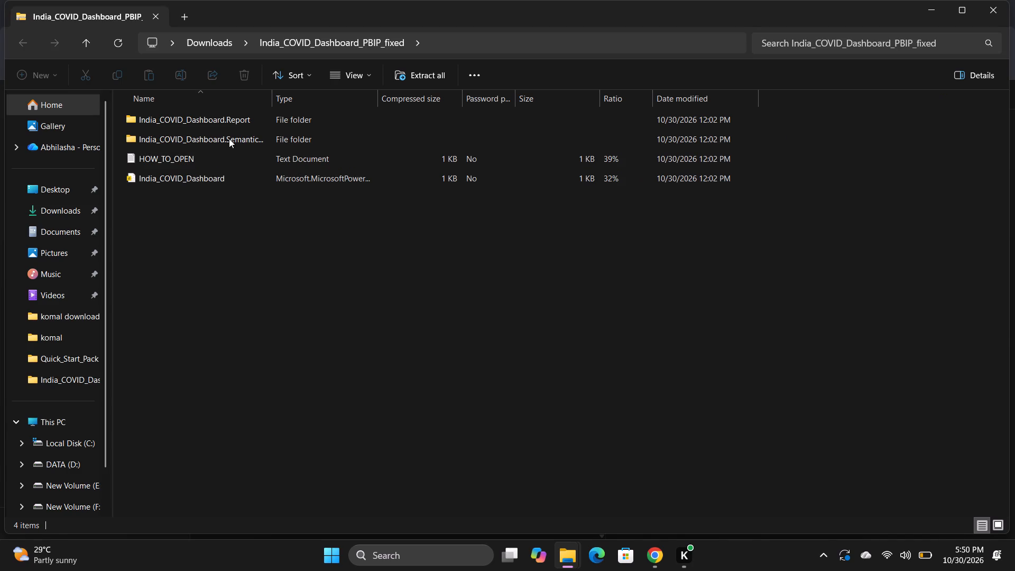
pyautogui.moveTo(211, 30); pyautogui.dragTo(210, 42)
pyautogui.click(210, 42)
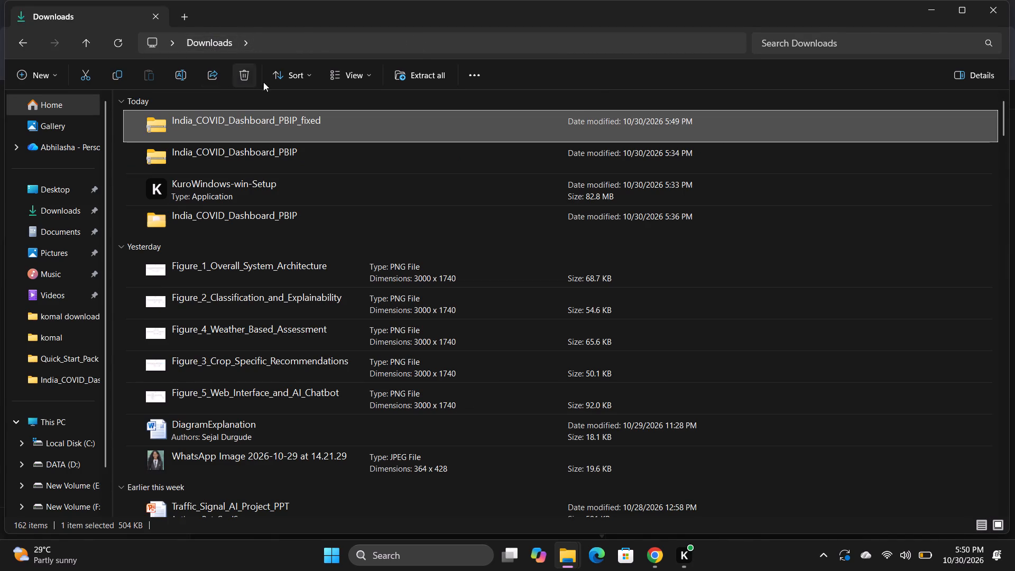
pyautogui.click(408, 80)
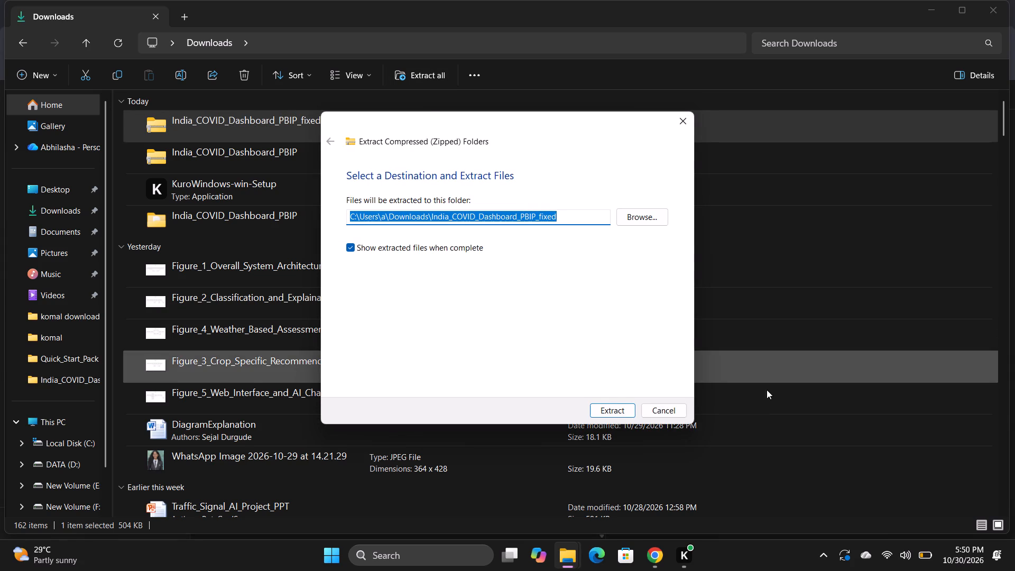
pyautogui.click(626, 411)
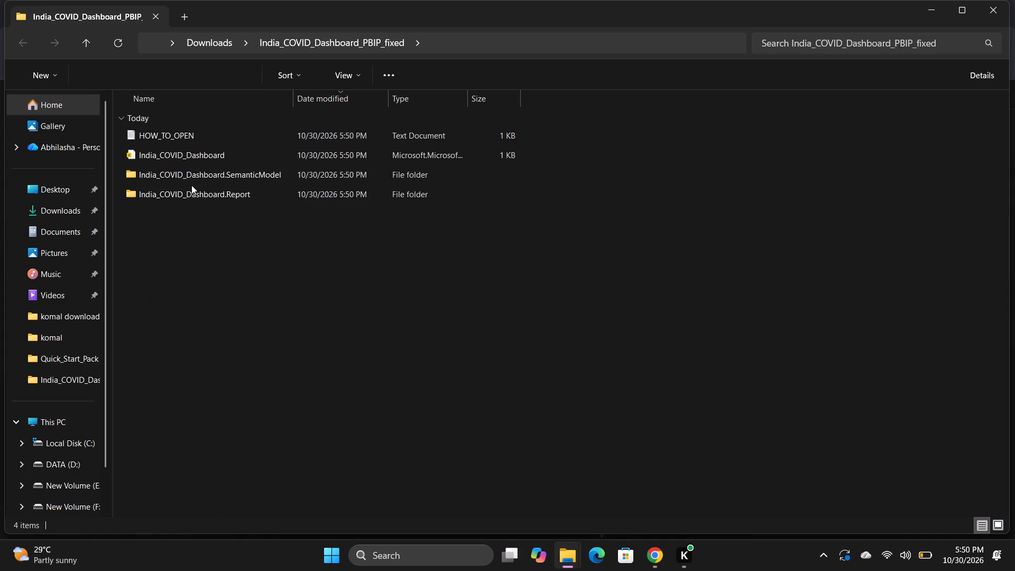
# Open the HOW_TO_OPEN text file in the extracted folder to read the opening instructions.
pyautogui.click(196, 156)
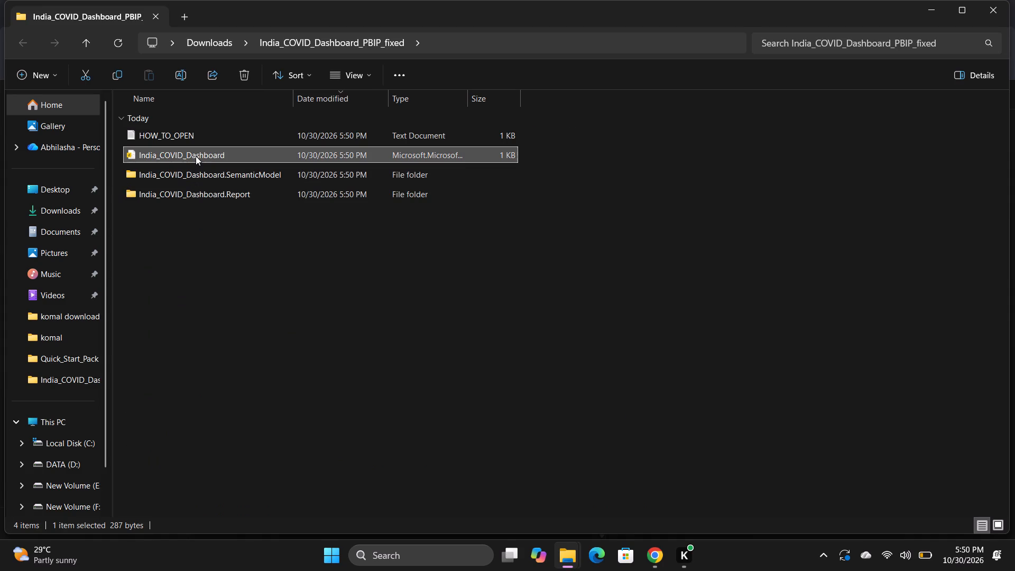
pyautogui.doubleClick(196, 136)
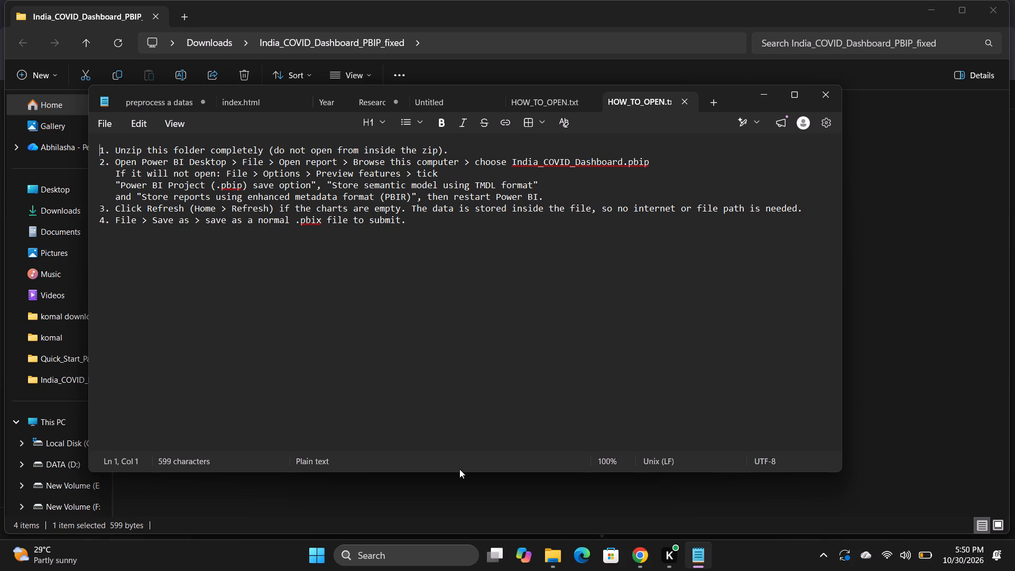
# Search Windows for "power" and launch Power BI Desktop.
pyautogui.click(436, 561)
pyautogui.write('poe')
pyautogui.press('BackSpace')
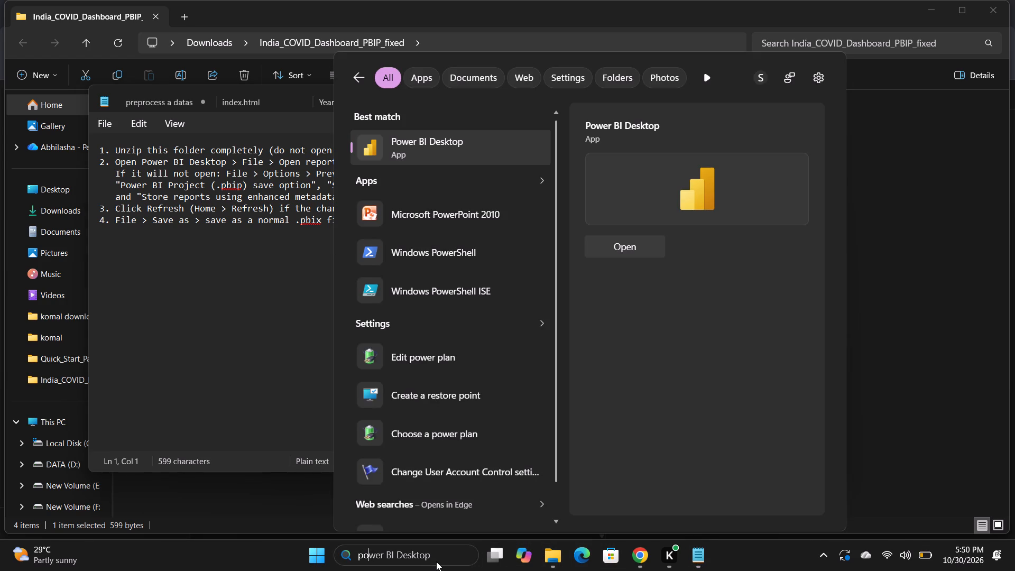
pyautogui.write('wer')
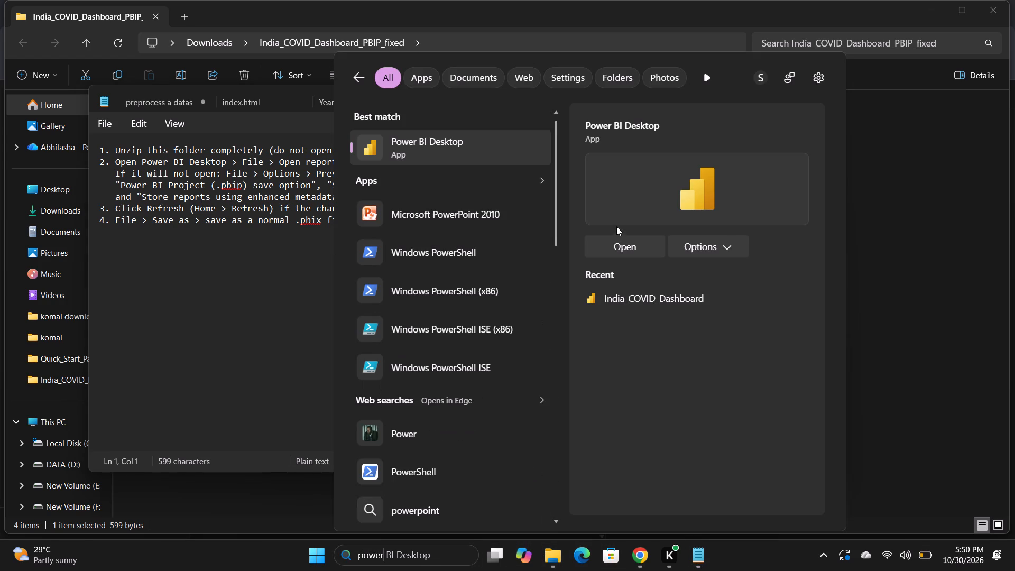
pyautogui.click(619, 243)
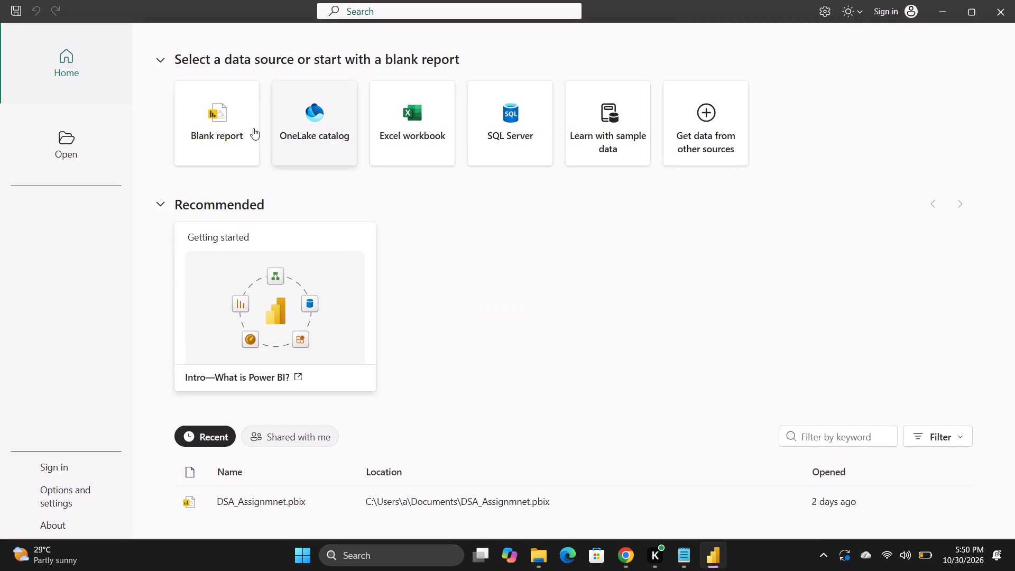
# Browse this device to the India_COVID_Dashboard_PBIP_fixed folder in Downloads and open the India_COVID_Dashboard project file.
pyautogui.scroll(-1, 372, 325)
pyautogui.scroll(2, 372, 325)
pyautogui.click(77, 156)
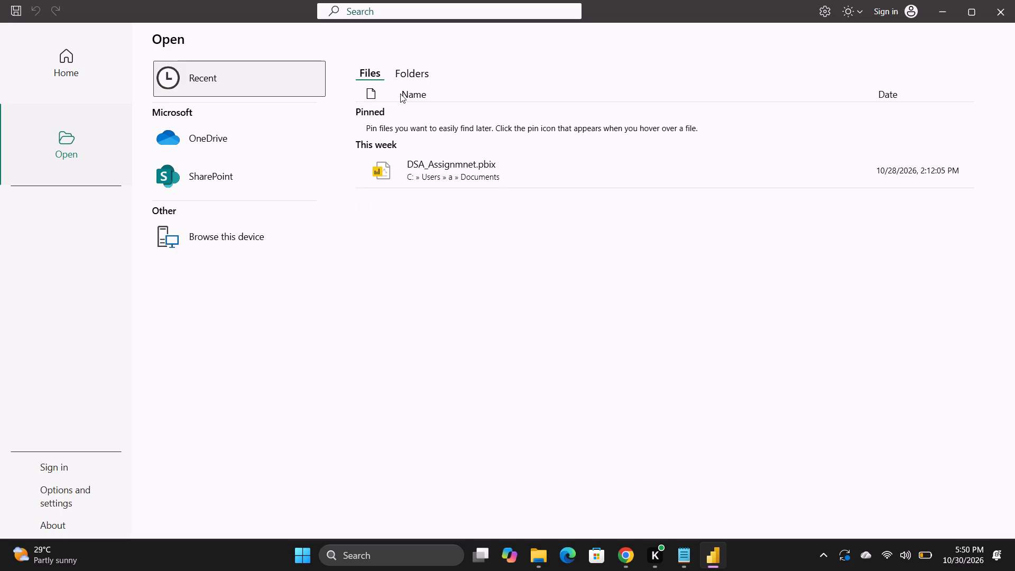
pyautogui.click(404, 78)
pyautogui.click(376, 78)
pyautogui.click(67, 147)
pyautogui.click(180, 235)
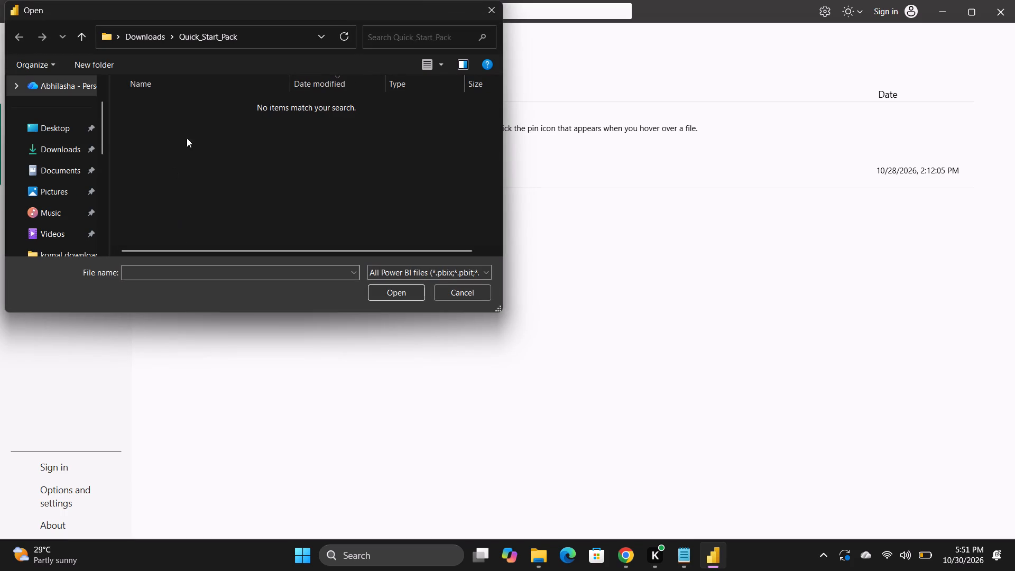
pyautogui.click(136, 43)
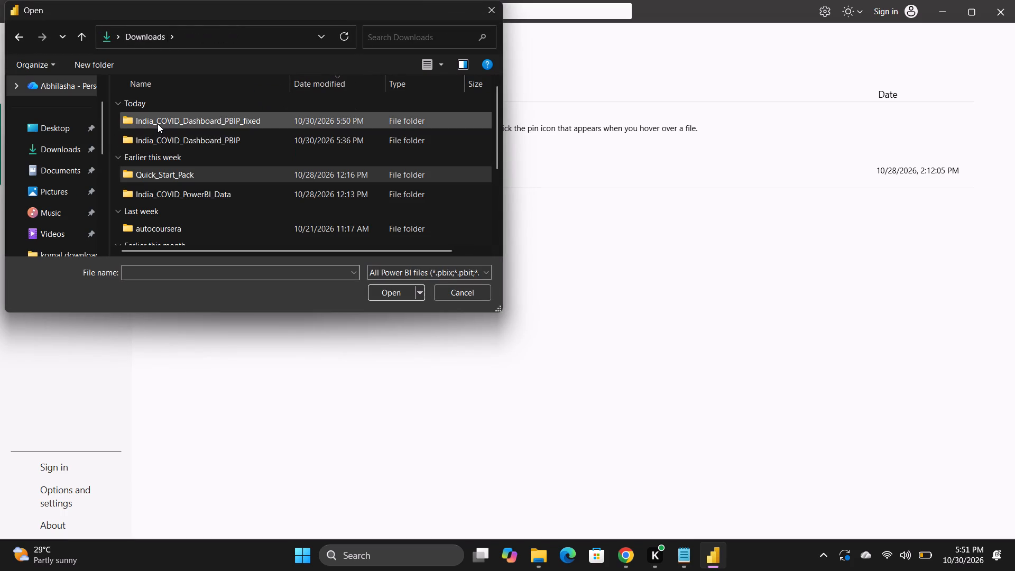
pyautogui.doubleClick(158, 124)
pyautogui.click(171, 120)
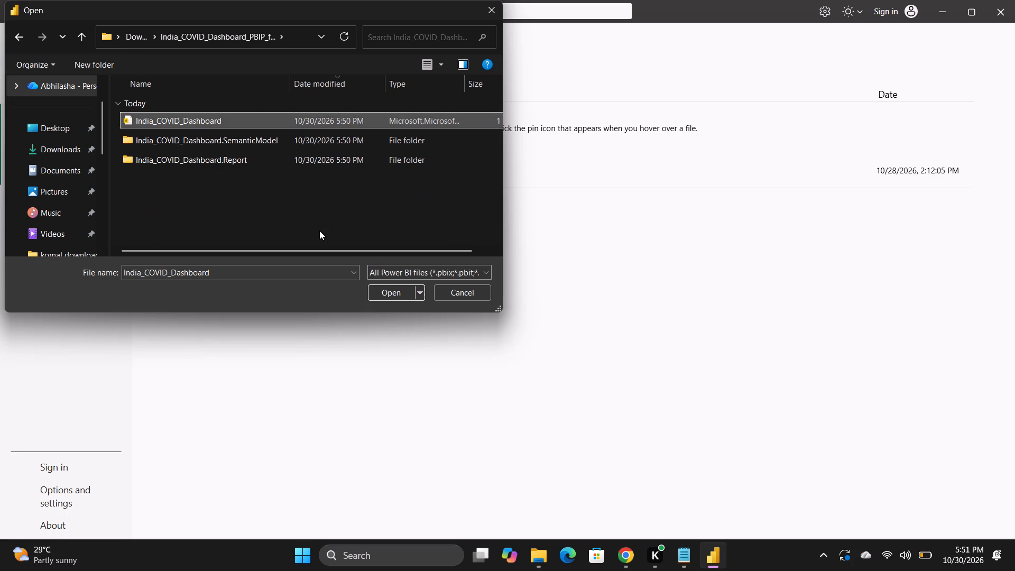
pyautogui.click(388, 293)
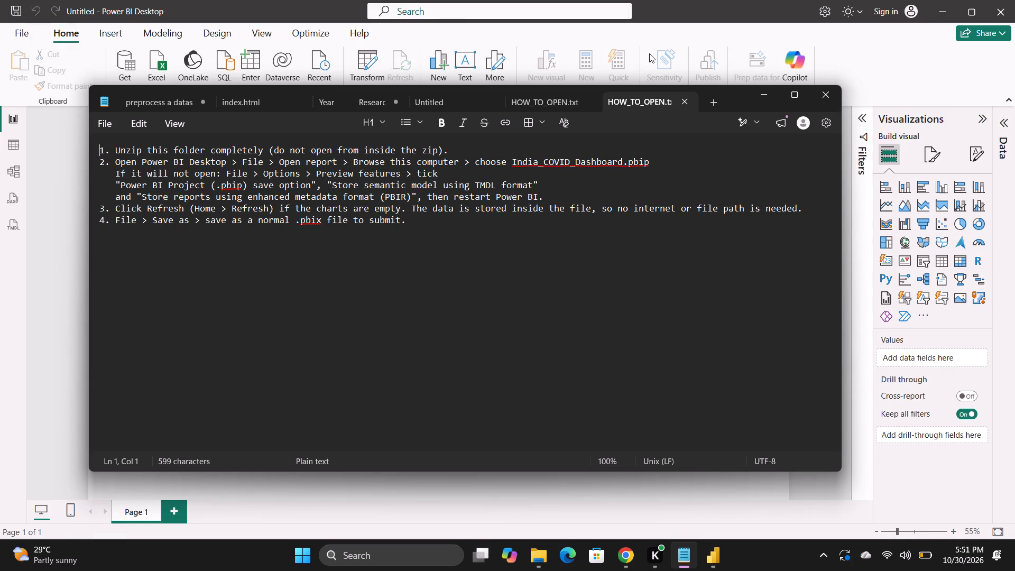
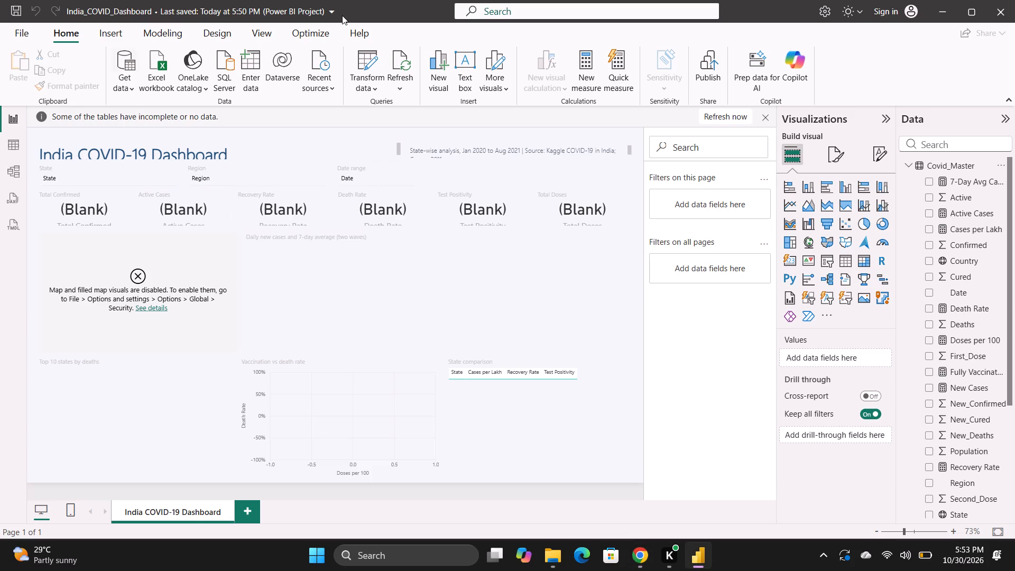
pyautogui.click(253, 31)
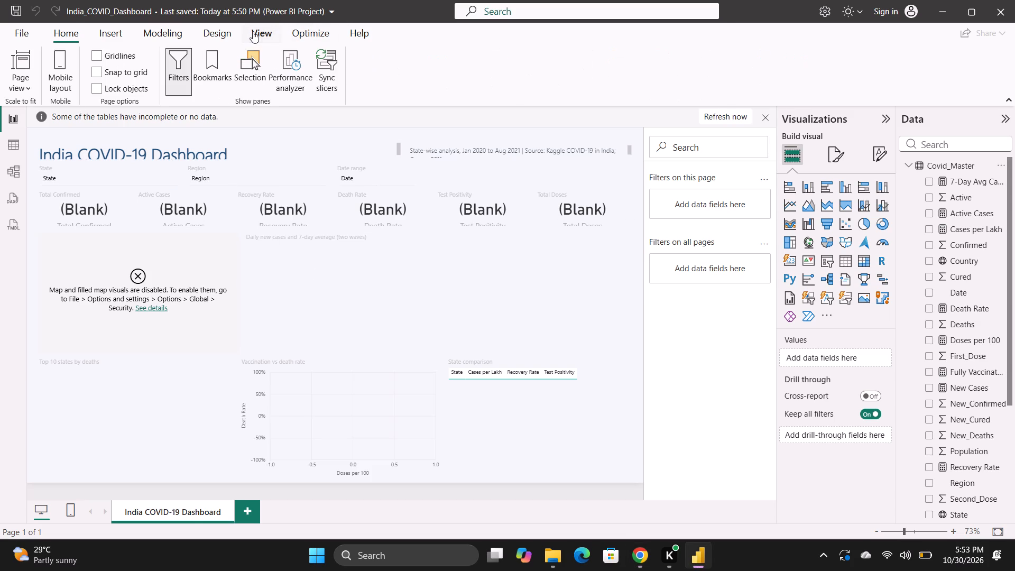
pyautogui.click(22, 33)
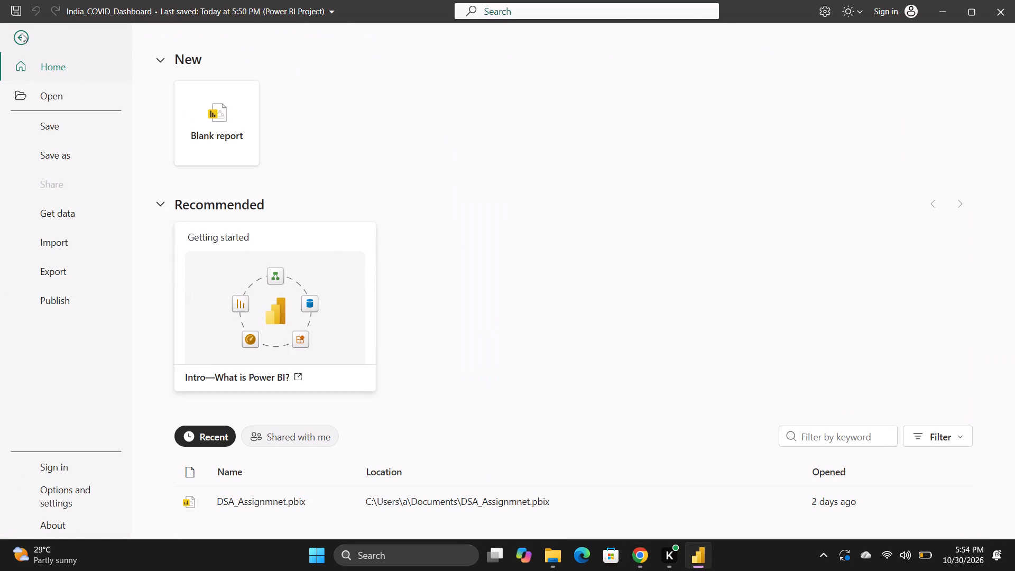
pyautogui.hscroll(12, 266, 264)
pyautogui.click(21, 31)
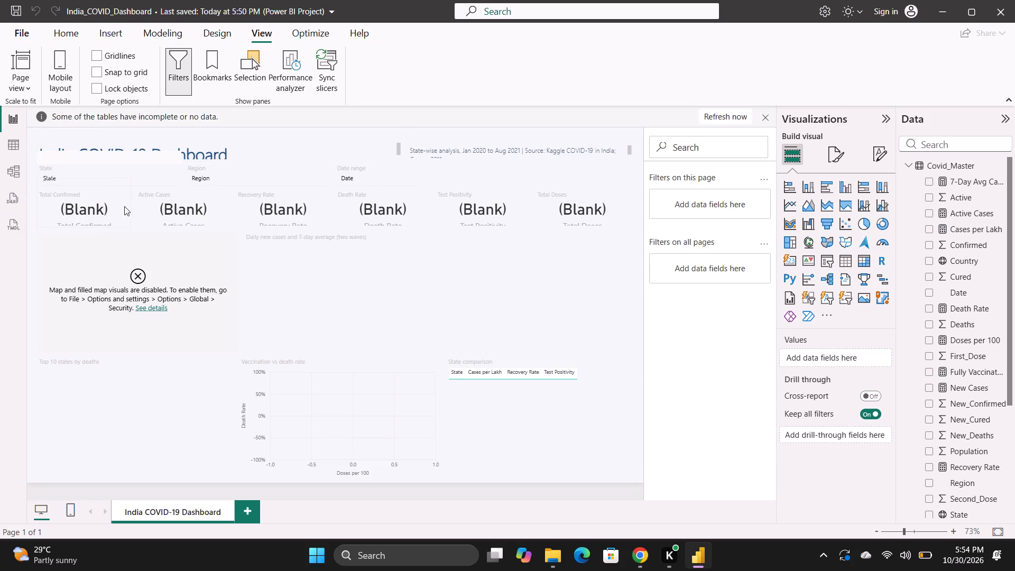
# Refresh the India COVID-19 Dashboard's incomplete tables in Power BI Desktop to load their data.
pyautogui.hotkey('ctrl', 'r')
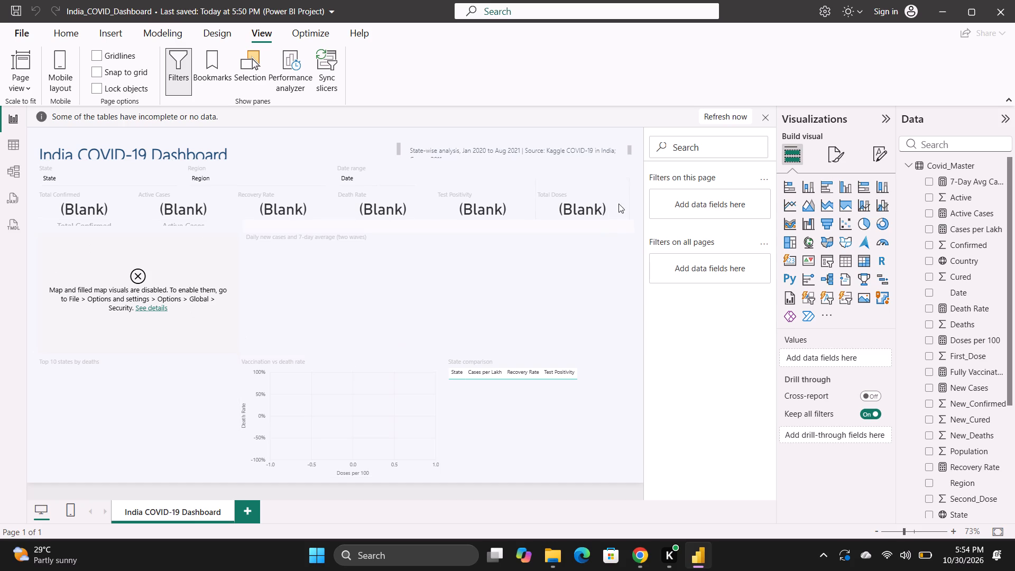
pyautogui.click(723, 114)
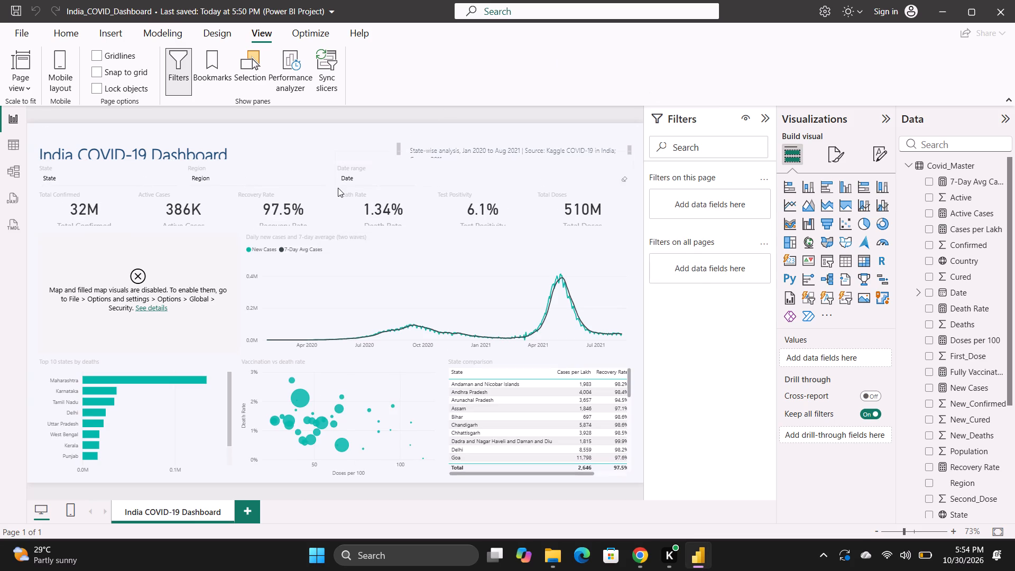
# Examine the error details of the disabled map visual and close the message.
pyautogui.click(154, 306)
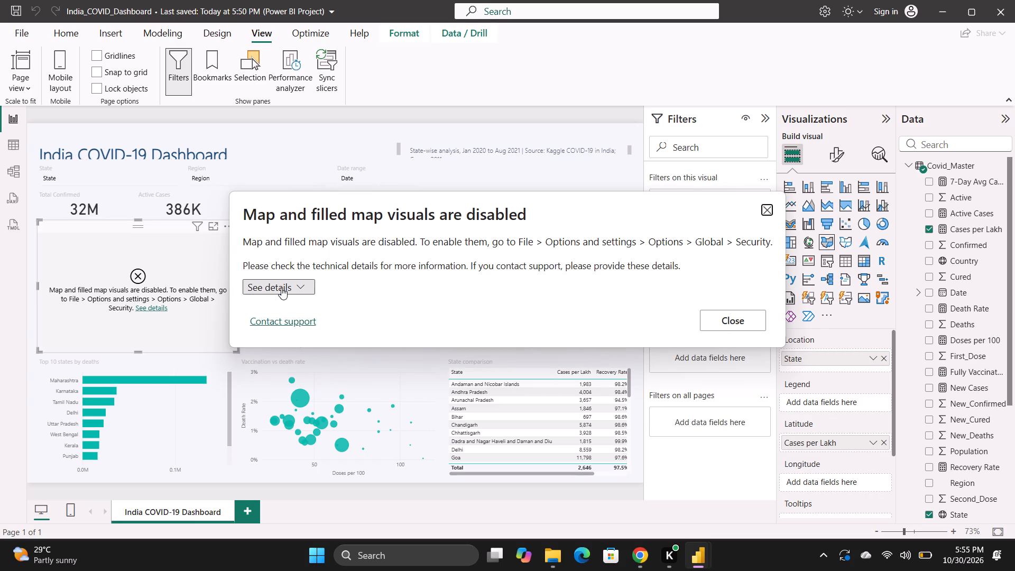
pyautogui.click(298, 288)
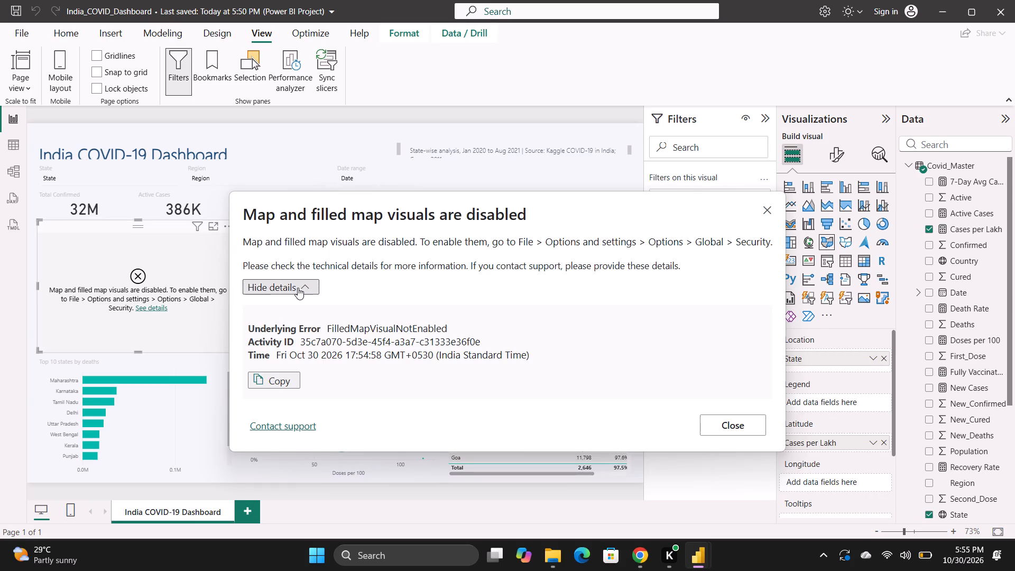
pyautogui.click(298, 288)
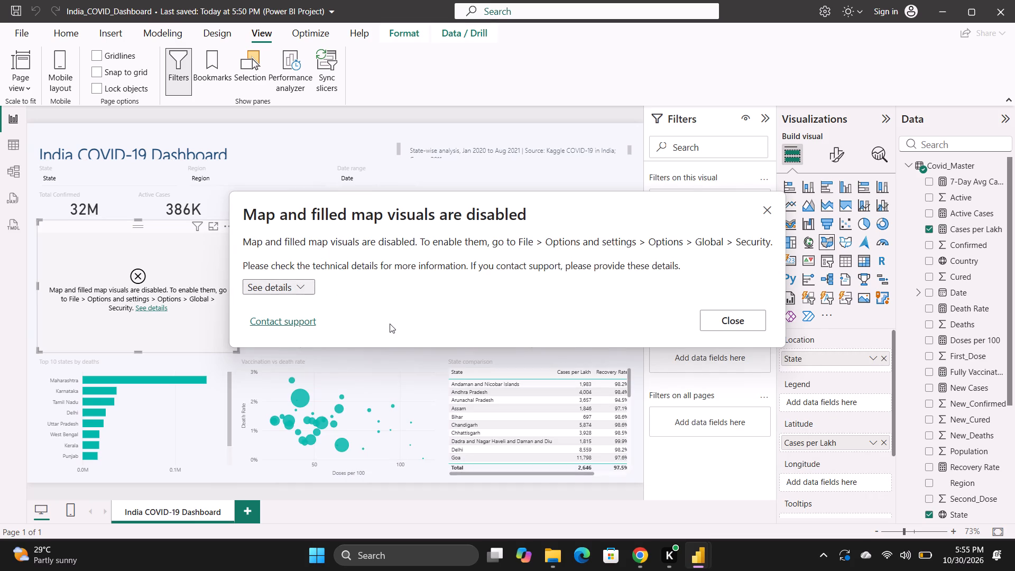
pyautogui.click(312, 363)
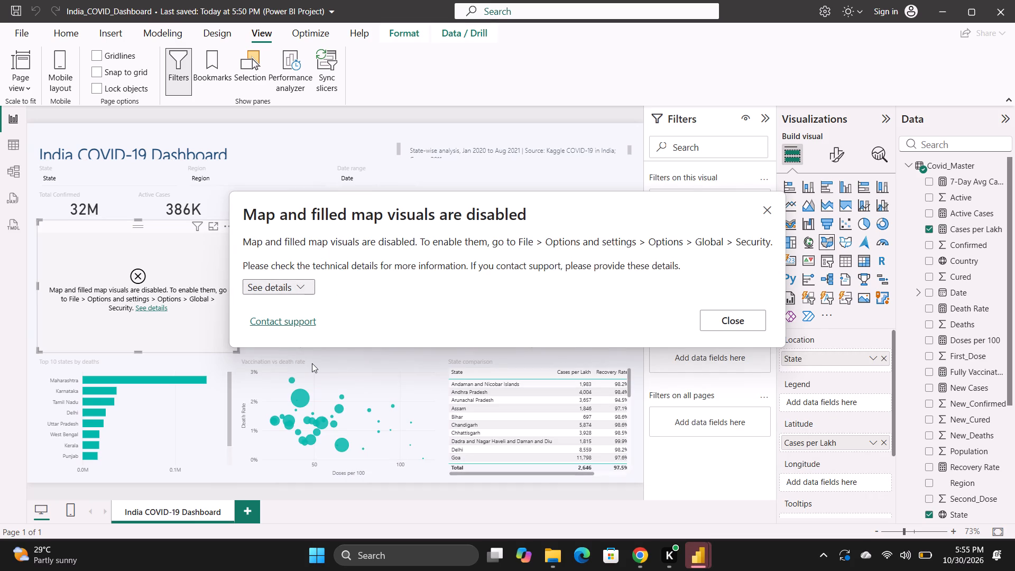
pyautogui.click(728, 313)
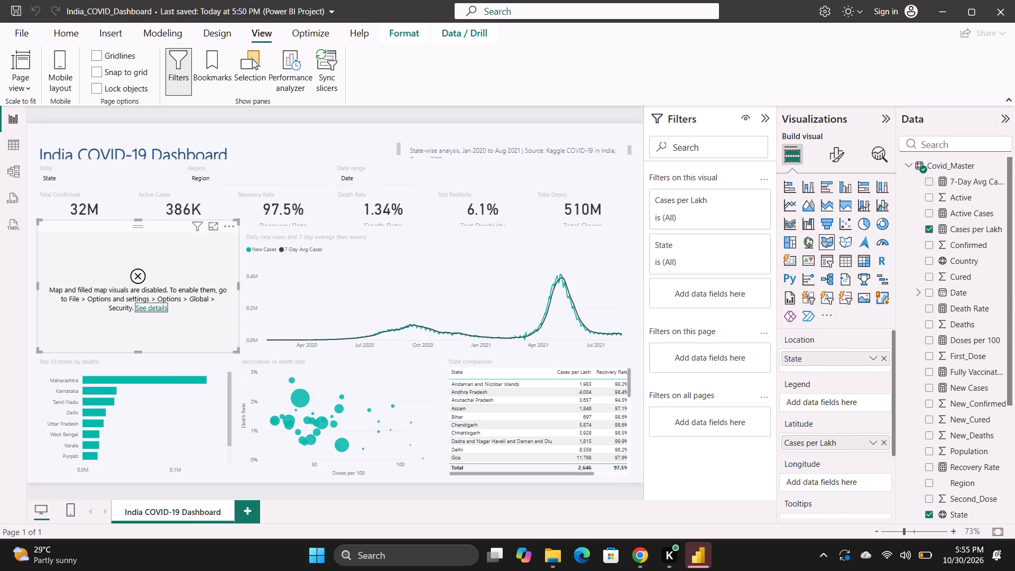
pyautogui.press('shift+super+s')
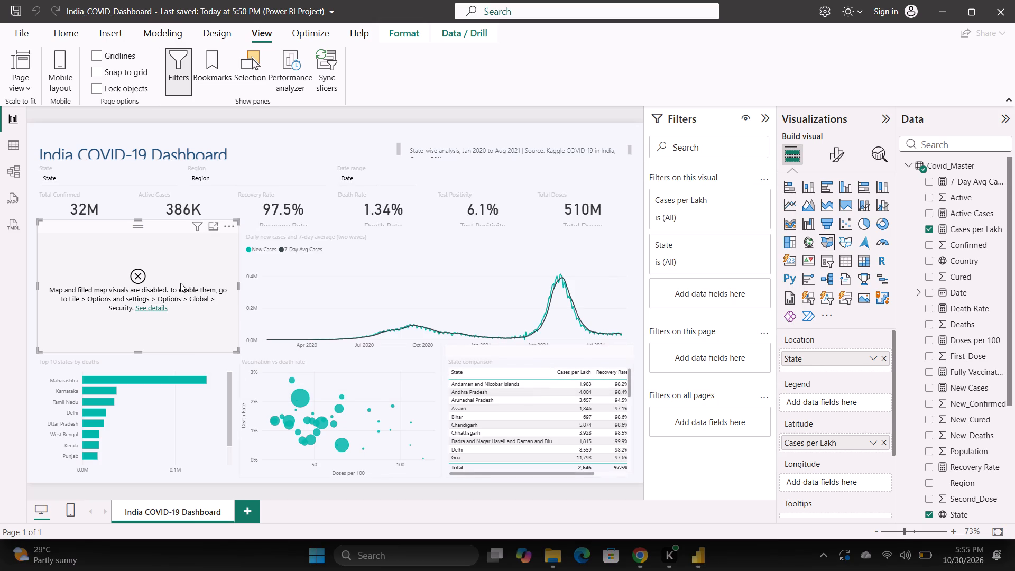
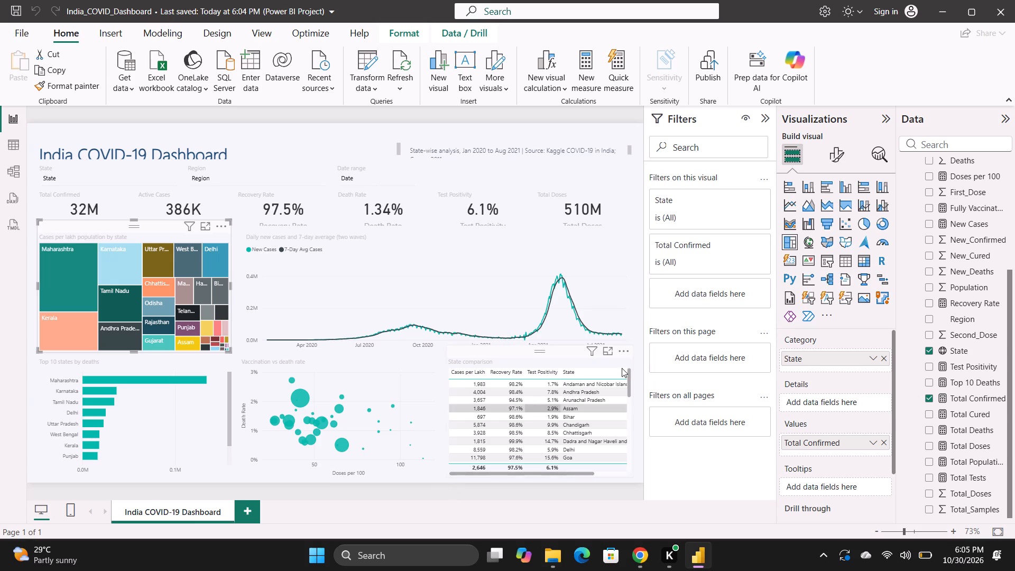
pyautogui.click(766, 118)
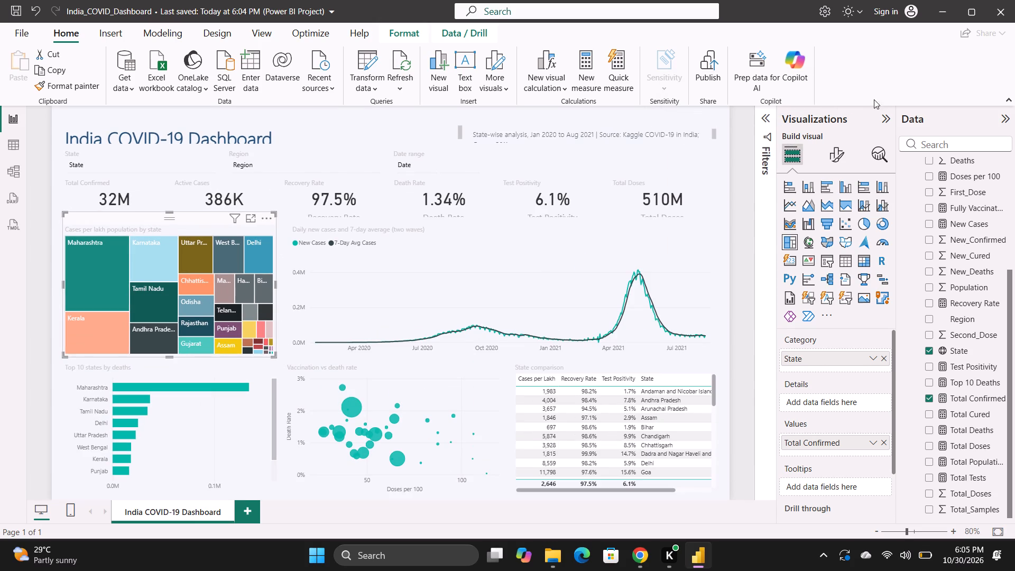
pyautogui.click(887, 115)
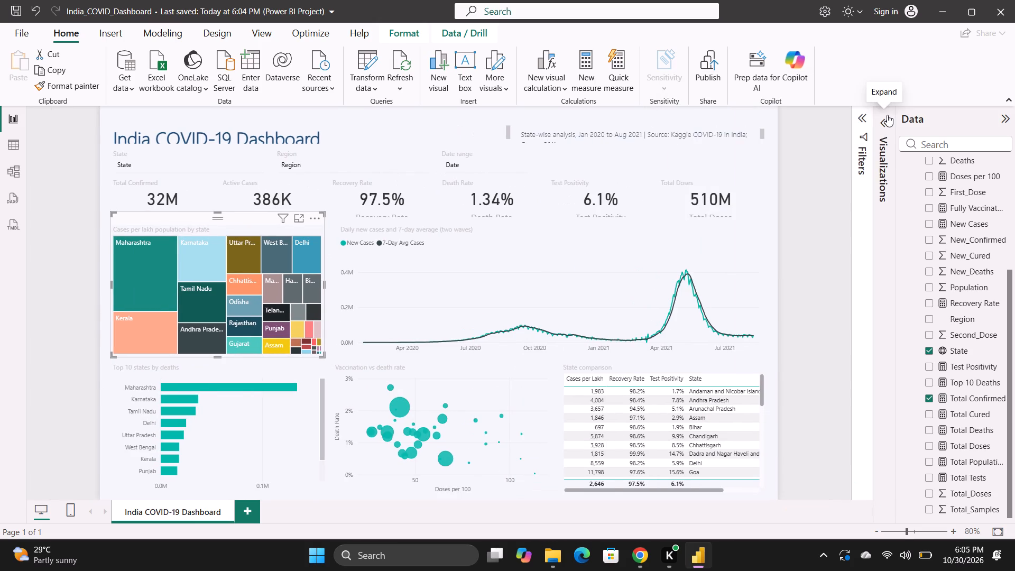
pyautogui.click(1007, 118)
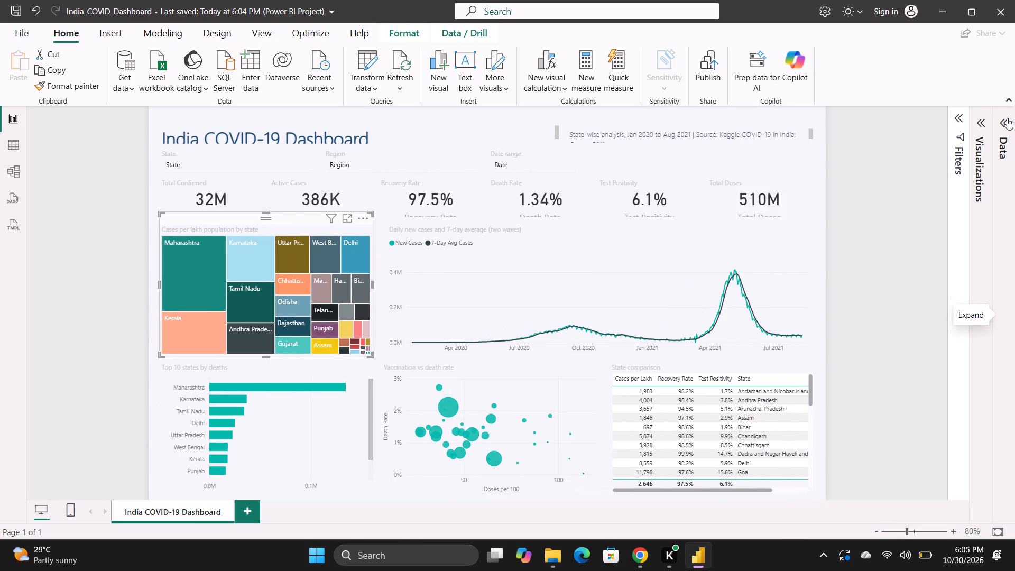
pyautogui.scroll(-2, 889, 229)
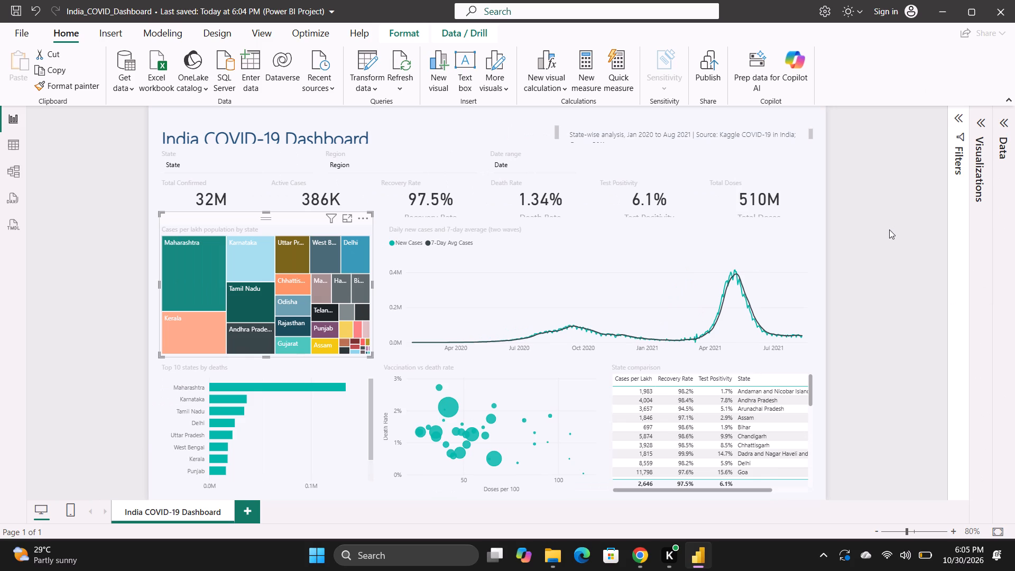
pyautogui.click(889, 229)
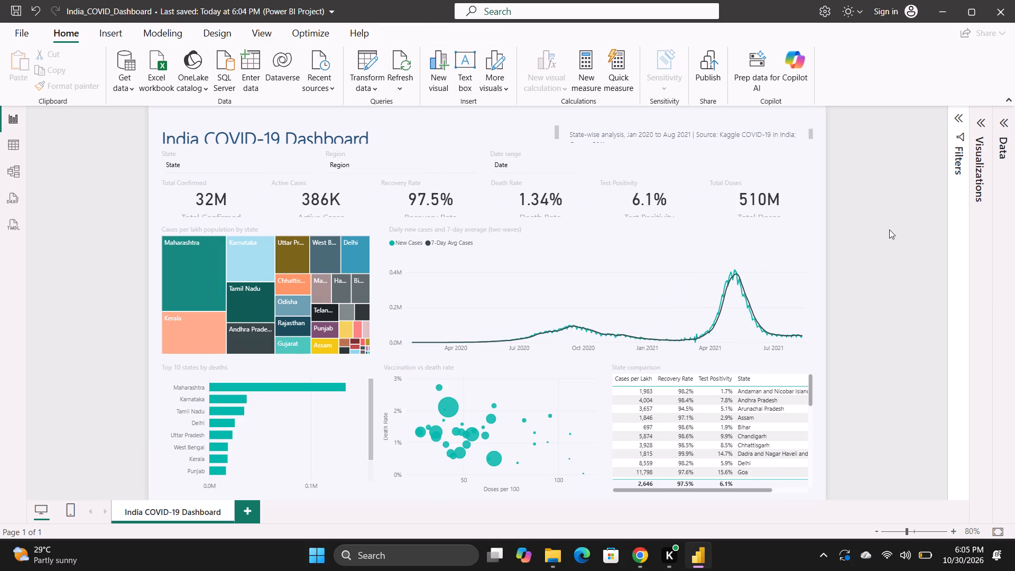
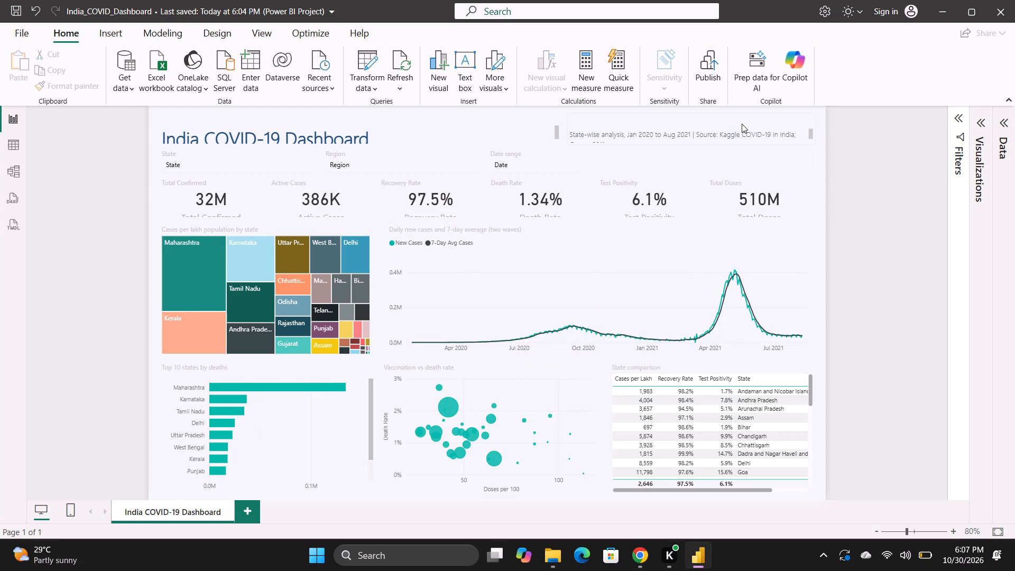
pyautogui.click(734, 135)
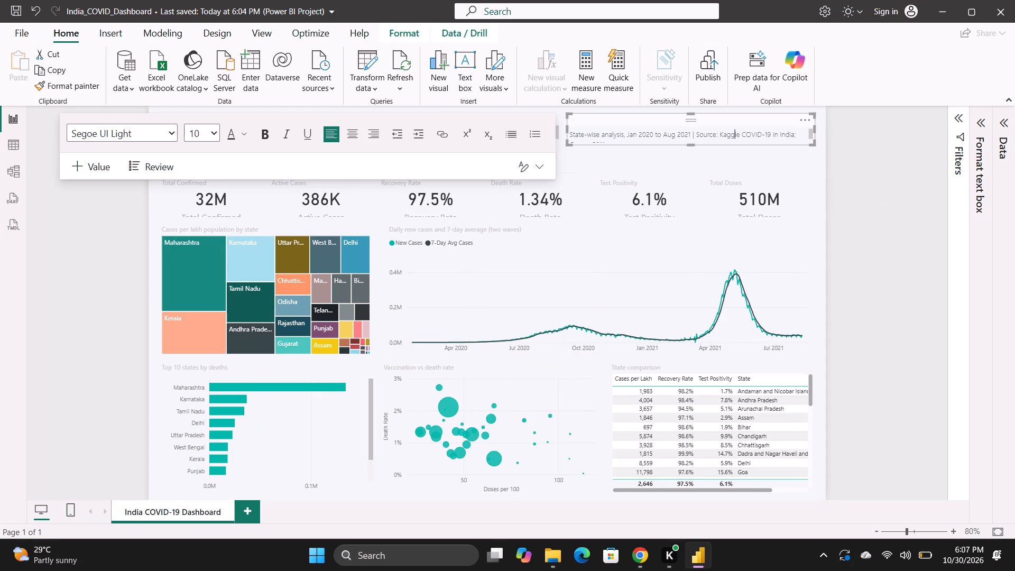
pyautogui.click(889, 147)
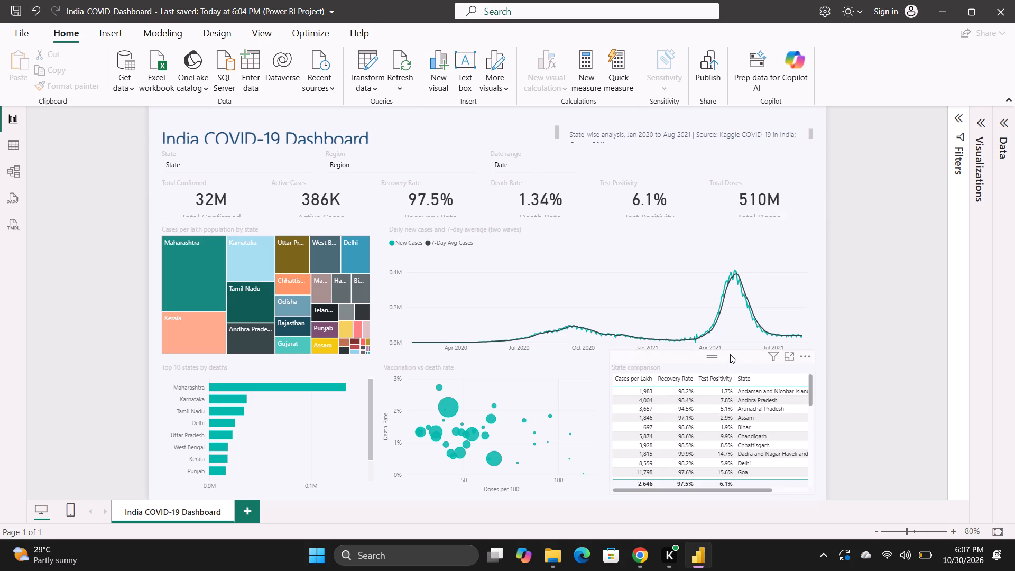
# Move the State comparison table slightly down to the dashboard page's bottom edge and deselect it.
pyautogui.moveTo(730, 354); pyautogui.dragTo(730, 366)
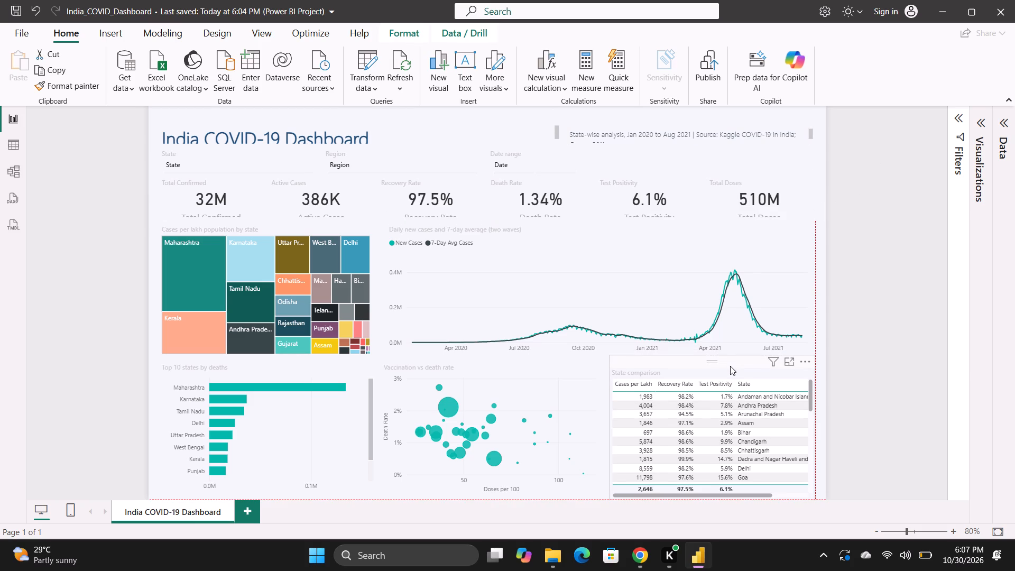
pyautogui.moveTo(730, 366); pyautogui.dragTo(732, 377)
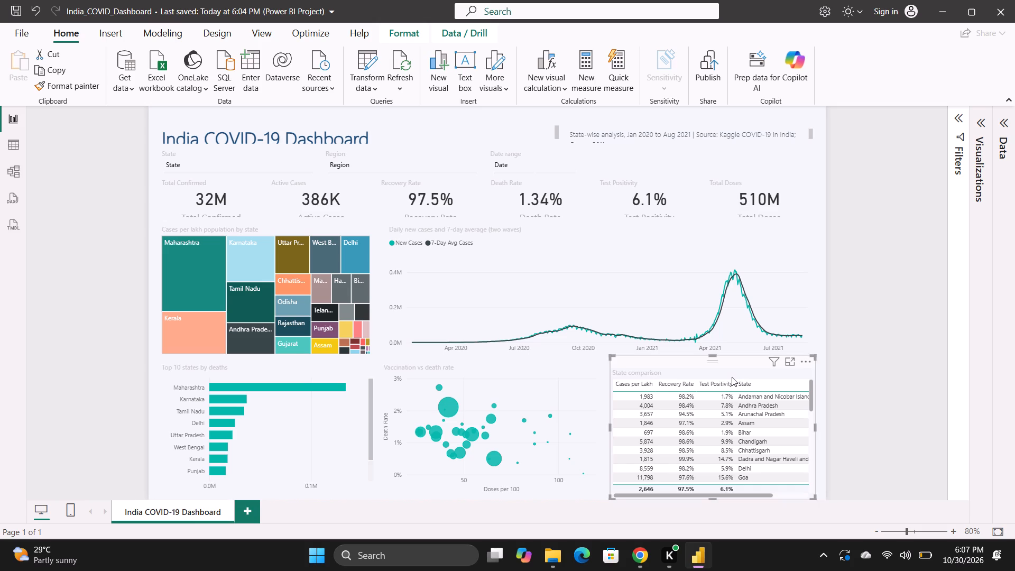
pyautogui.click(838, 356)
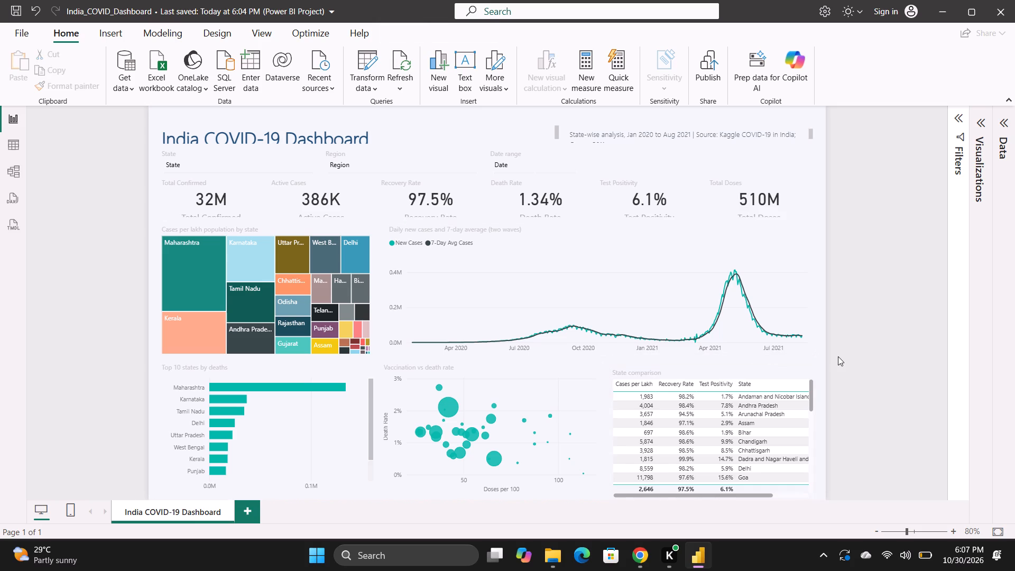
# Move the Vaccination vs death rate scatter chart down level with the State comparison table, its left edge aligned with the daily cases line chart.
pyautogui.moveTo(519, 362); pyautogui.dragTo(519, 397)
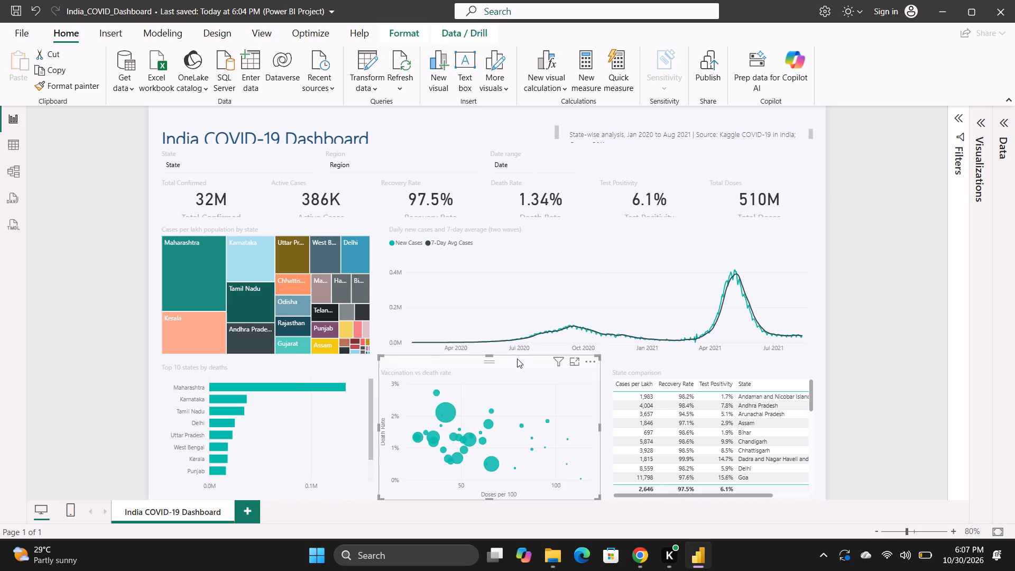
pyautogui.moveTo(517, 358); pyautogui.dragTo(522, 358)
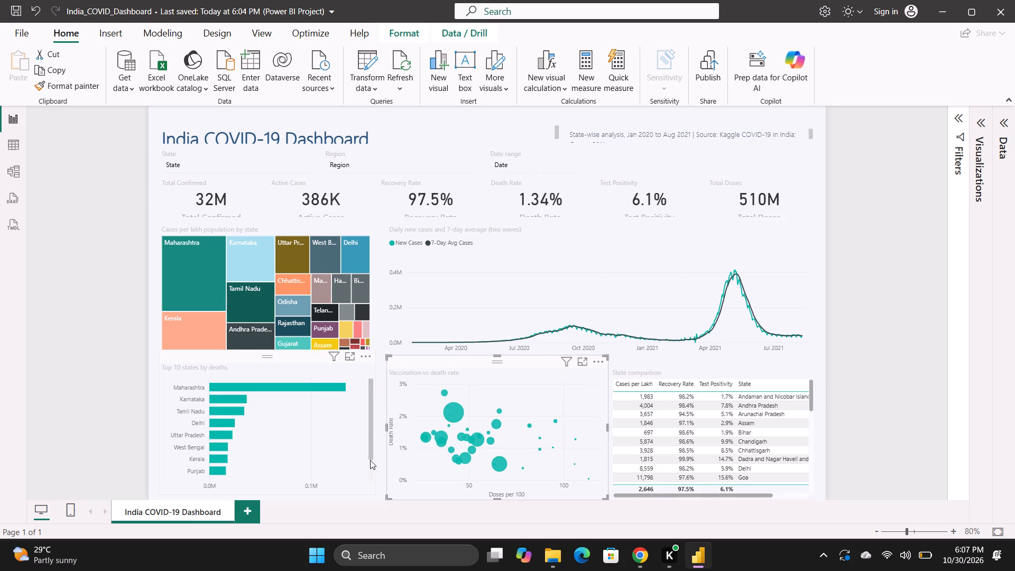
# Look through the Top 10 states by deaths chart and the rows of the State comparison table.
pyautogui.moveTo(372, 451); pyautogui.dragTo(365, 416)
pyautogui.moveTo(365, 416); pyautogui.dragTo(365, 409)
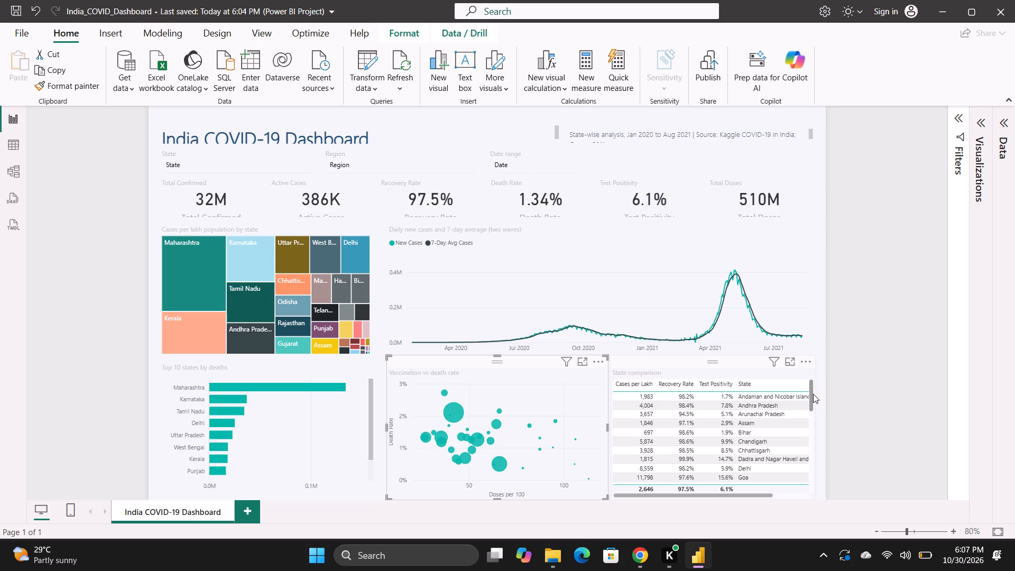
pyautogui.moveTo(813, 394); pyautogui.dragTo(808, 475)
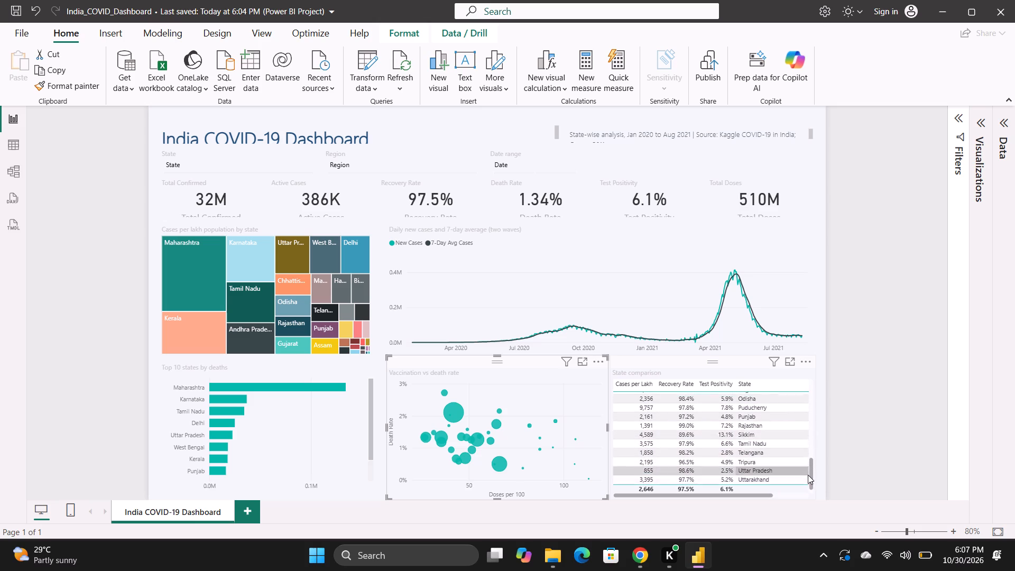
pyautogui.moveTo(808, 475); pyautogui.dragTo(809, 466)
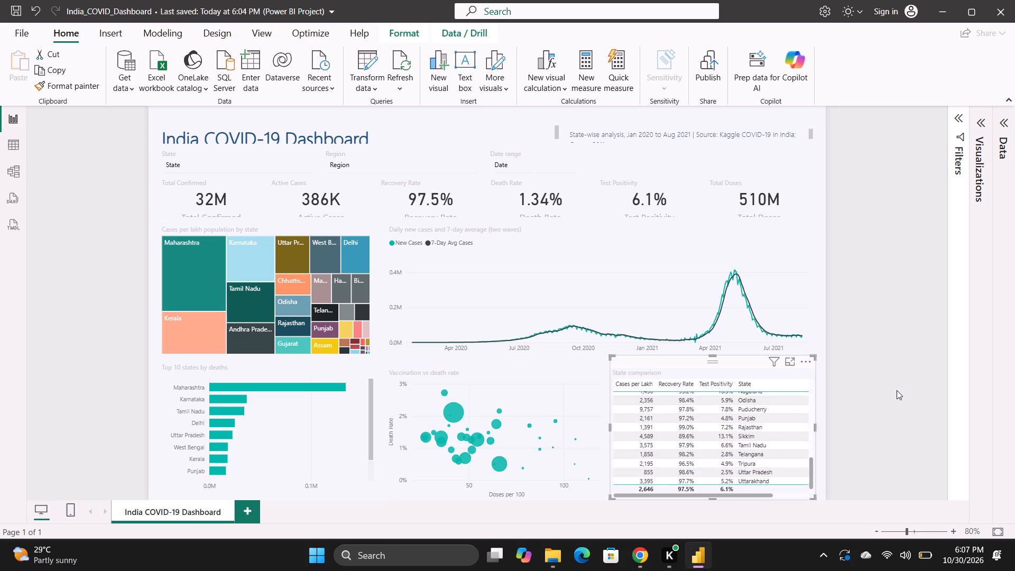
pyautogui.click(897, 390)
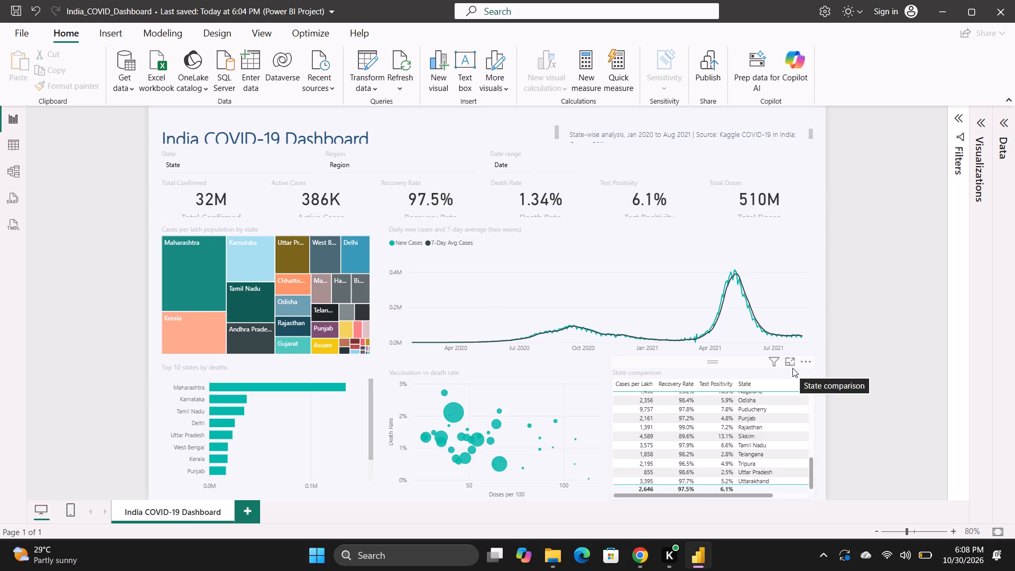
pyautogui.scroll(-1, 776, 435)
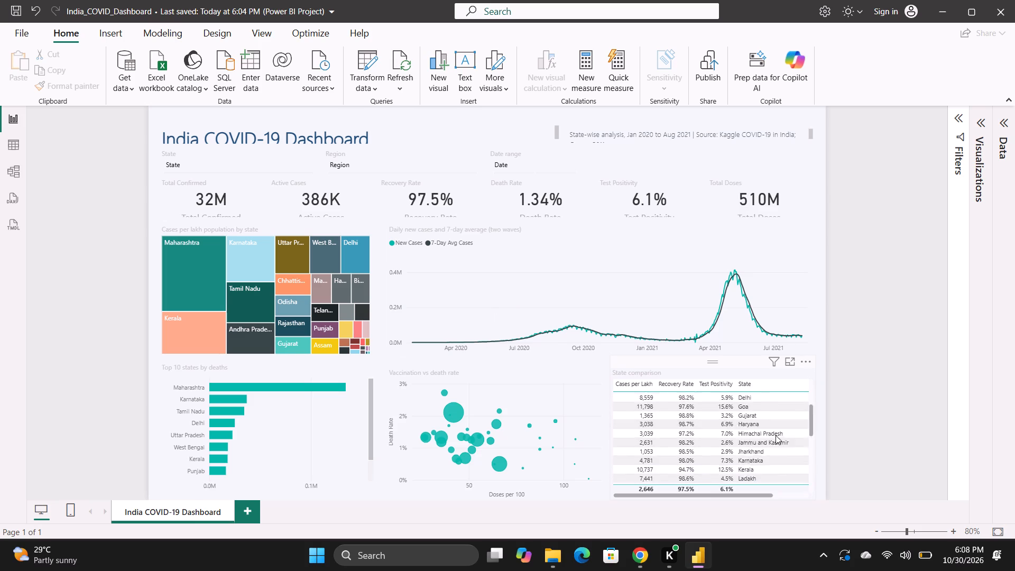
pyautogui.scroll(3, 776, 435)
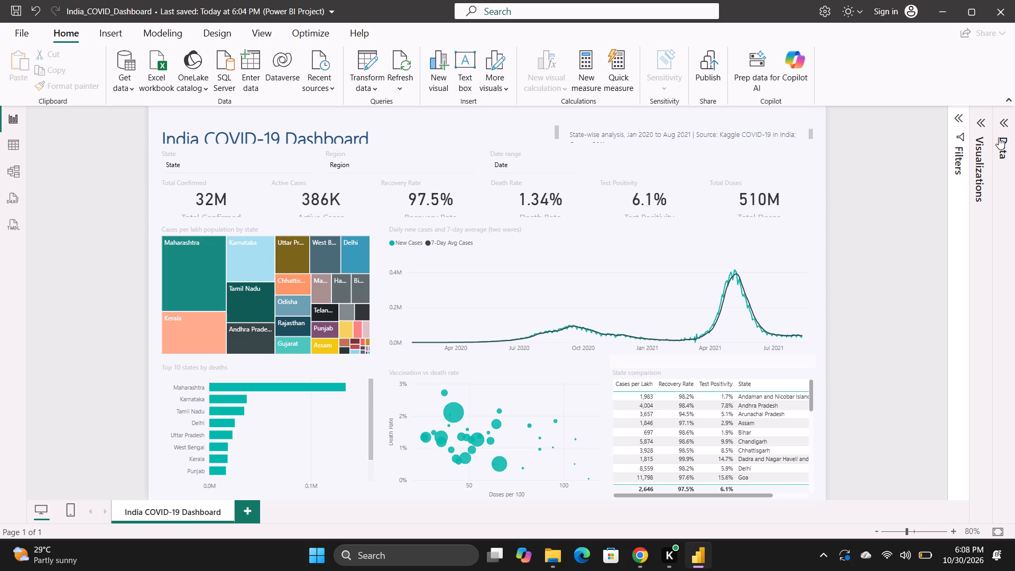
# Expand the Data pane beside the report canvas.
pyautogui.click(1000, 121)
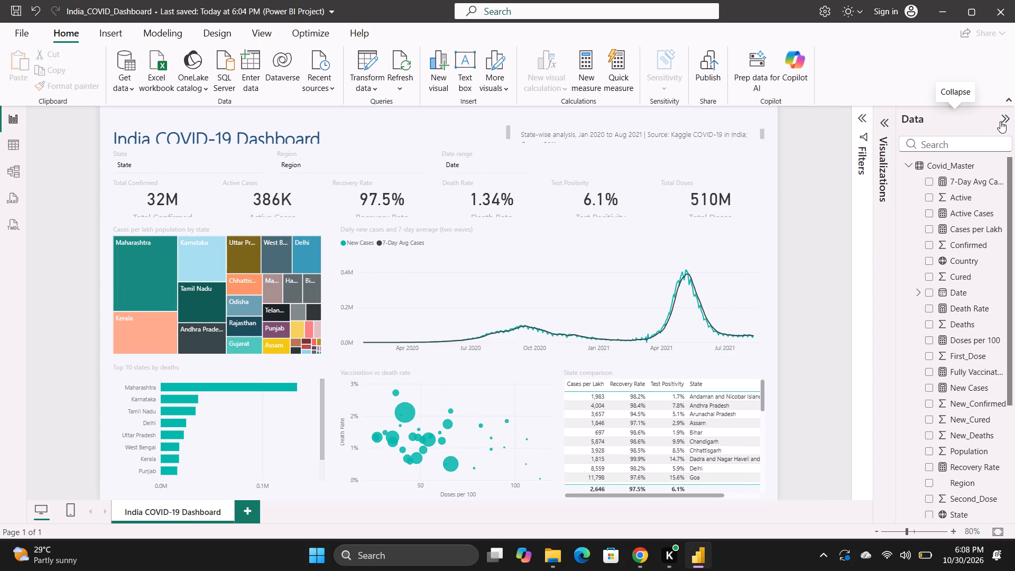
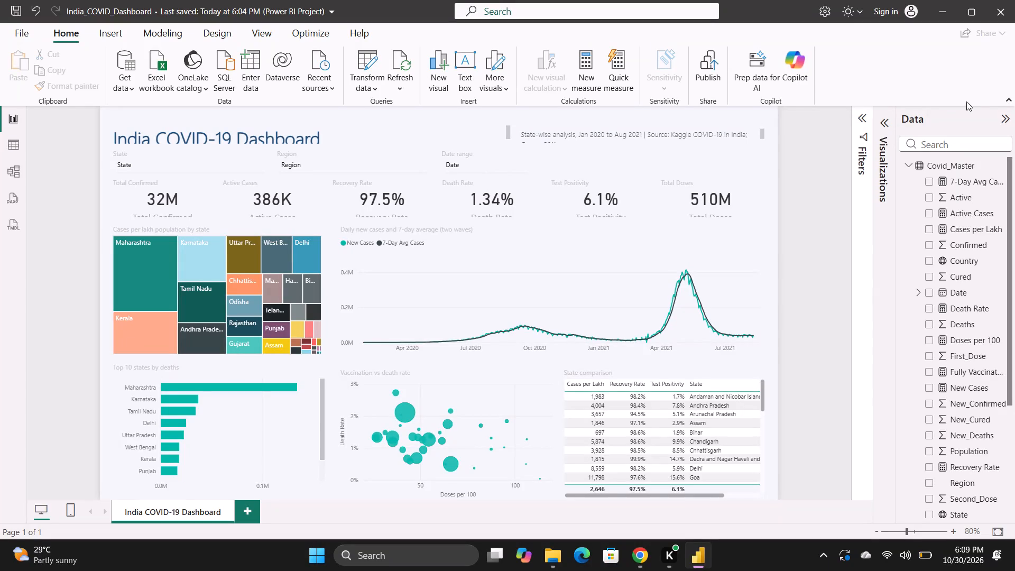
# Collapse the Data pane beside the report canvas.
pyautogui.click(1007, 118)
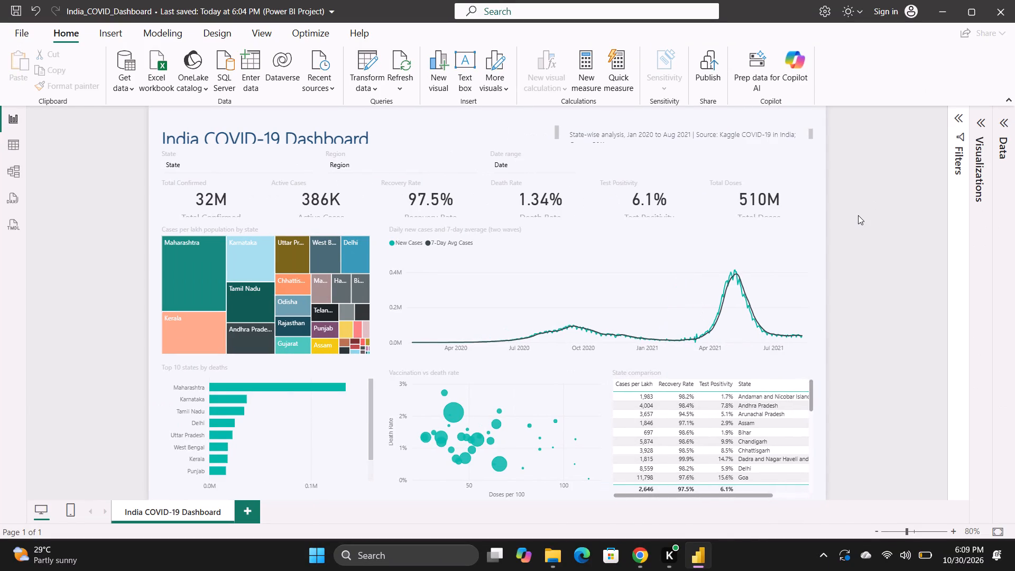
# Move the daily new cases and 7-day average line chart slightly down, away from the row of KPI cards.
pyautogui.click(759, 202)
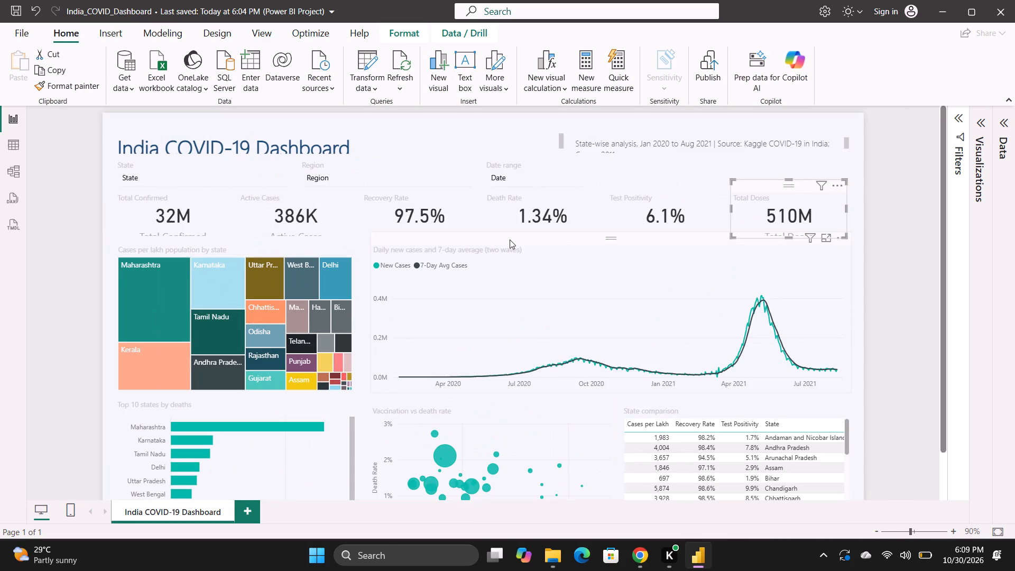
pyautogui.moveTo(510, 240); pyautogui.dragTo(506, 259)
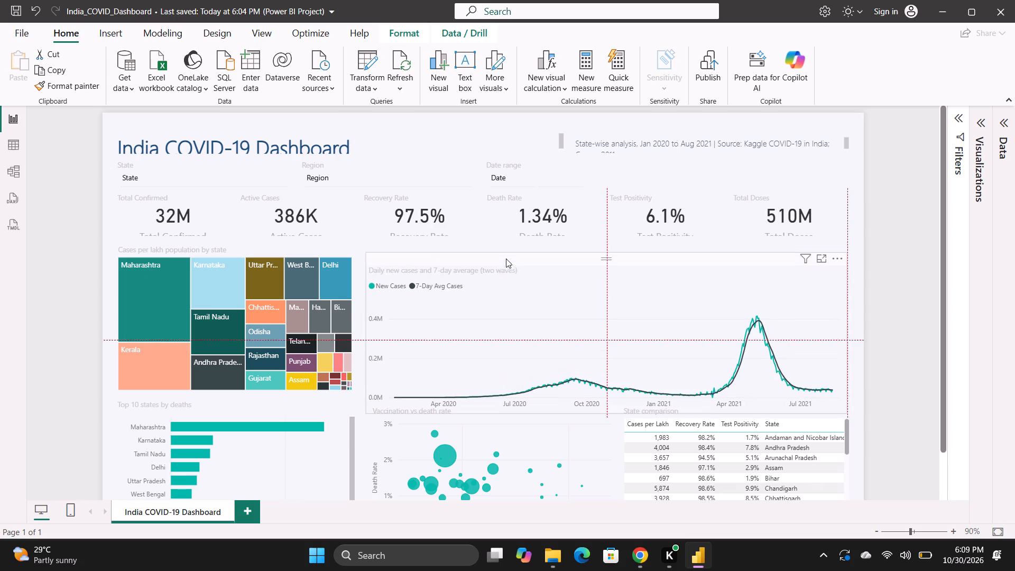
pyautogui.moveTo(506, 259); pyautogui.dragTo(509, 252)
# Extend the Death Rate and Recovery Rate cards downward to equal heights so their category labels fit fully.
pyautogui.click(510, 228)
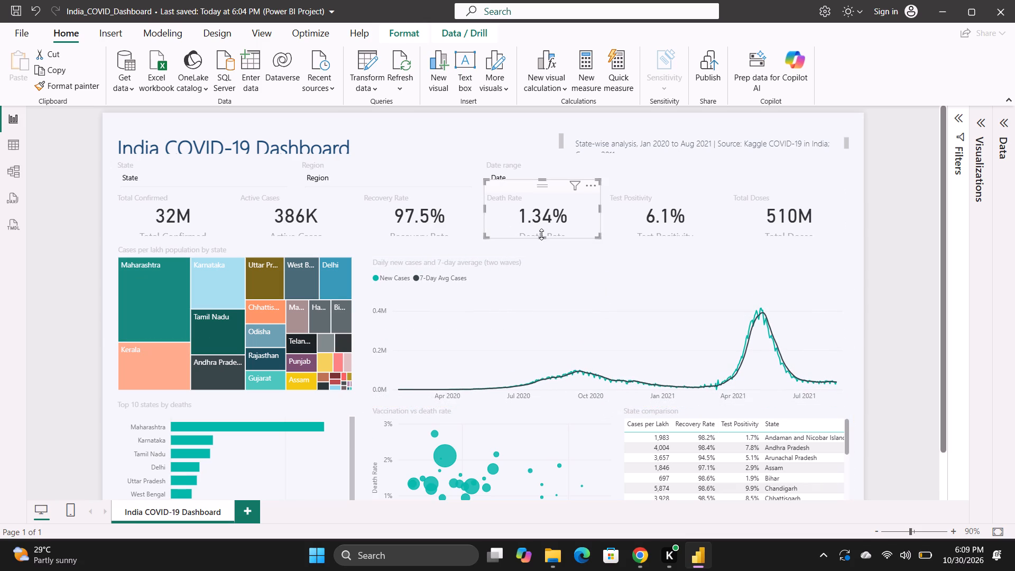
pyautogui.moveTo(541, 234); pyautogui.dragTo(540, 242)
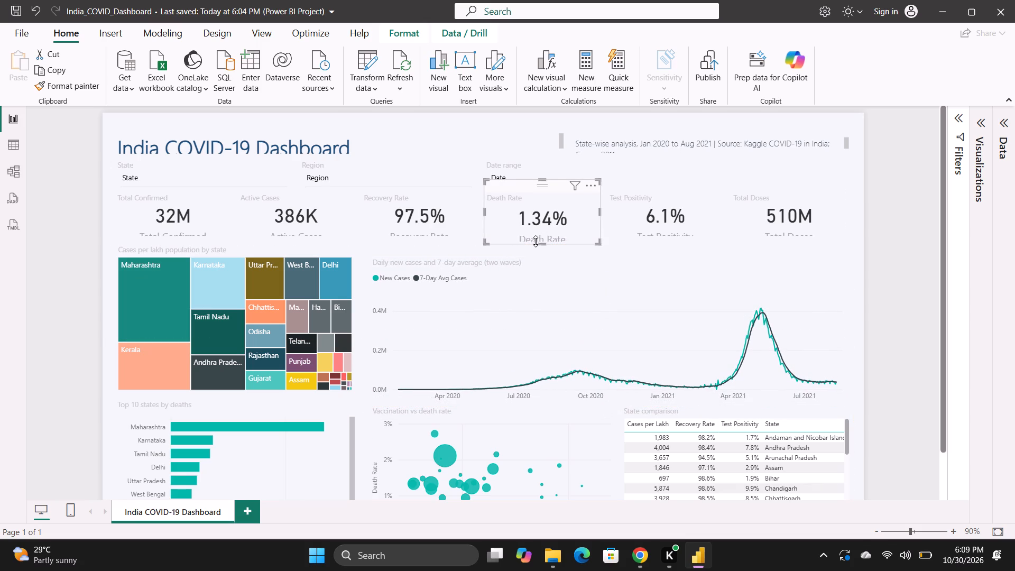
pyautogui.click(466, 230)
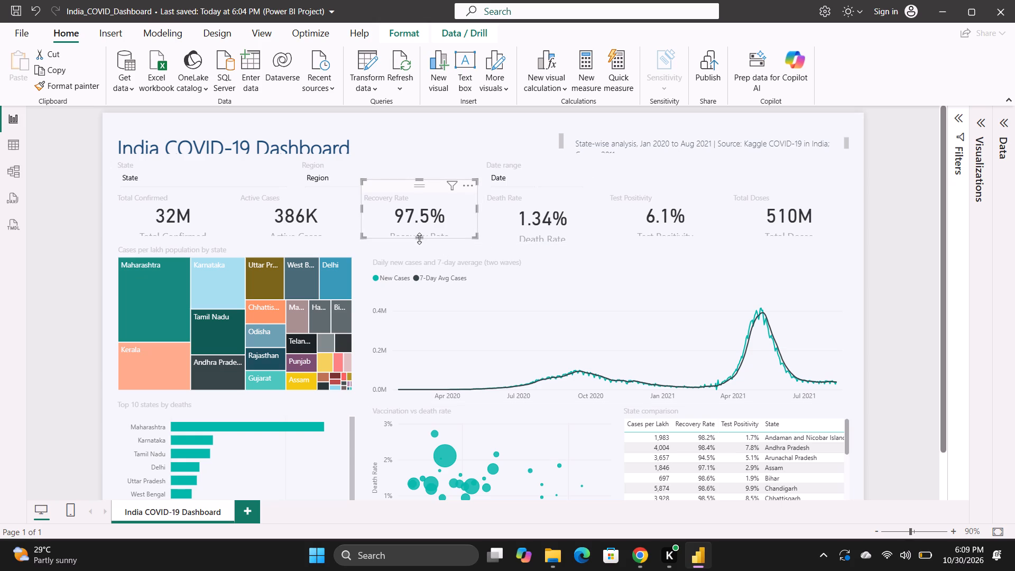
pyautogui.moveTo(419, 238); pyautogui.dragTo(420, 241)
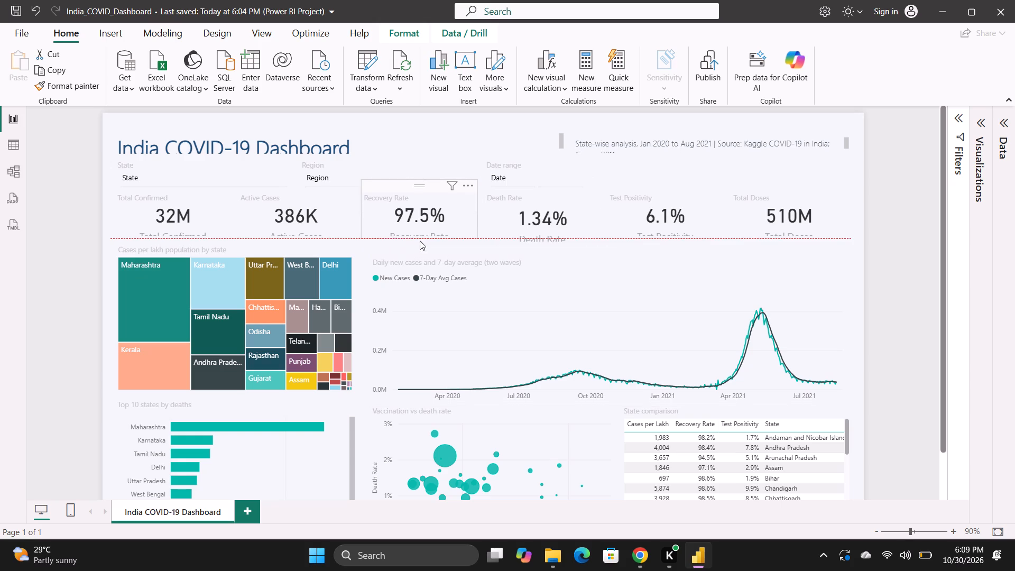
pyautogui.moveTo(420, 241); pyautogui.dragTo(421, 243)
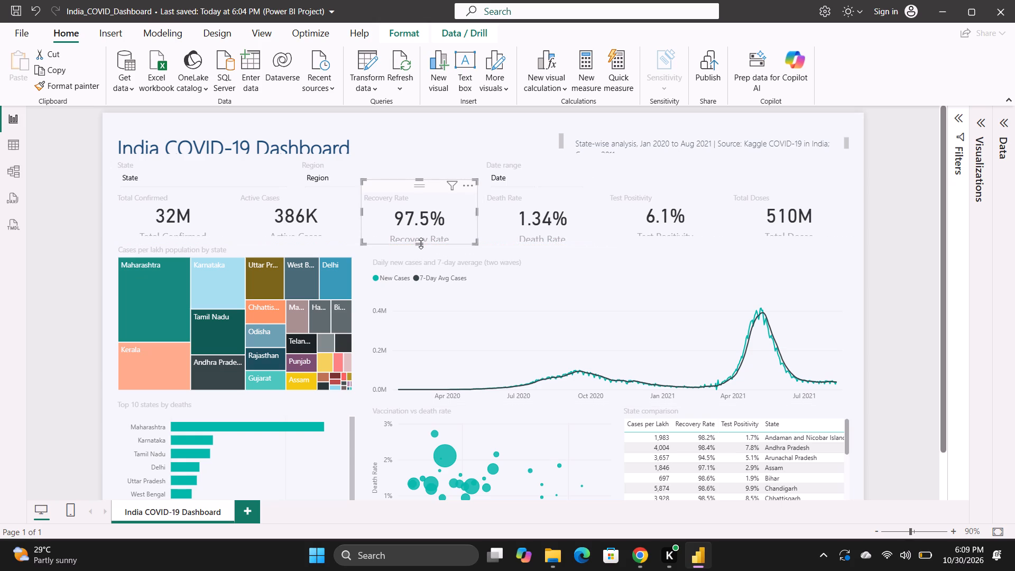
pyautogui.moveTo(417, 243); pyautogui.dragTo(417, 248)
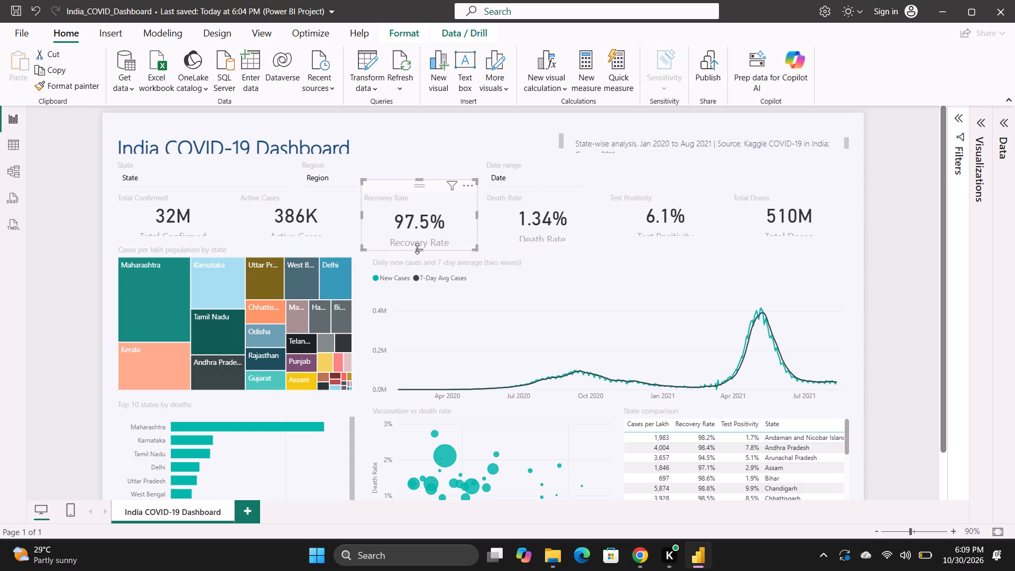
pyautogui.click(520, 227)
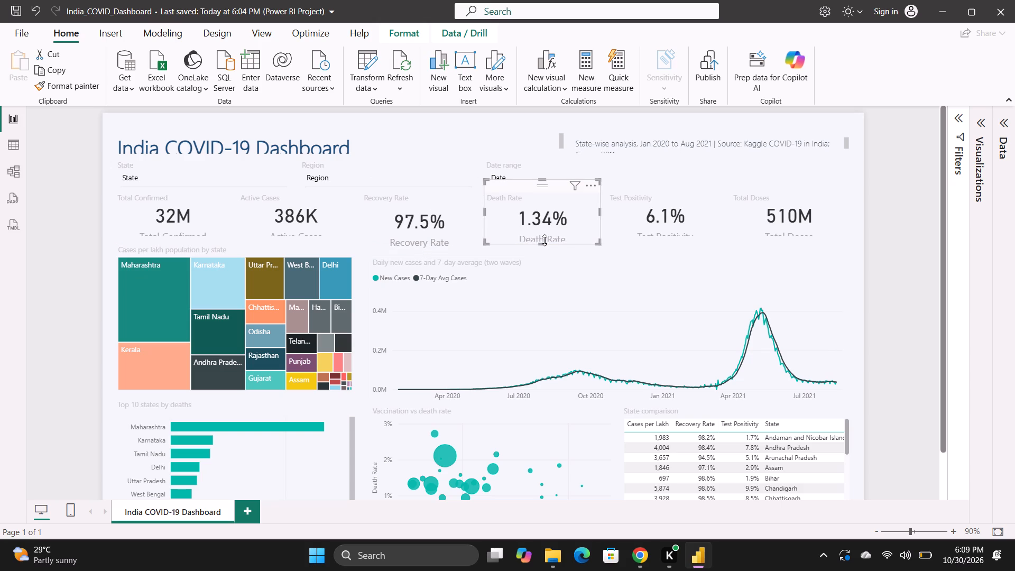
pyautogui.moveTo(542, 243); pyautogui.dragTo(542, 251)
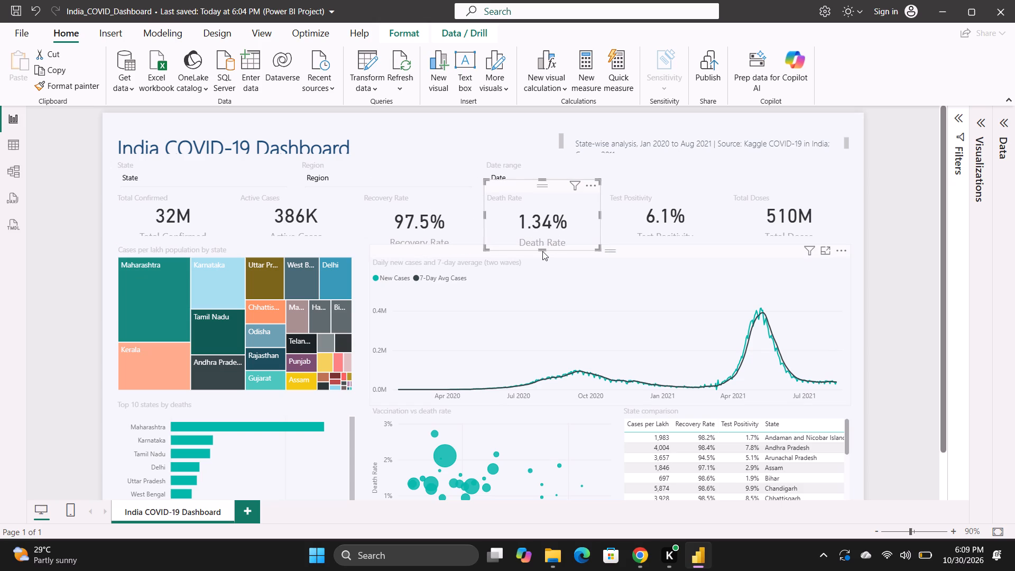
# Extend the Test Positivity and Total Doses cards downward to match the Death Rate card's height.
pyautogui.click(643, 215)
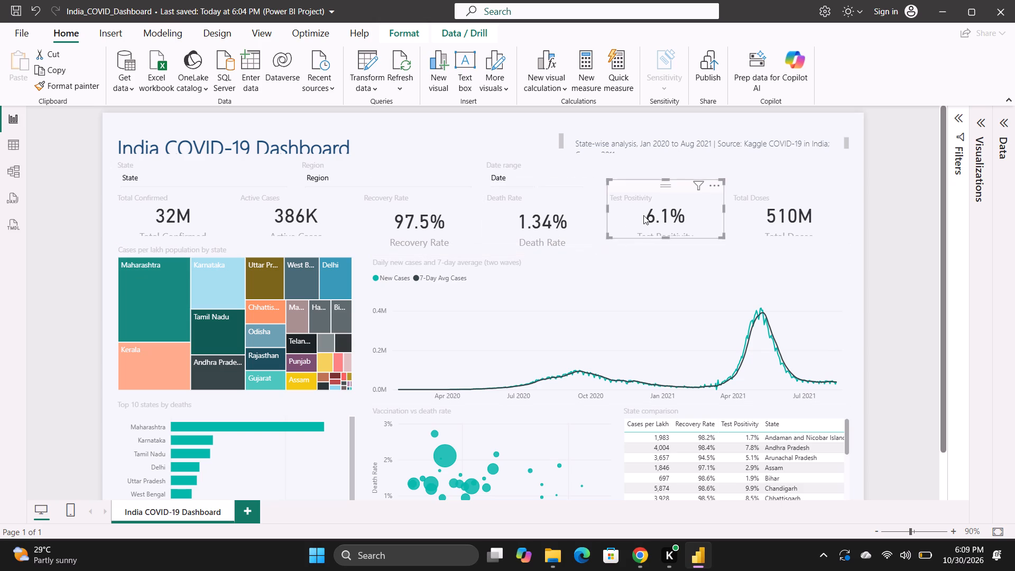
pyautogui.moveTo(665, 237); pyautogui.dragTo(665, 238)
pyautogui.moveTo(665, 238); pyautogui.dragTo(665, 246)
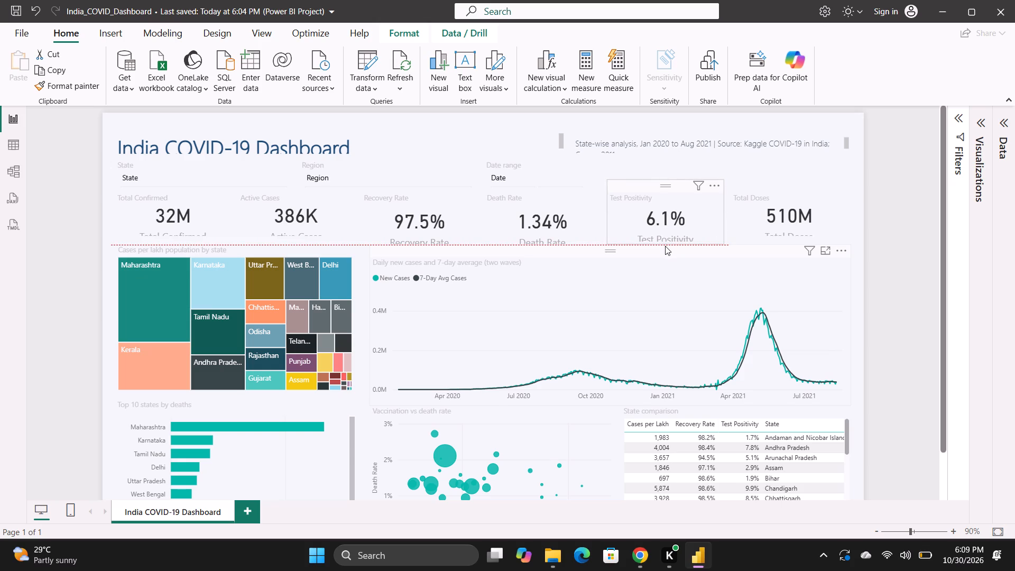
pyautogui.moveTo(665, 246); pyautogui.dragTo(665, 246)
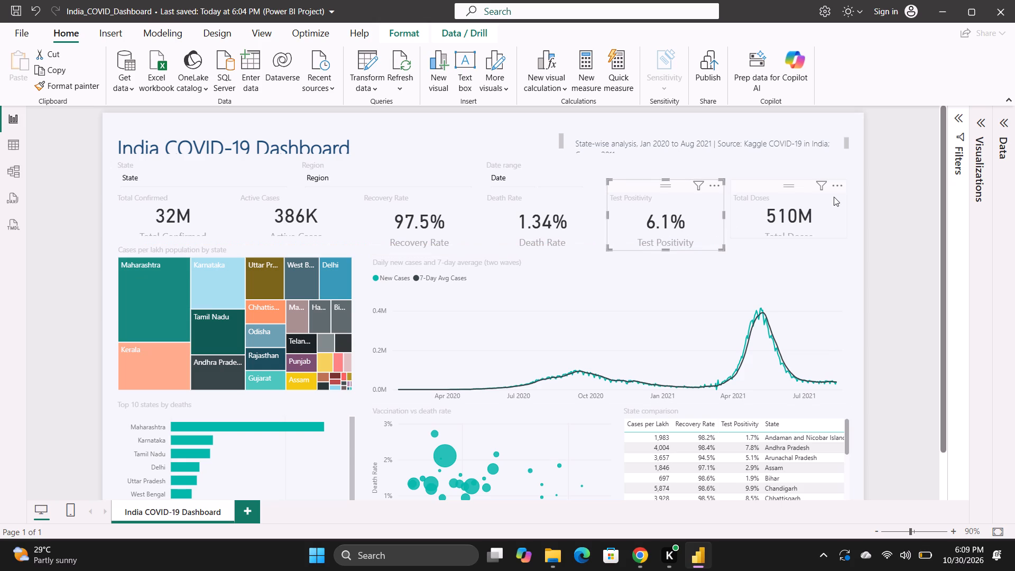
pyautogui.click(805, 216)
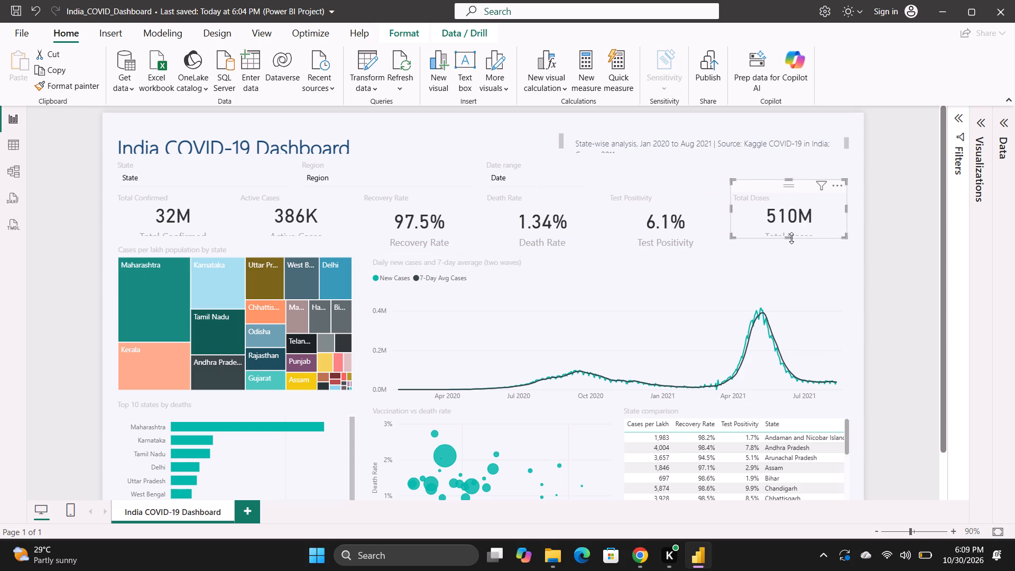
pyautogui.moveTo(791, 238); pyautogui.dragTo(790, 253)
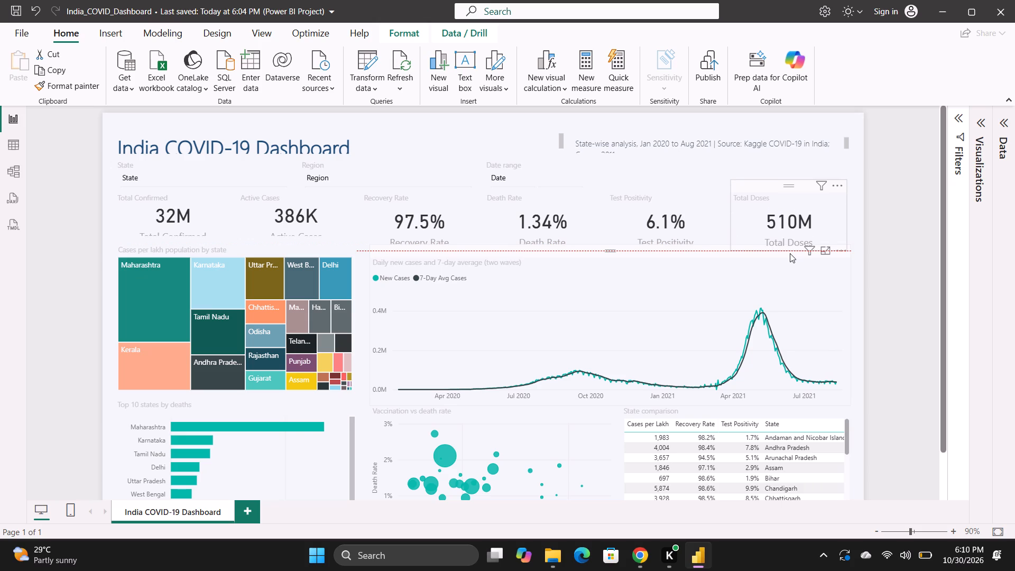
pyautogui.moveTo(790, 253); pyautogui.dragTo(790, 248)
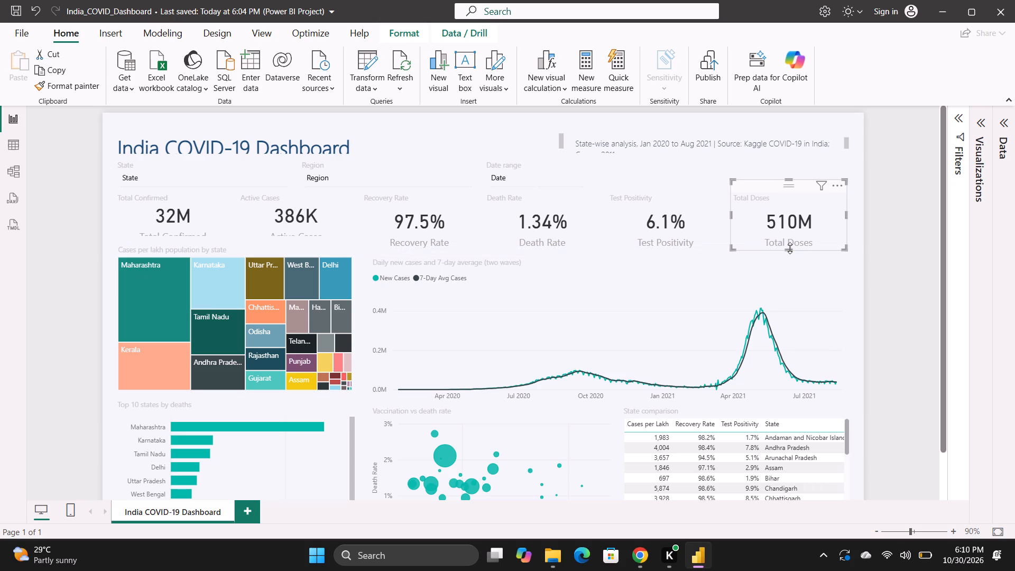
# Extend the Active Cases and Total Confirmed cards downward to match the other KPI cards, and deselect them.
pyautogui.click(317, 223)
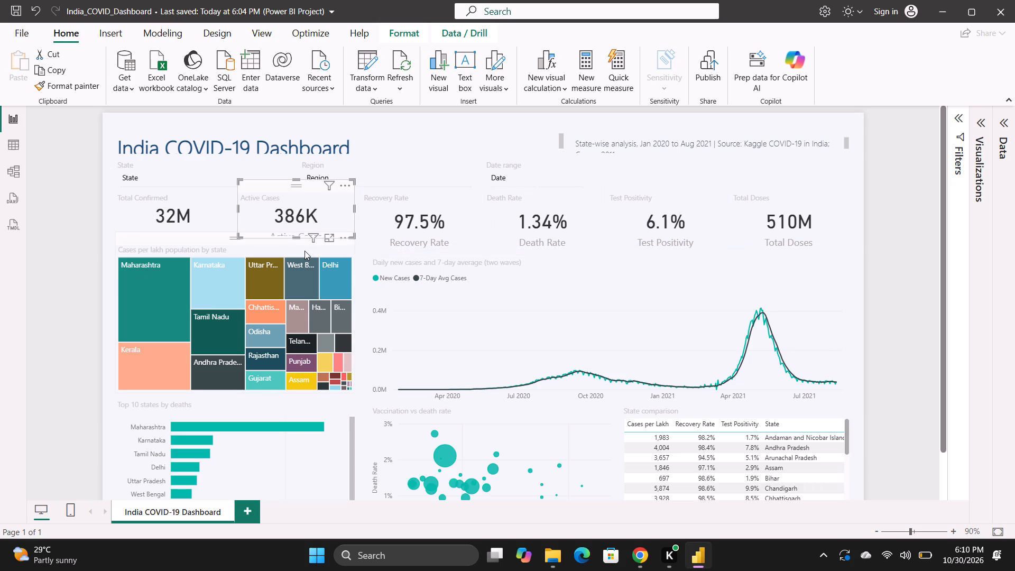
pyautogui.moveTo(298, 235); pyautogui.dragTo(298, 236)
pyautogui.moveTo(298, 236); pyautogui.dragTo(294, 245)
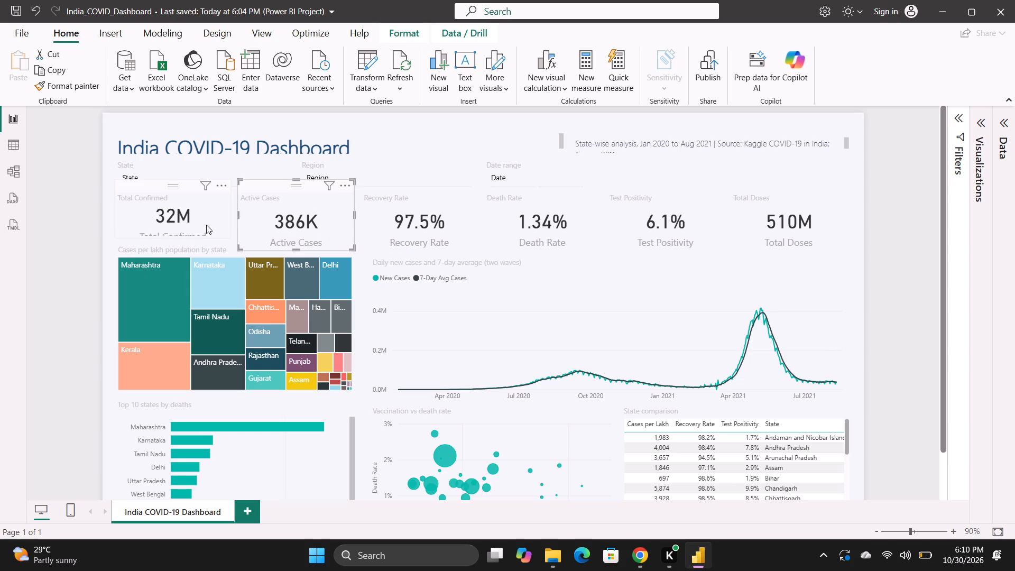
pyautogui.click(206, 225)
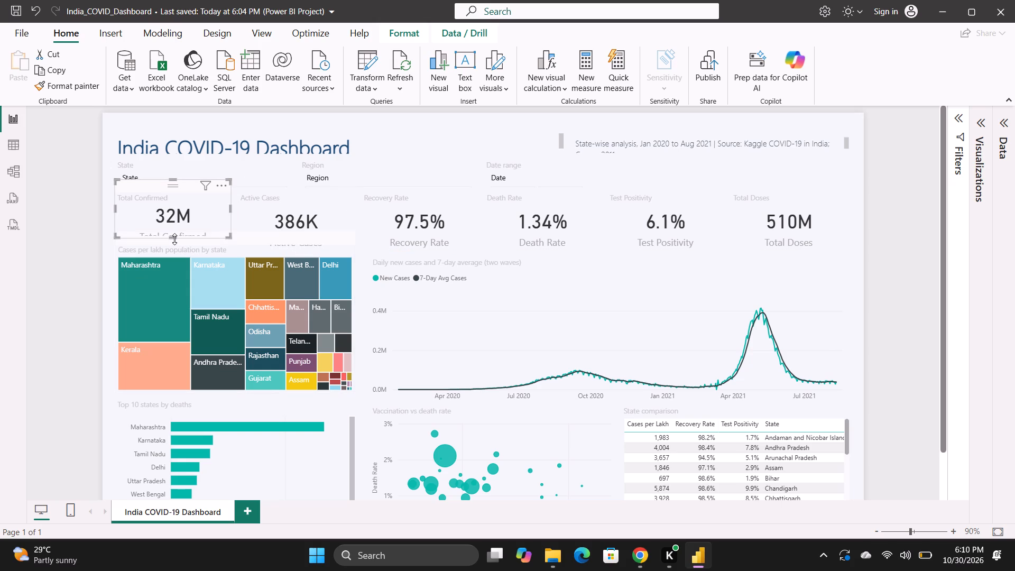
pyautogui.moveTo(174, 239); pyautogui.dragTo(174, 246)
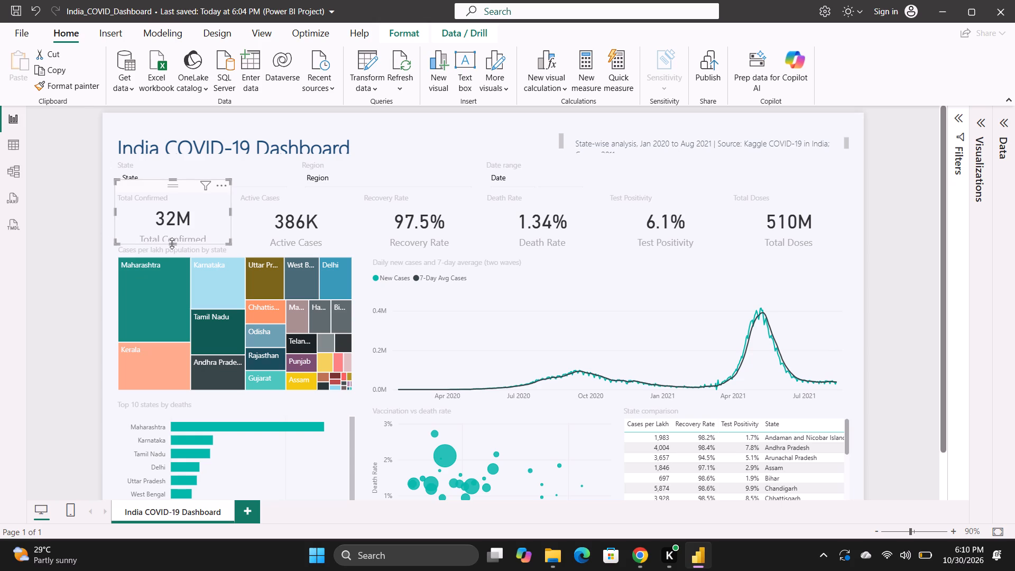
pyautogui.moveTo(172, 243); pyautogui.dragTo(172, 248)
pyautogui.click(67, 272)
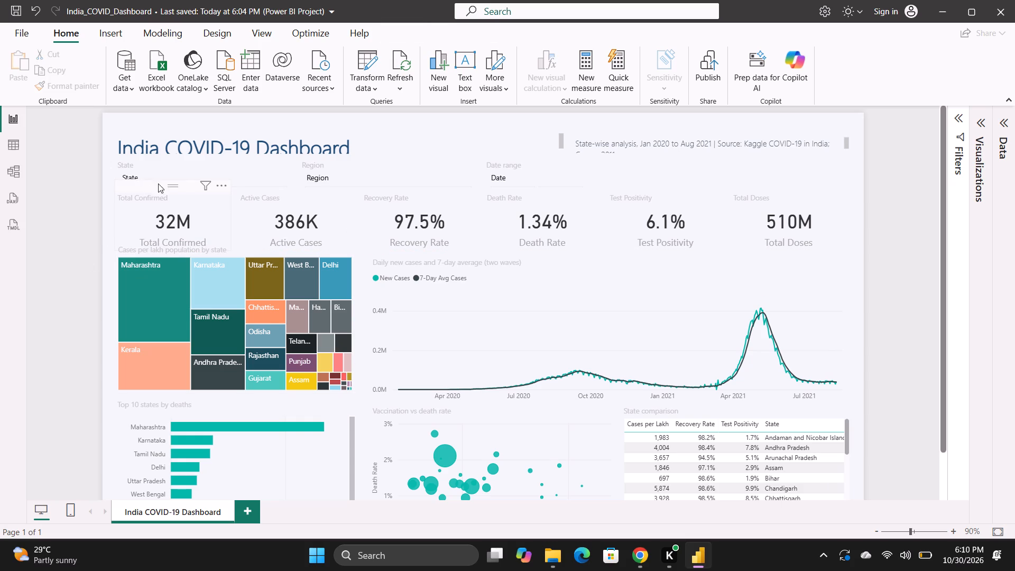
# Extend the State slicer downward until its All dropdown shows, and deselect it.
pyautogui.click(170, 174)
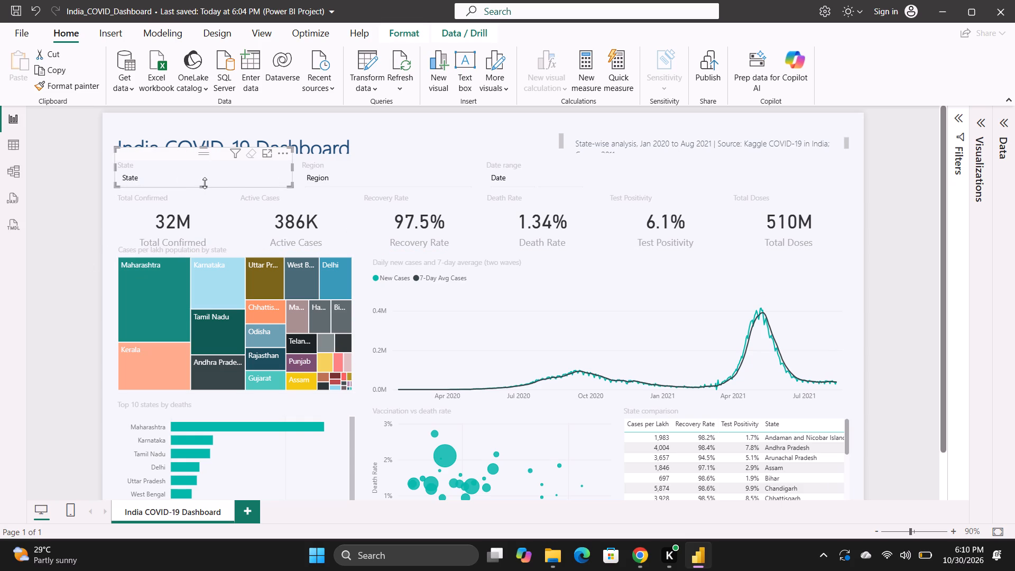
pyautogui.moveTo(207, 186); pyautogui.dragTo(200, 219)
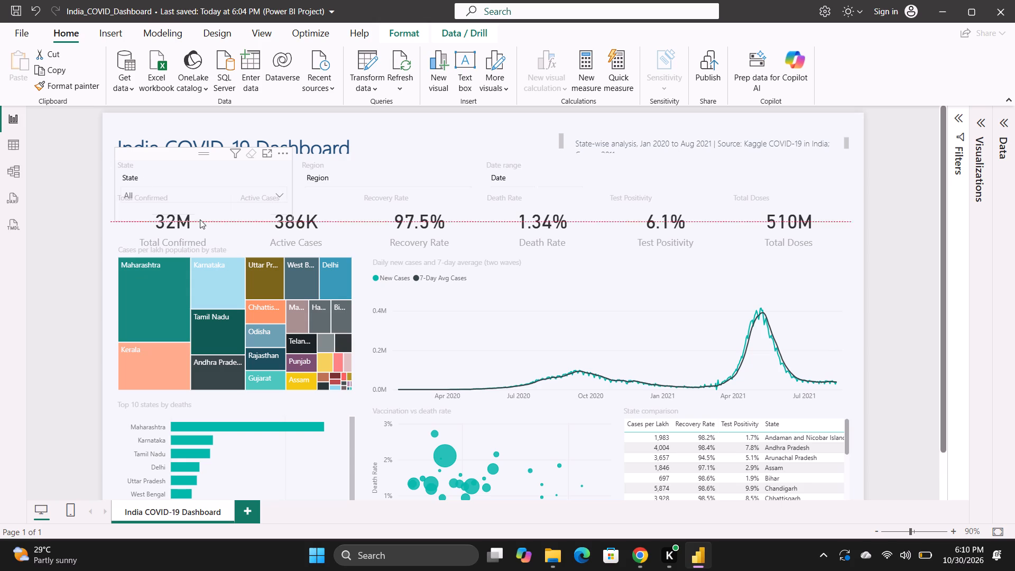
pyautogui.moveTo(200, 219); pyautogui.dragTo(211, 206)
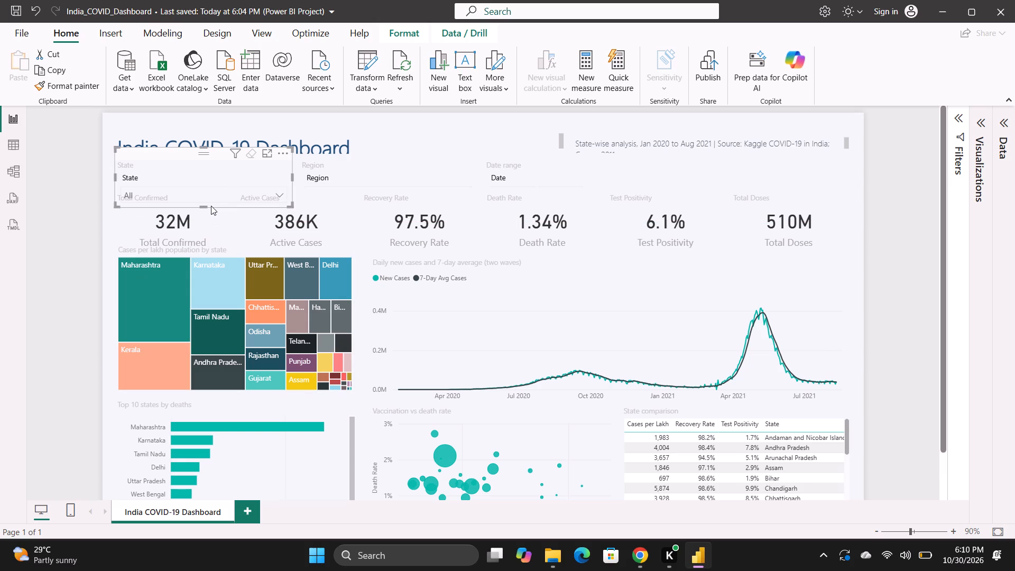
pyautogui.click(101, 247)
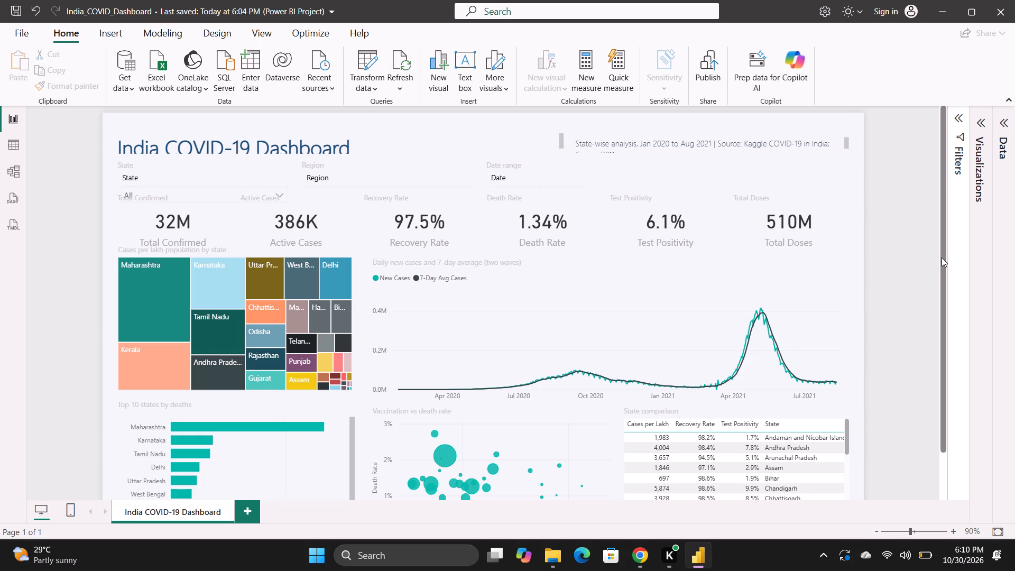
# Nudge the State comparison table to the dashboard page's bottom edge and deselect it.
pyautogui.moveTo(942, 259); pyautogui.dragTo(929, 352)
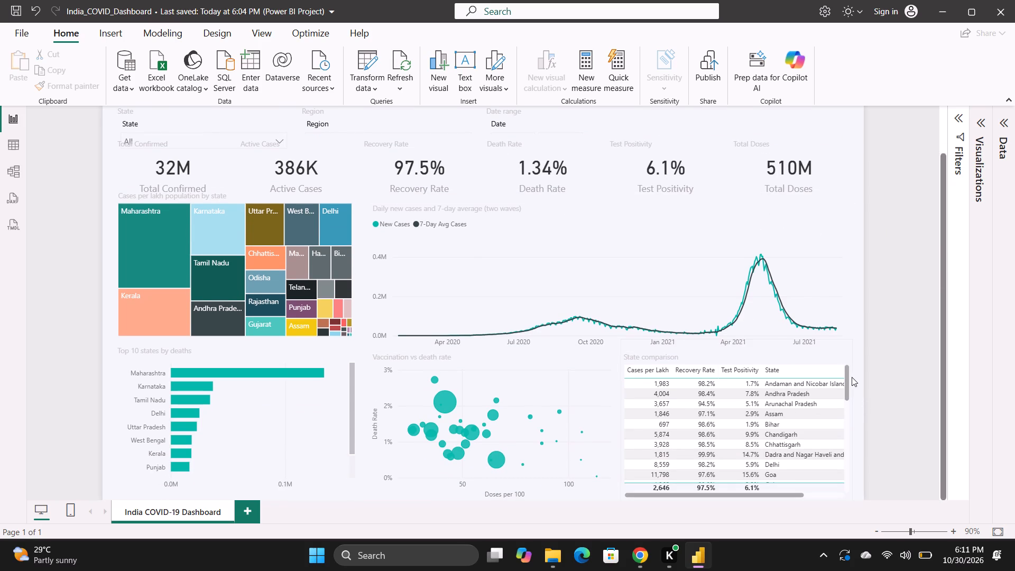
pyautogui.moveTo(769, 346); pyautogui.dragTo(771, 371)
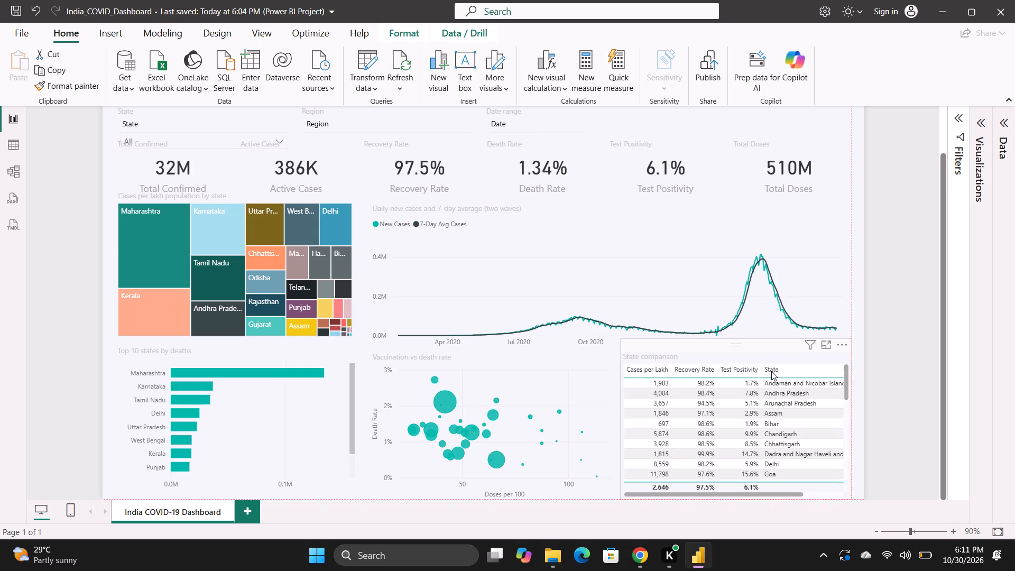
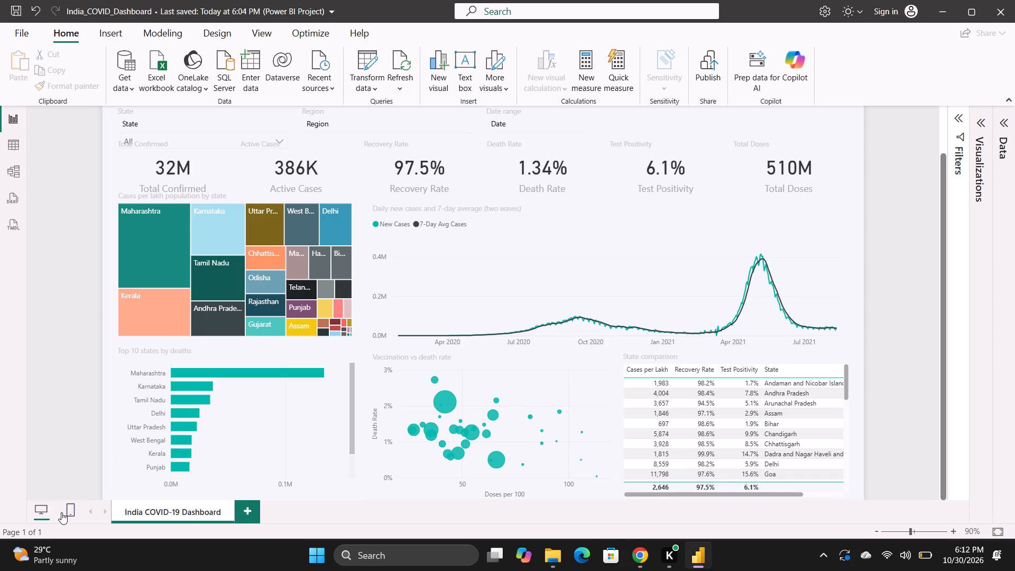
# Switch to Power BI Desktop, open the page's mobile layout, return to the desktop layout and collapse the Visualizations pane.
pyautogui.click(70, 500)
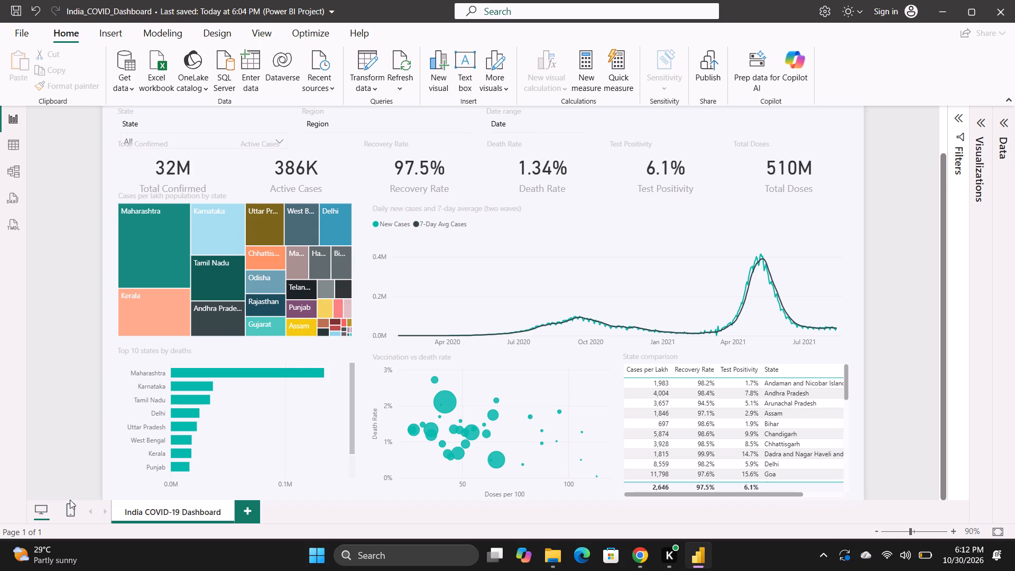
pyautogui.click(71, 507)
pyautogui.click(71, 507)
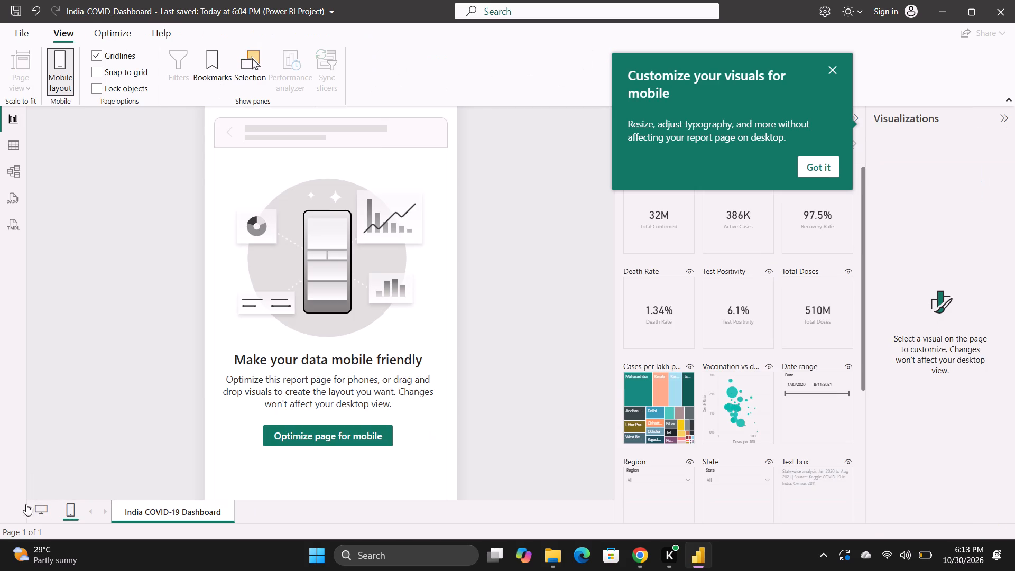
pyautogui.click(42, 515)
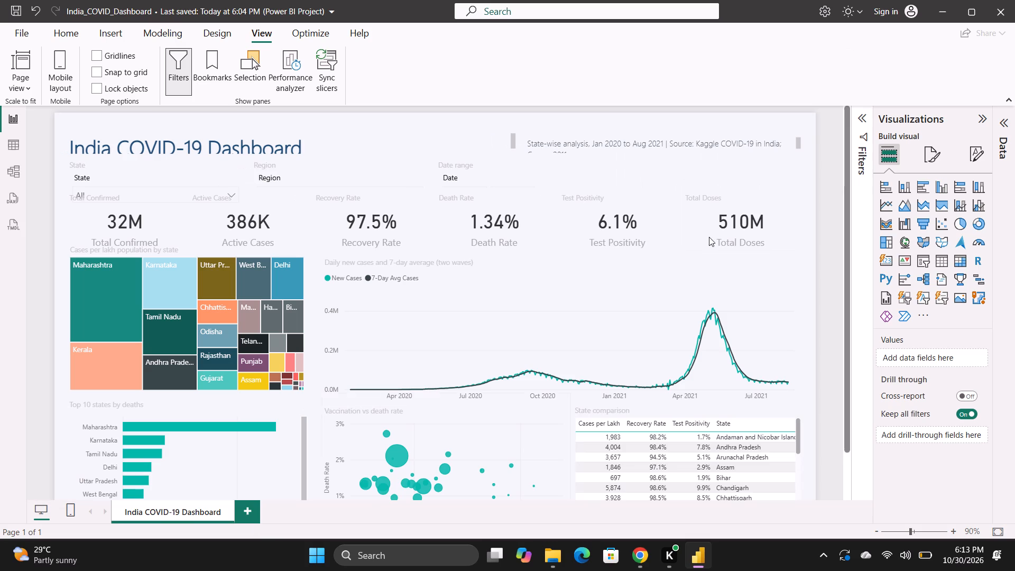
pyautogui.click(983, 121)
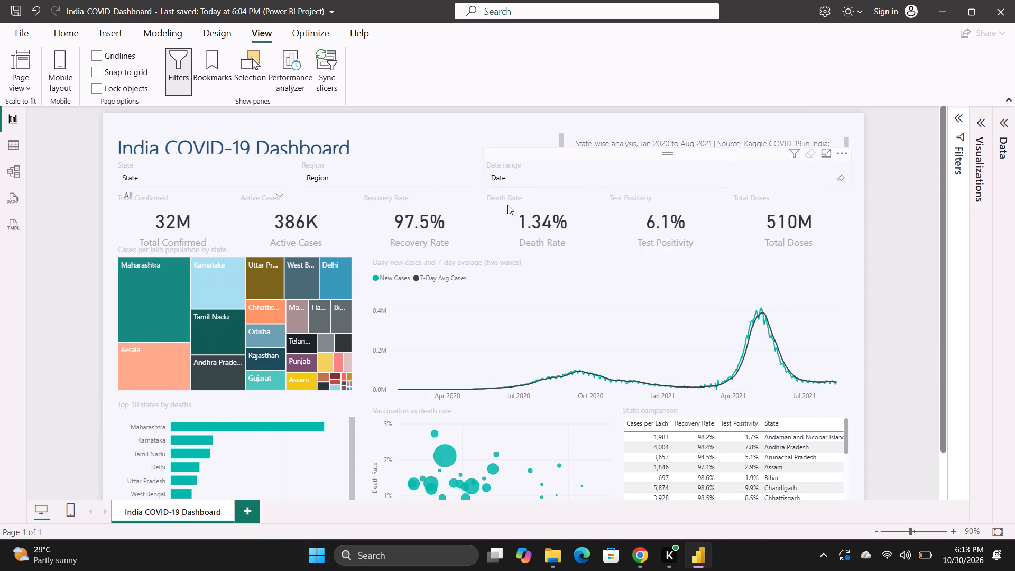
# Open the State slicer's dropdown to look through its list of states, and close it without choosing any.
pyautogui.click(280, 195)
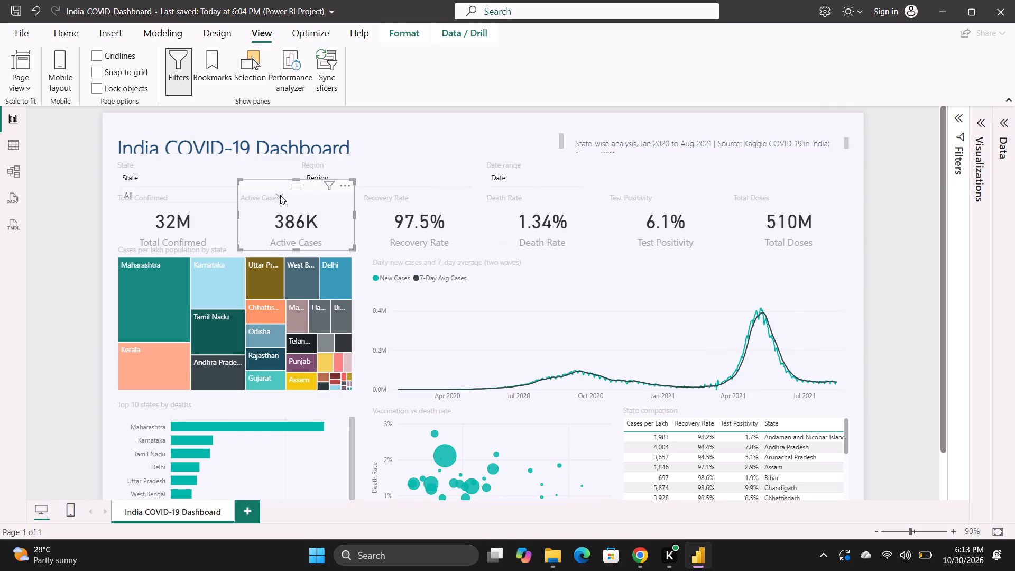
pyautogui.click(276, 195)
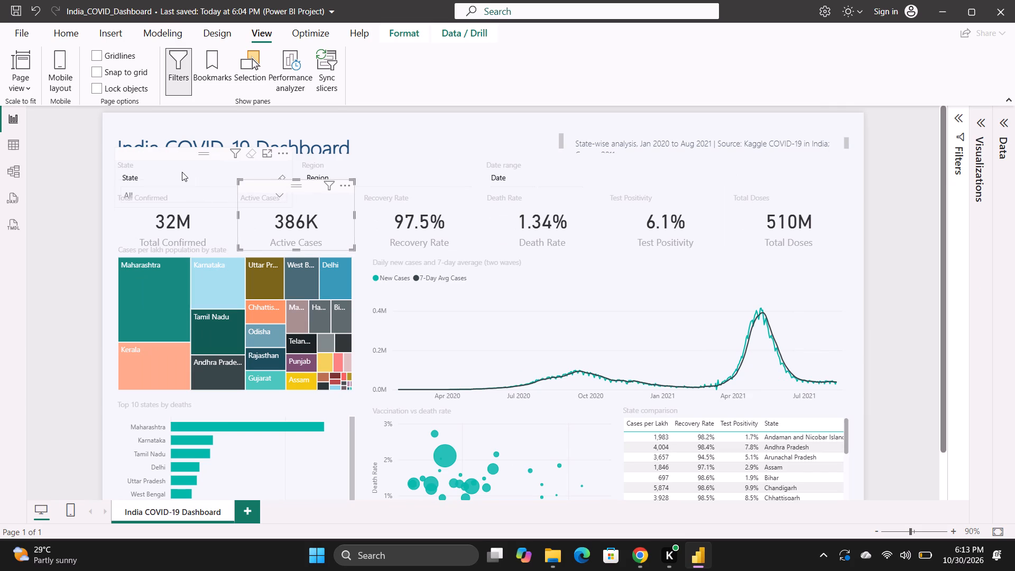
pyautogui.click(172, 176)
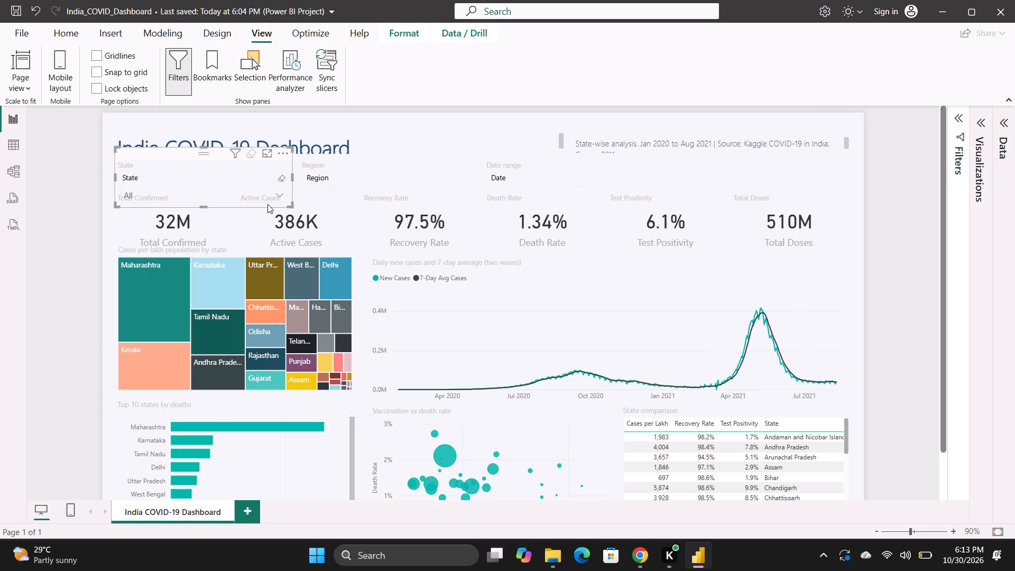
pyautogui.click(278, 194)
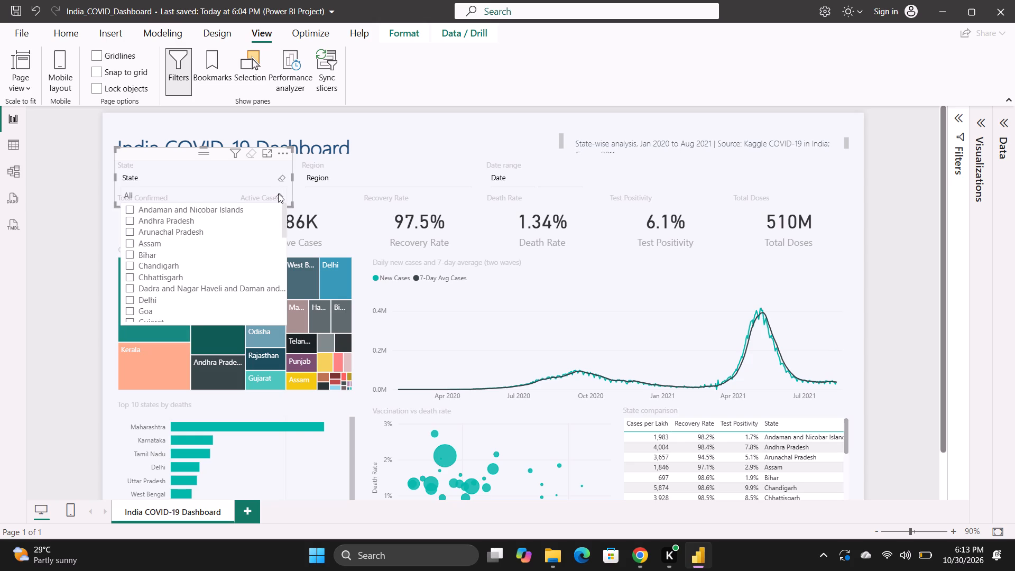
pyautogui.scroll(-6, 222, 257)
pyautogui.click(65, 248)
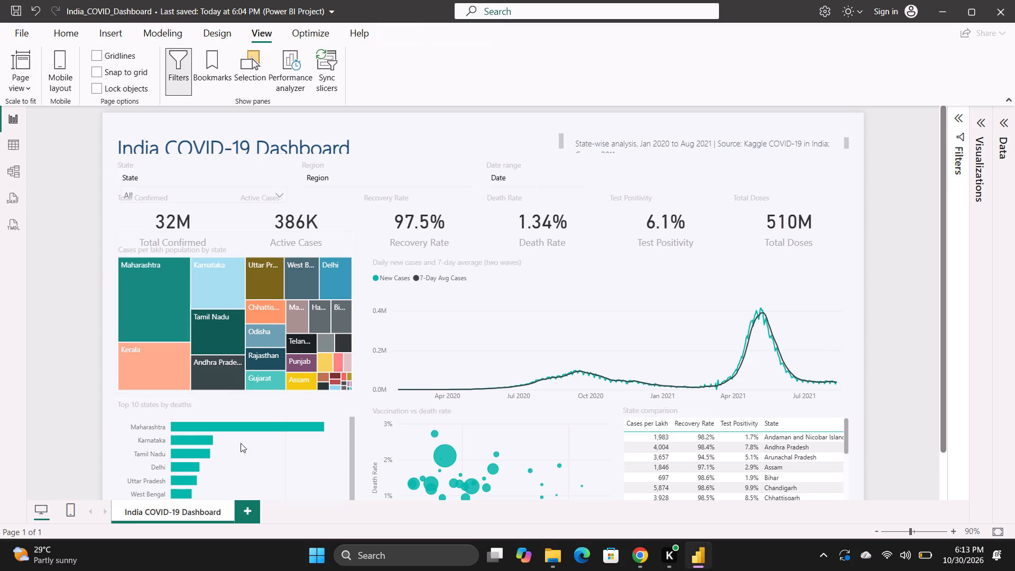
# Examine the overlapping visuals across the whole dashboard page at 72% zoom.
pyautogui.scroll(-6, 241, 443)
pyautogui.scroll(4, 241, 443)
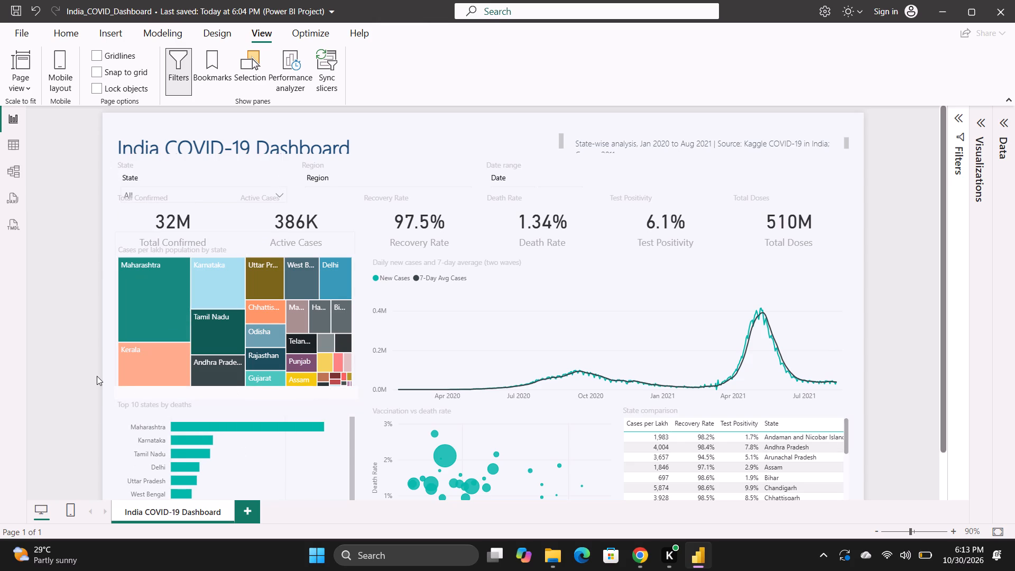
pyautogui.click(97, 376)
pyautogui.scroll(-4, 93, 316)
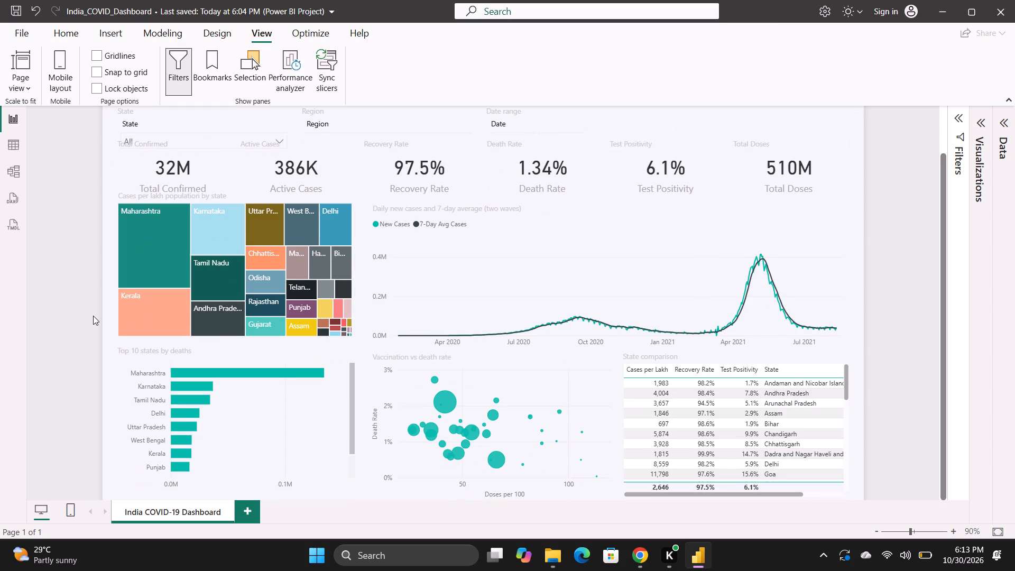
pyautogui.scroll(-3, 93, 316)
pyautogui.moveTo(912, 531); pyautogui.dragTo(905, 532)
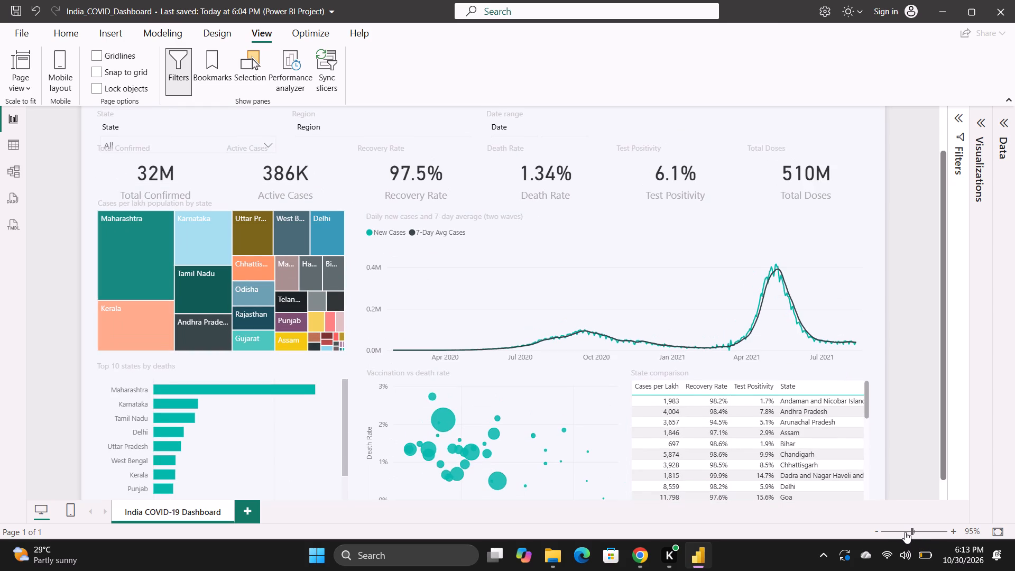
pyautogui.moveTo(905, 532); pyautogui.dragTo(902, 533)
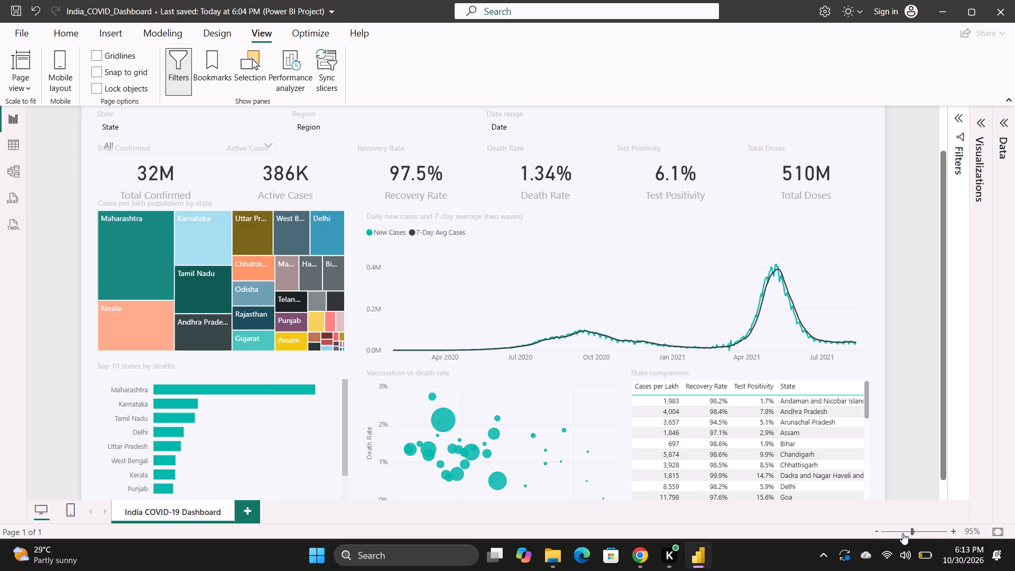
pyautogui.click(904, 528)
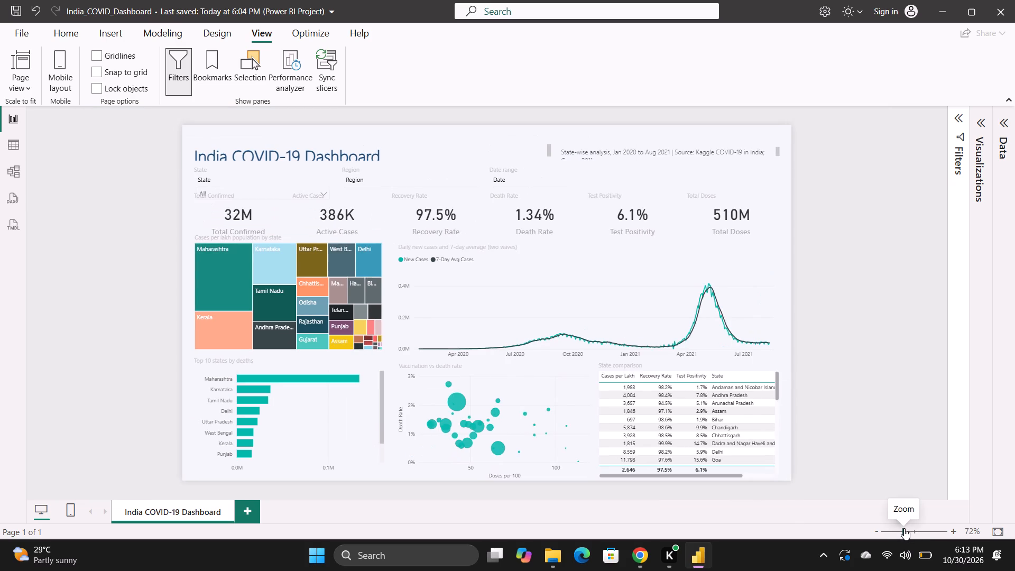
pyautogui.click(904, 528)
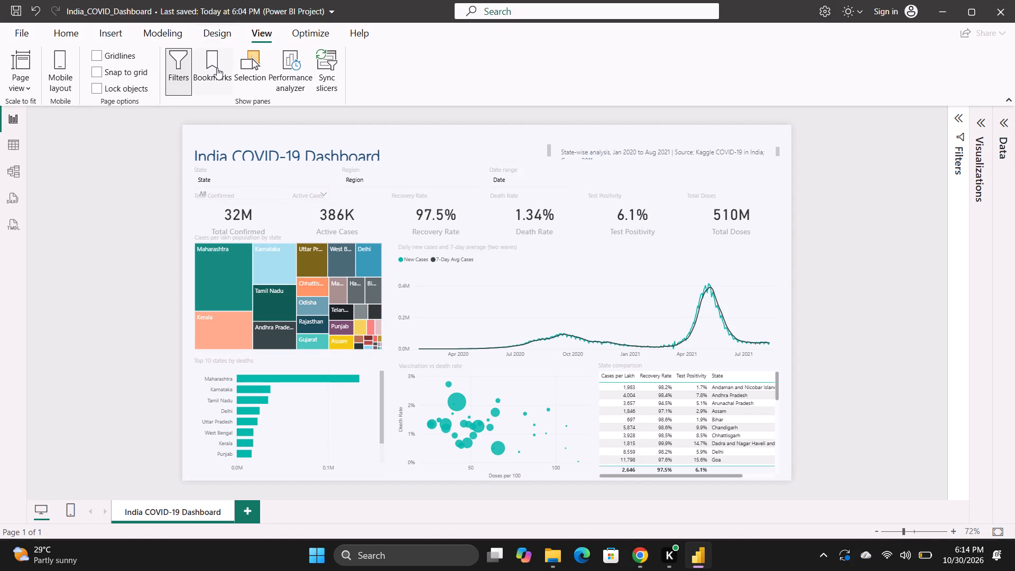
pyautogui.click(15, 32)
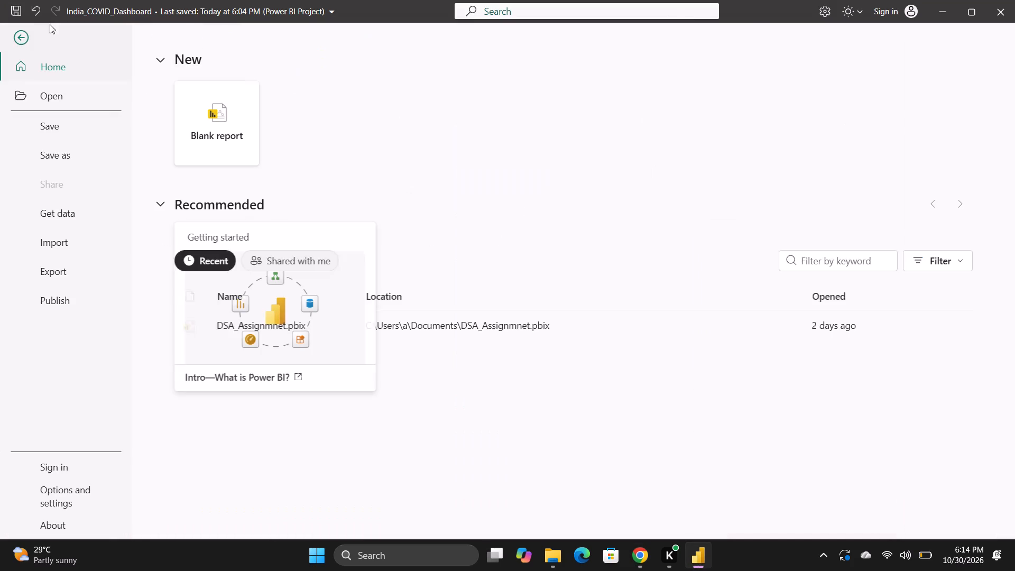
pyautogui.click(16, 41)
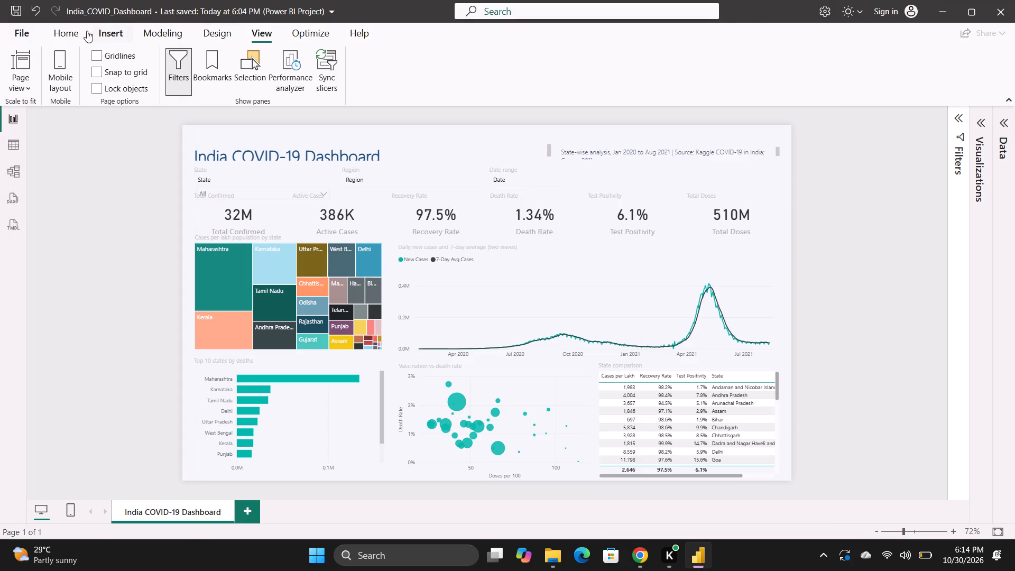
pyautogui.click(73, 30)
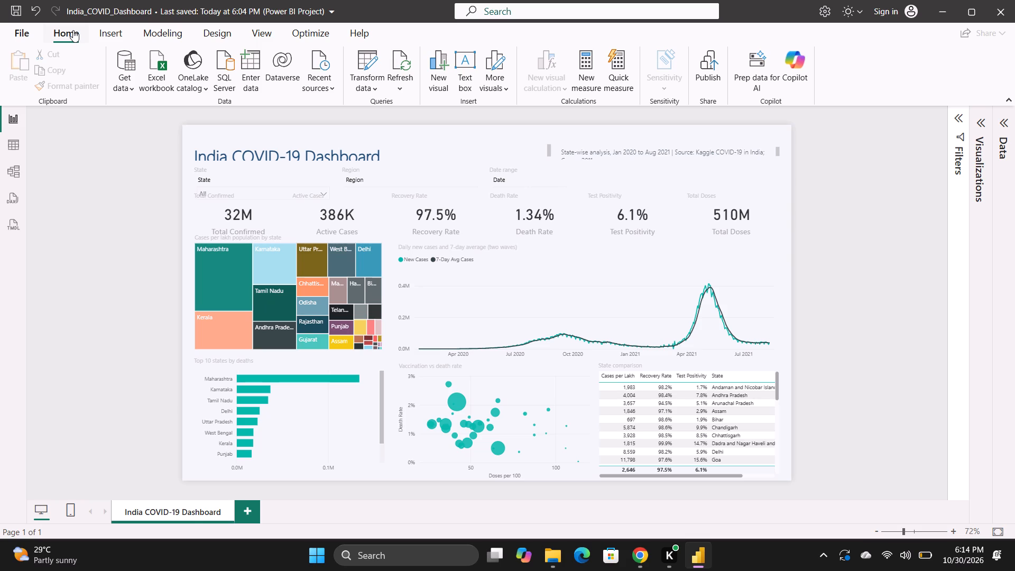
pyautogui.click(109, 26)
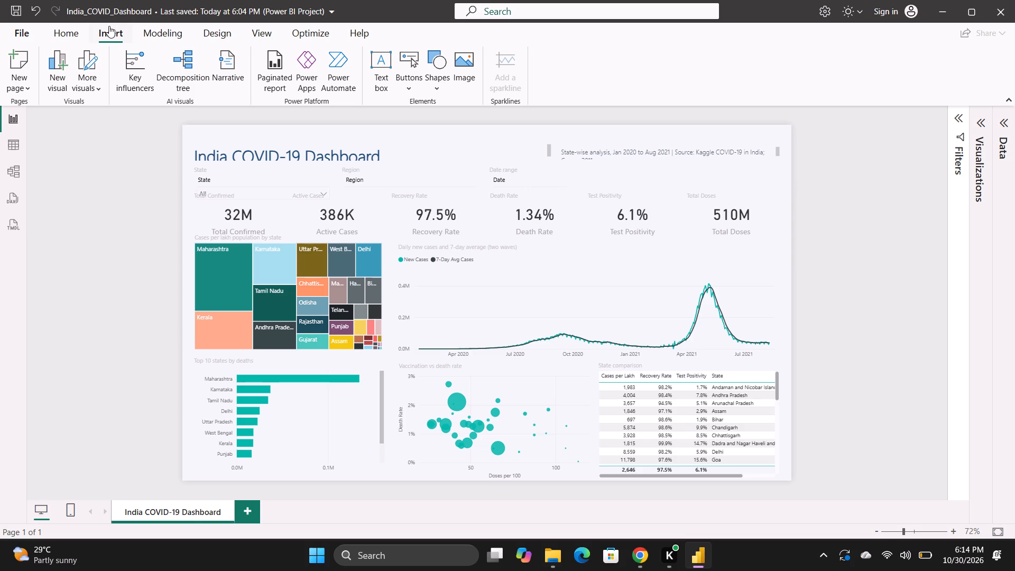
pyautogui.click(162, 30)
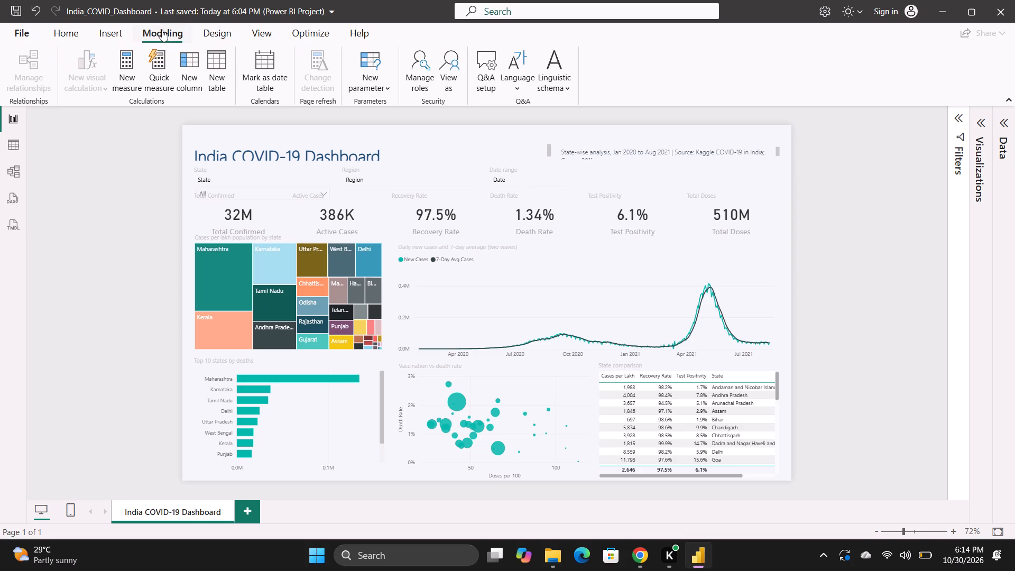
# Apply the black-background theme with multicoloured bars to the dashboard report.
pyautogui.click(233, 27)
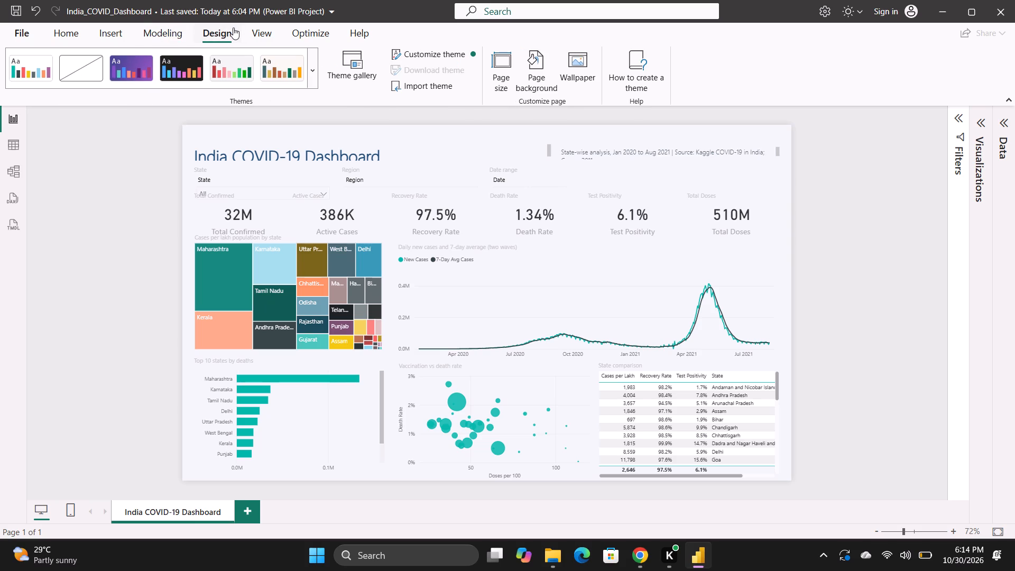
pyautogui.click(177, 72)
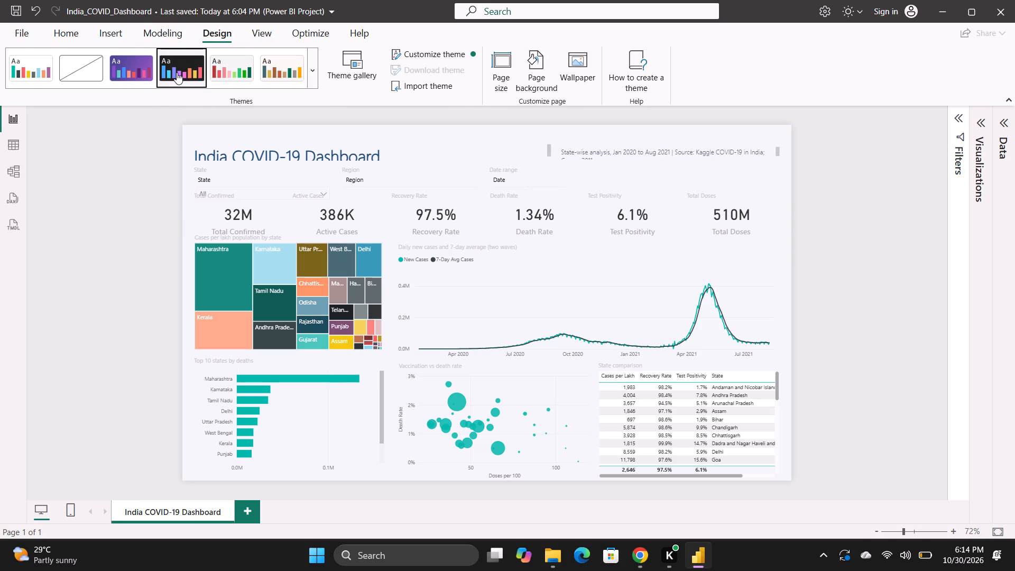
# Apply the Bloom theme to the dashboard report.
pyautogui.click(188, 57)
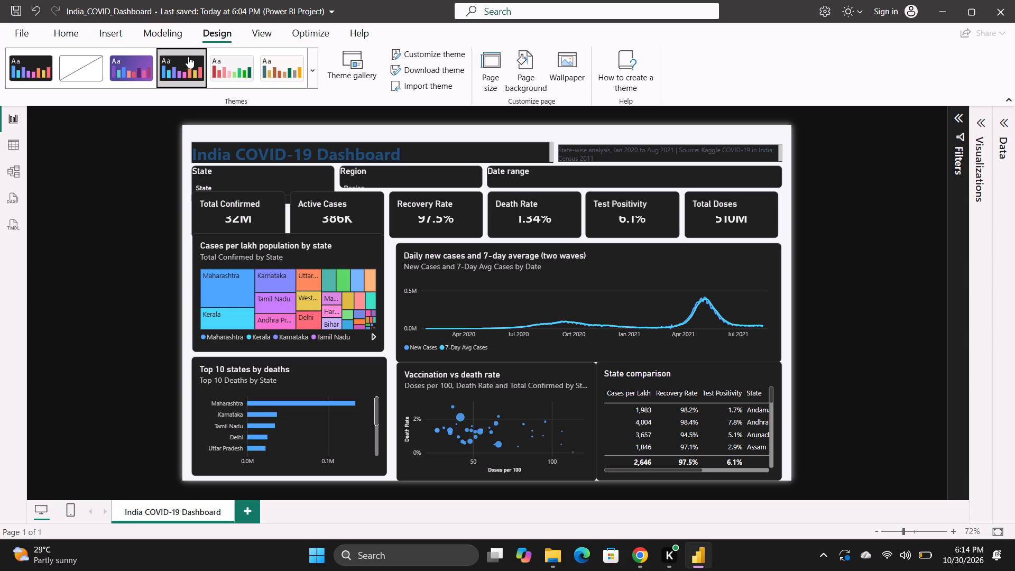
pyautogui.click(151, 65)
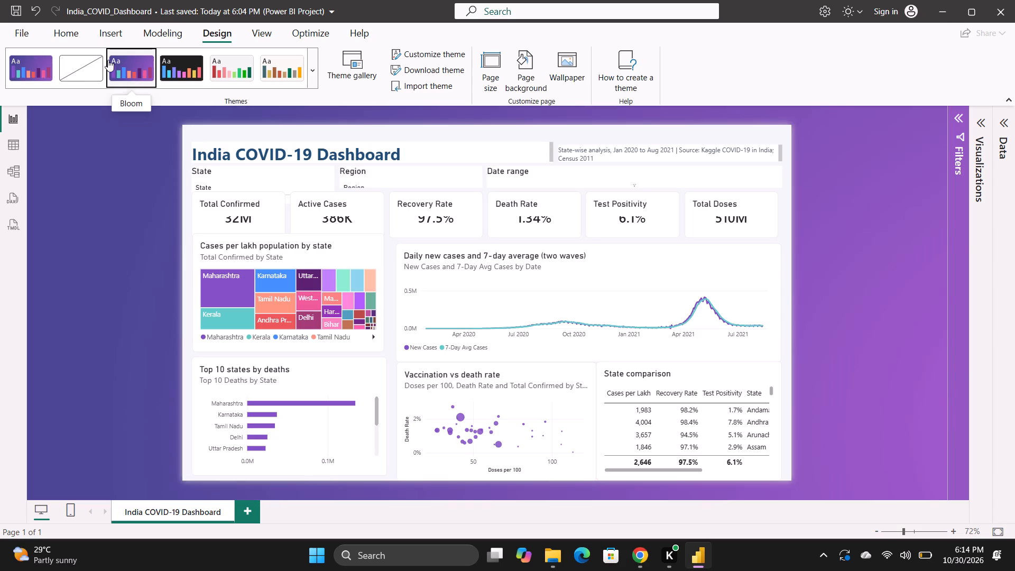
pyautogui.click(38, 63)
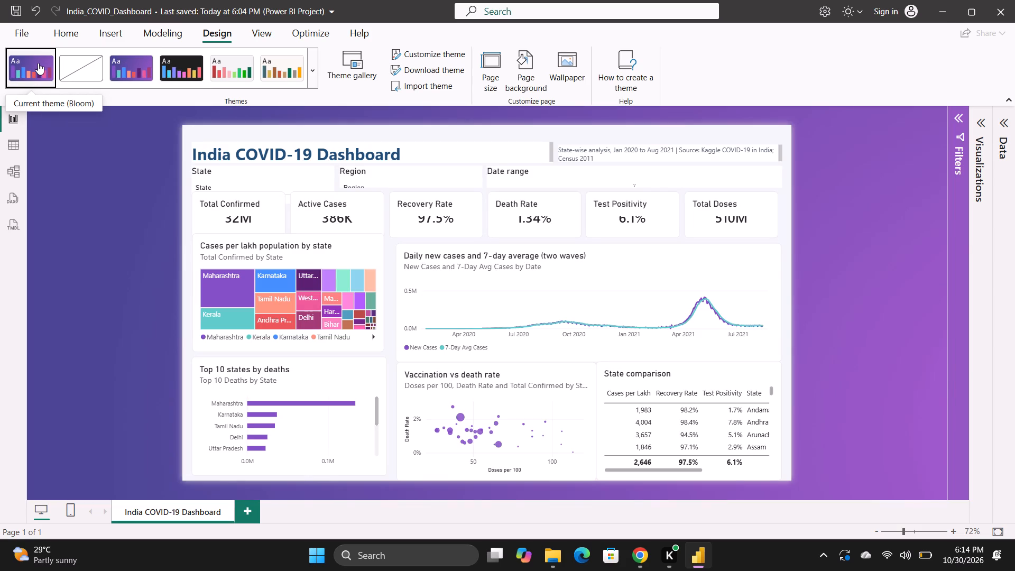
pyautogui.click(38, 63)
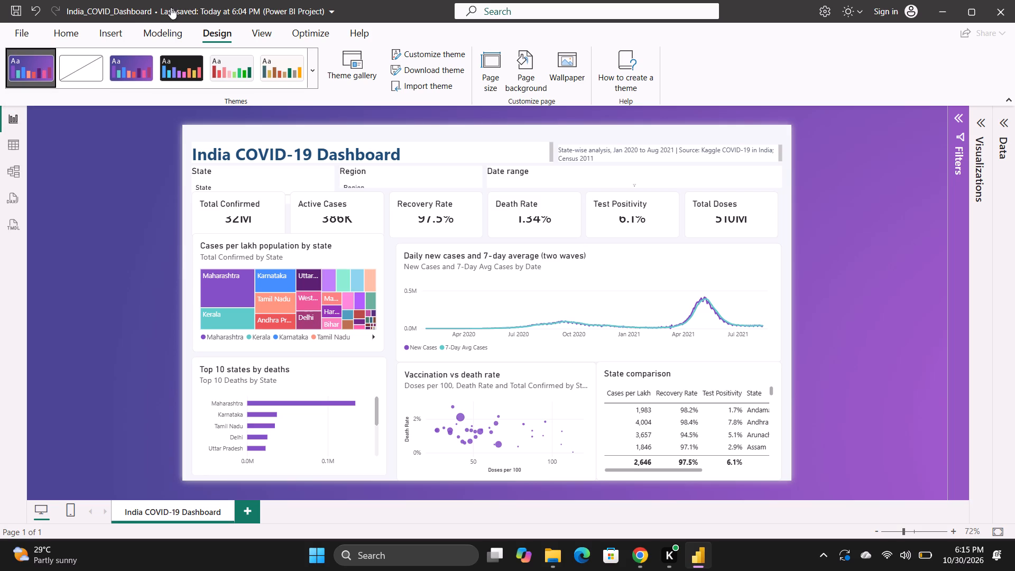
# Set the dashboard's page view to actual size.
pyautogui.click(258, 27)
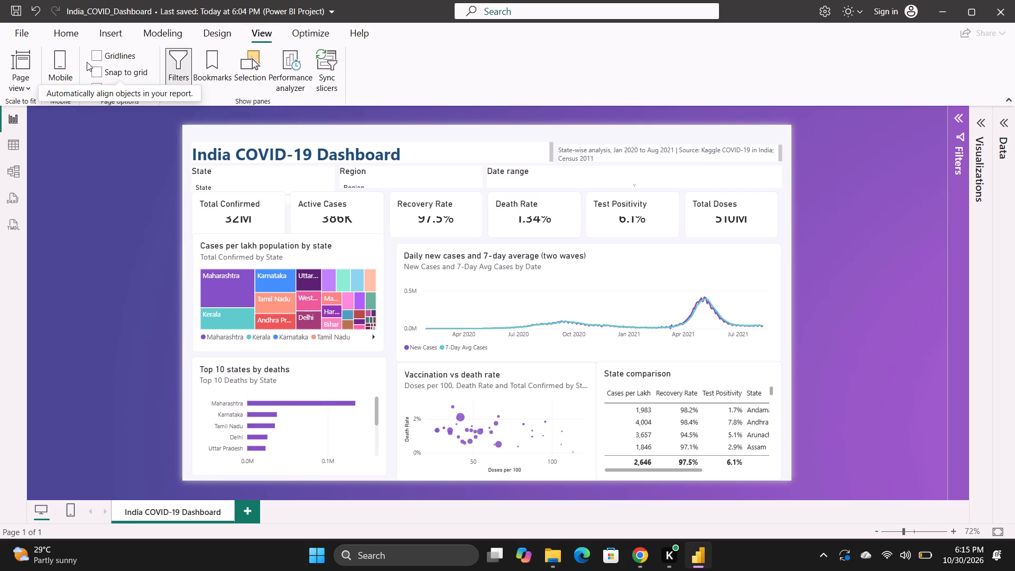
pyautogui.click(27, 88)
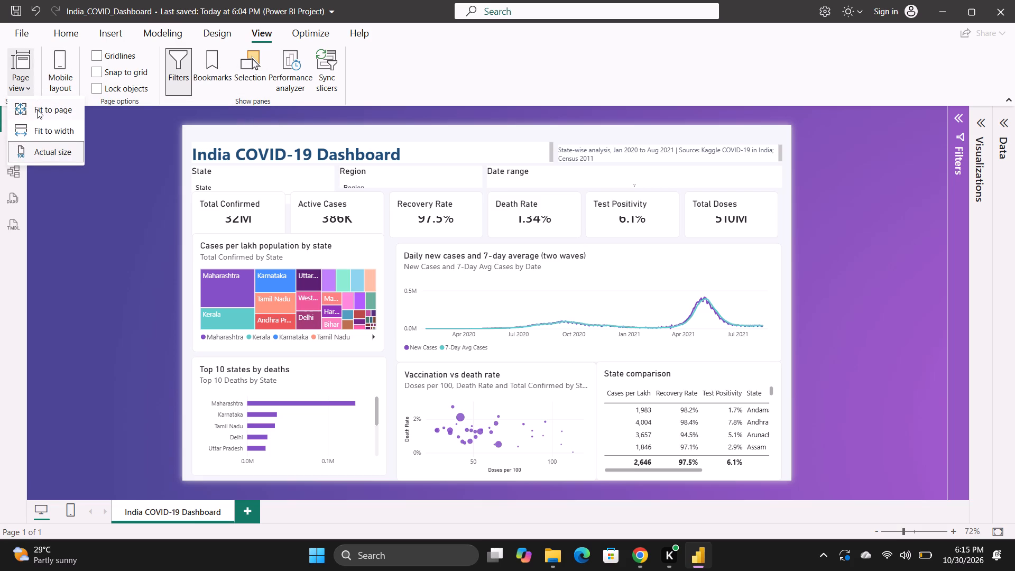
pyautogui.click(40, 148)
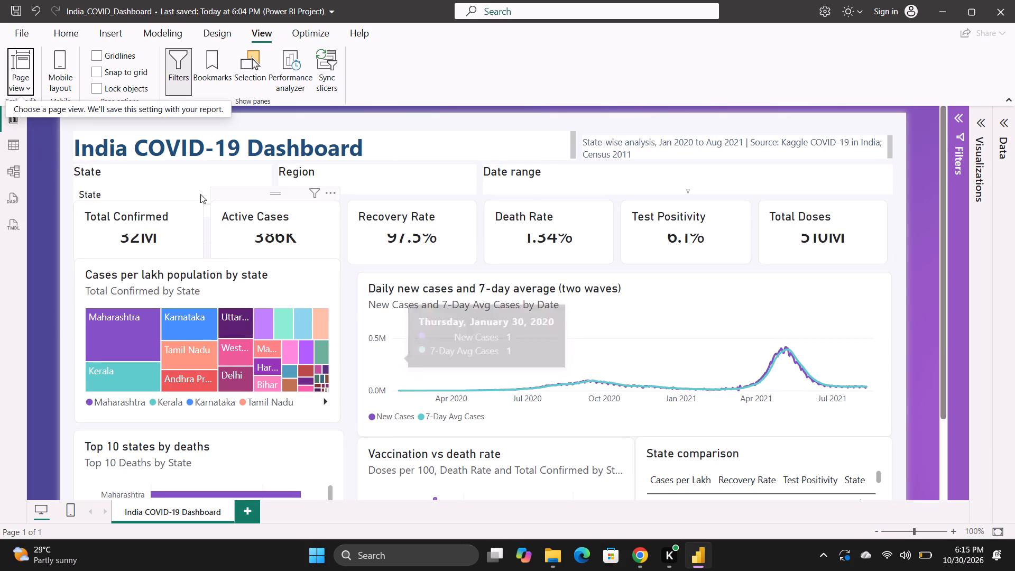
# Move the State slicer slightly down below the dashboard title and enlarge it enough to show its whole dropdown box.
pyautogui.click(226, 182)
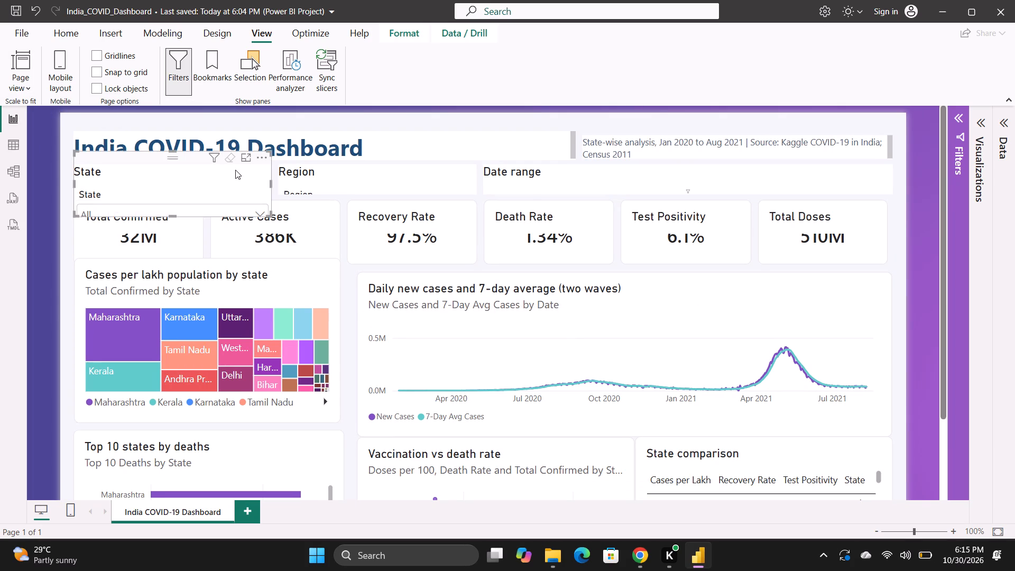
pyautogui.moveTo(191, 156); pyautogui.dragTo(203, 170)
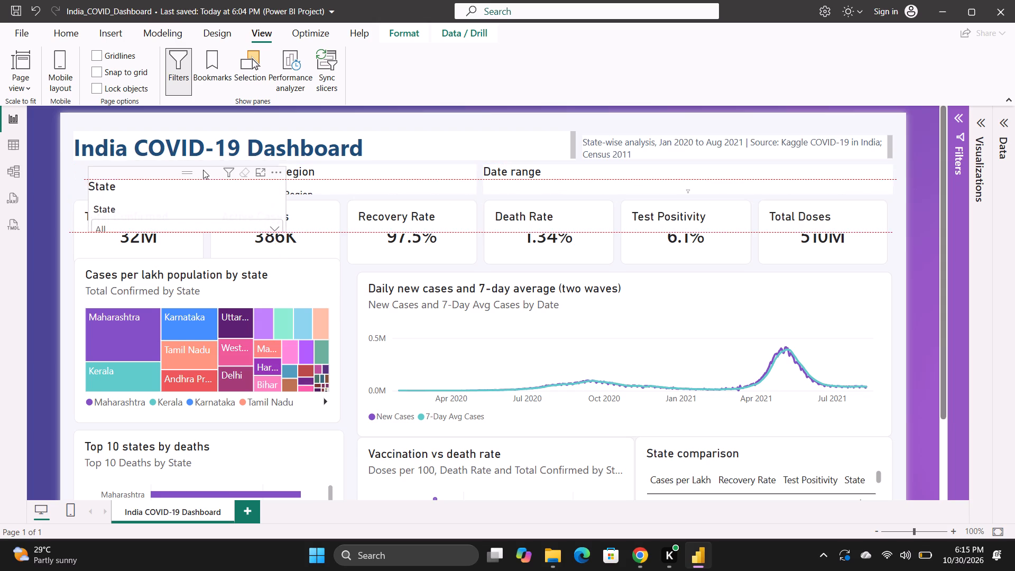
pyautogui.moveTo(203, 170); pyautogui.dragTo(189, 168)
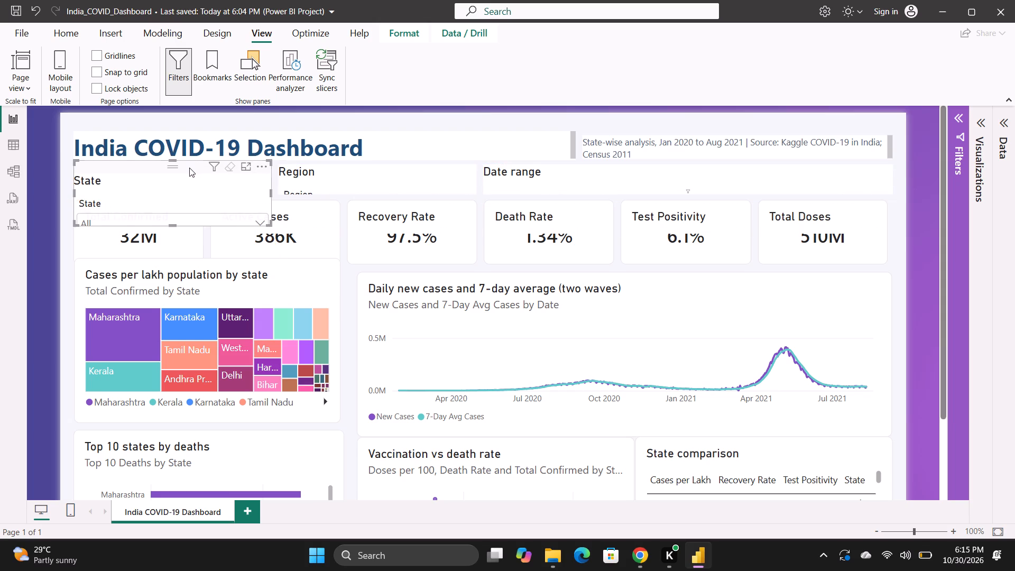
pyautogui.moveTo(270, 225); pyautogui.dragTo(279, 233)
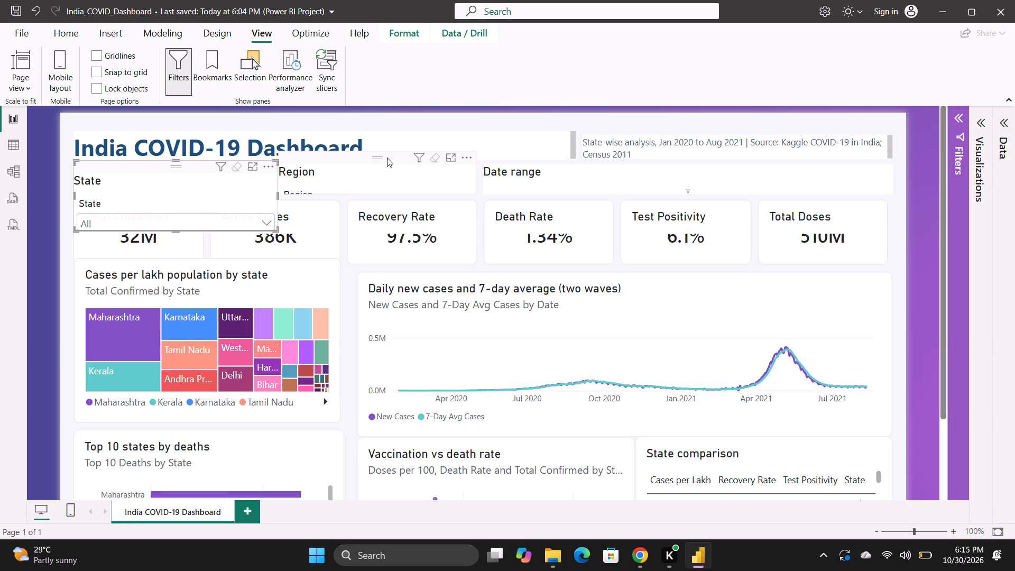
# Reposition the Region and State slicers side by side, with their headings just below the dashboard title.
pyautogui.moveTo(391, 155); pyautogui.dragTo(393, 178)
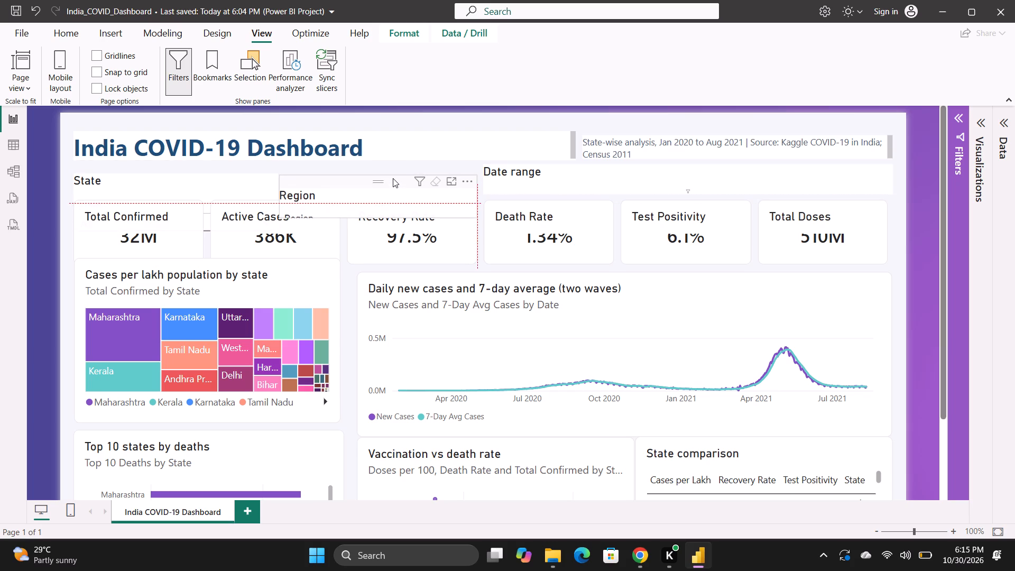
pyautogui.moveTo(393, 178); pyautogui.dragTo(390, 164)
pyautogui.moveTo(245, 179); pyautogui.dragTo(243, 163)
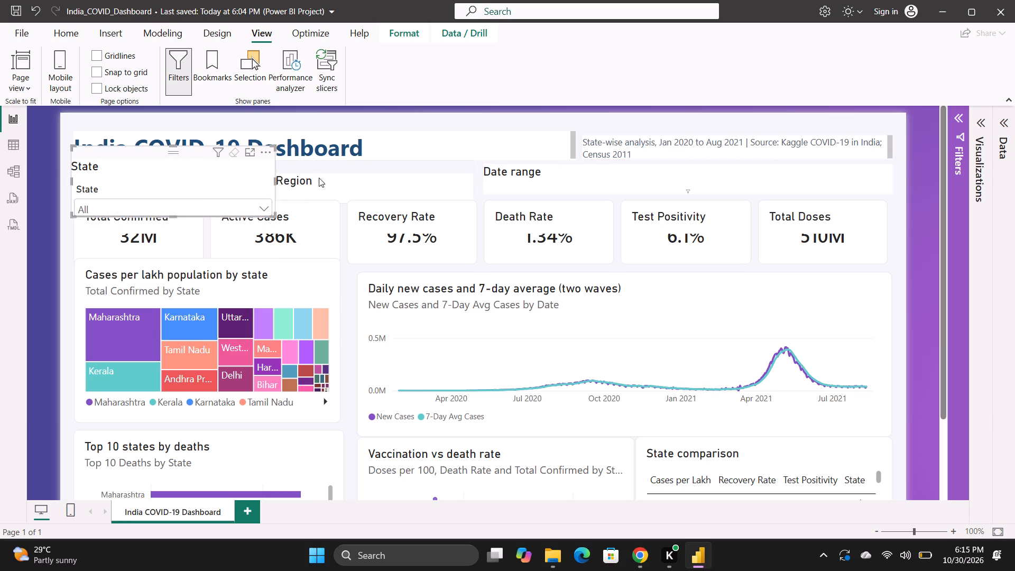
pyautogui.moveTo(361, 178); pyautogui.dragTo(361, 169)
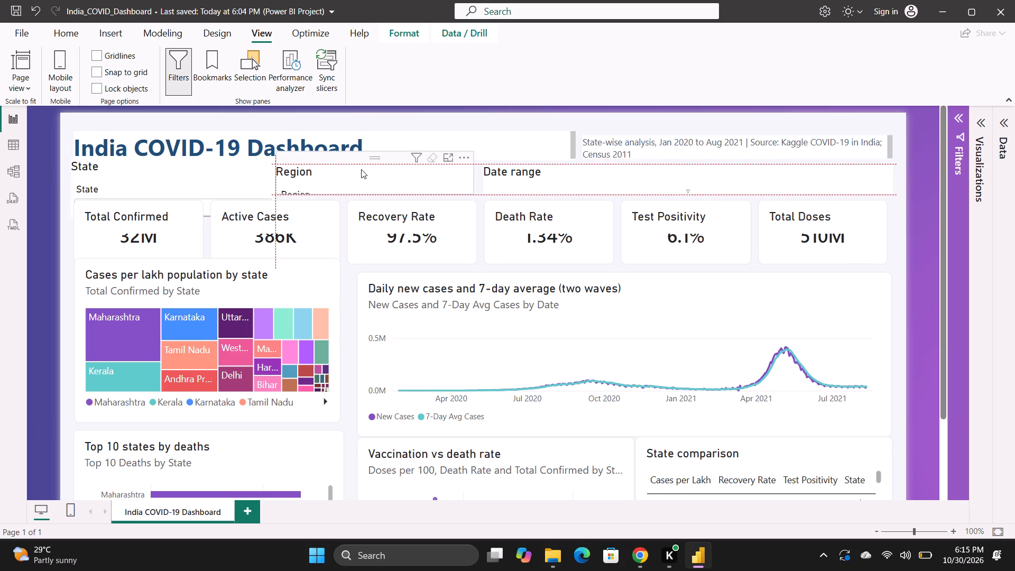
pyautogui.moveTo(361, 169); pyautogui.dragTo(362, 165)
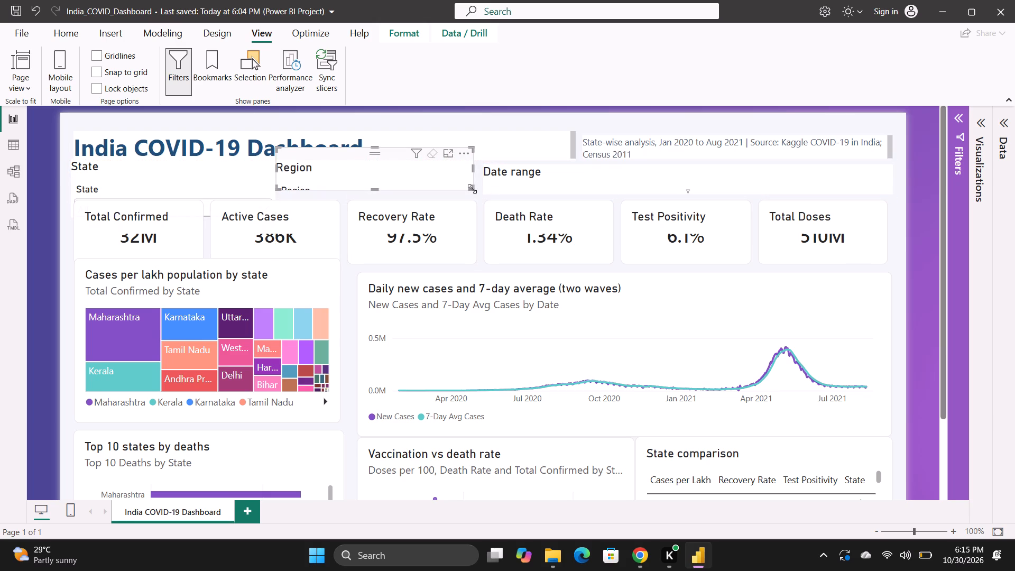
# Enlarge the Region slicer enough to show its dropdown box, and extend the State slicer's lower edge to match it.
pyautogui.moveTo(472, 189); pyautogui.dragTo(476, 201)
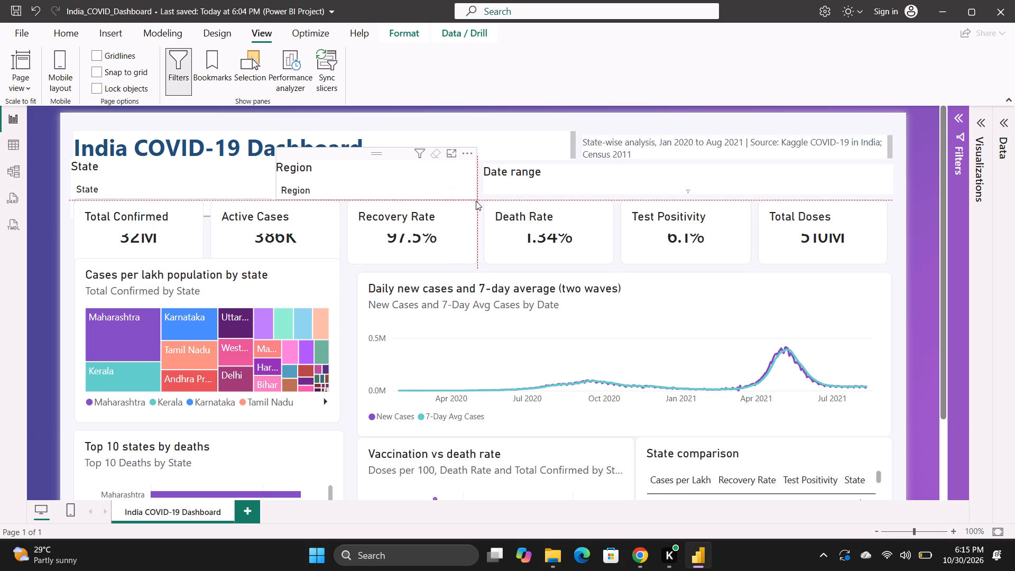
pyautogui.moveTo(476, 201); pyautogui.dragTo(478, 225)
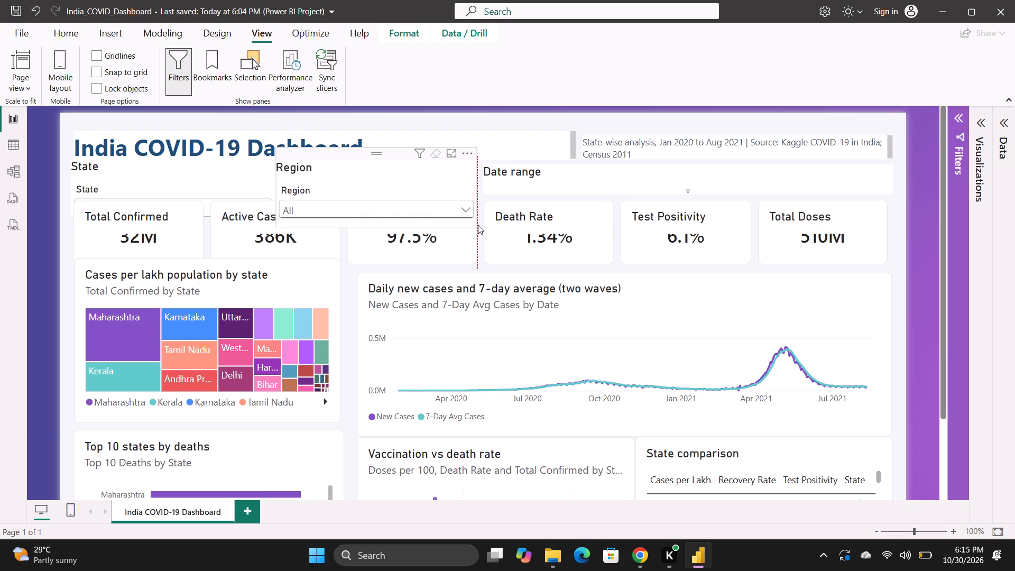
pyautogui.moveTo(478, 225); pyautogui.dragTo(472, 222)
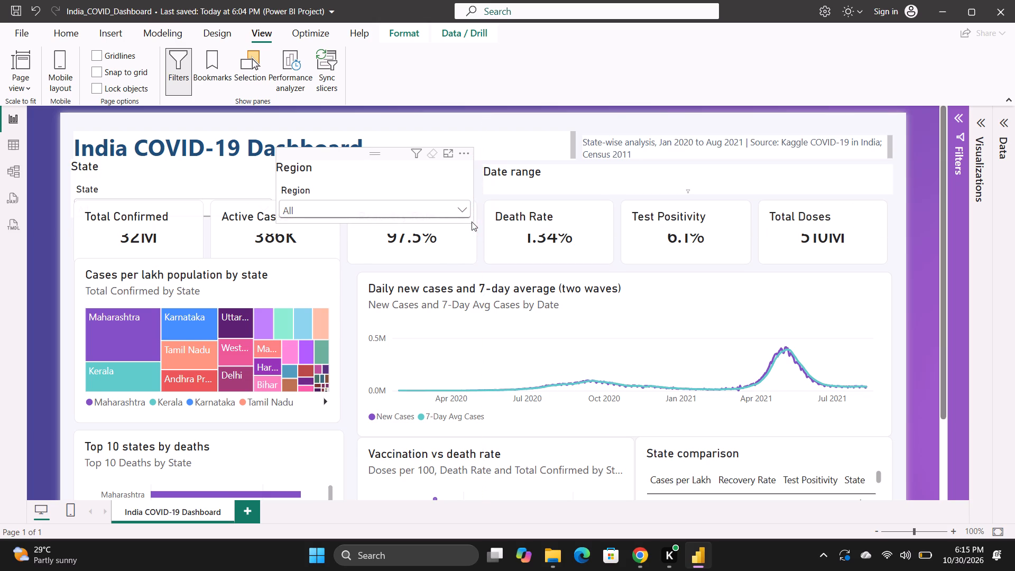
pyautogui.moveTo(472, 222); pyautogui.dragTo(478, 220)
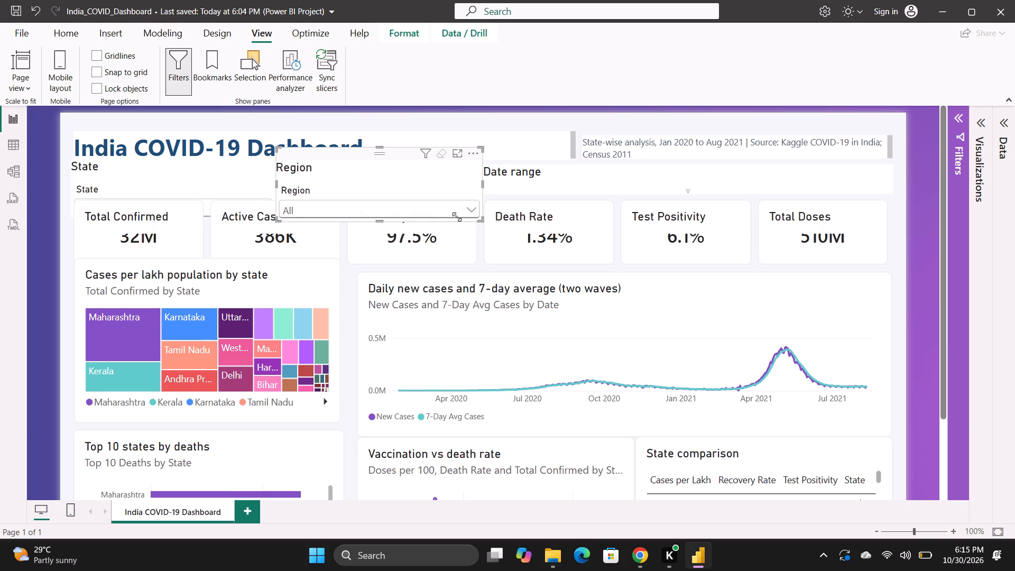
pyautogui.click(223, 179)
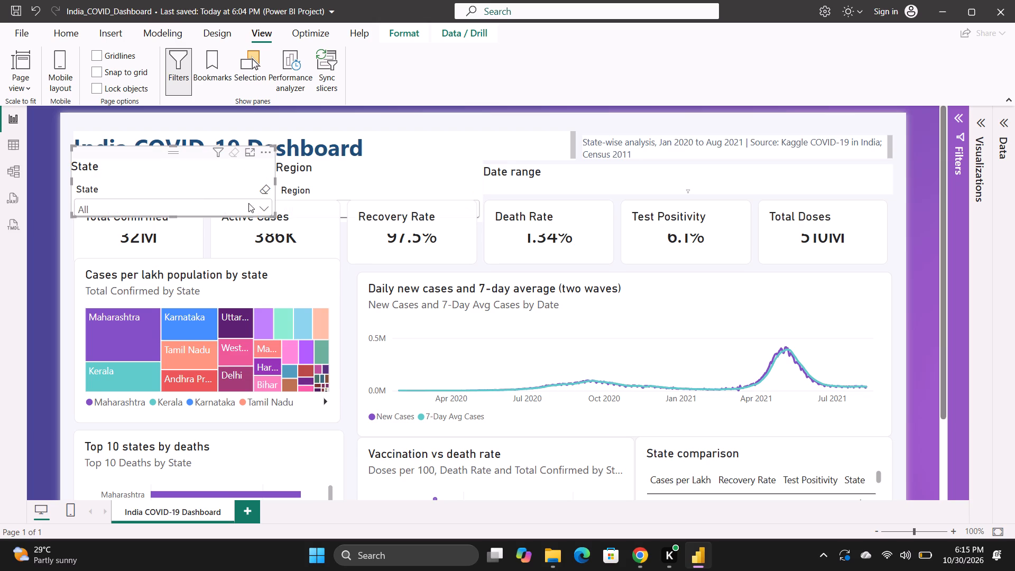
pyautogui.click(275, 217)
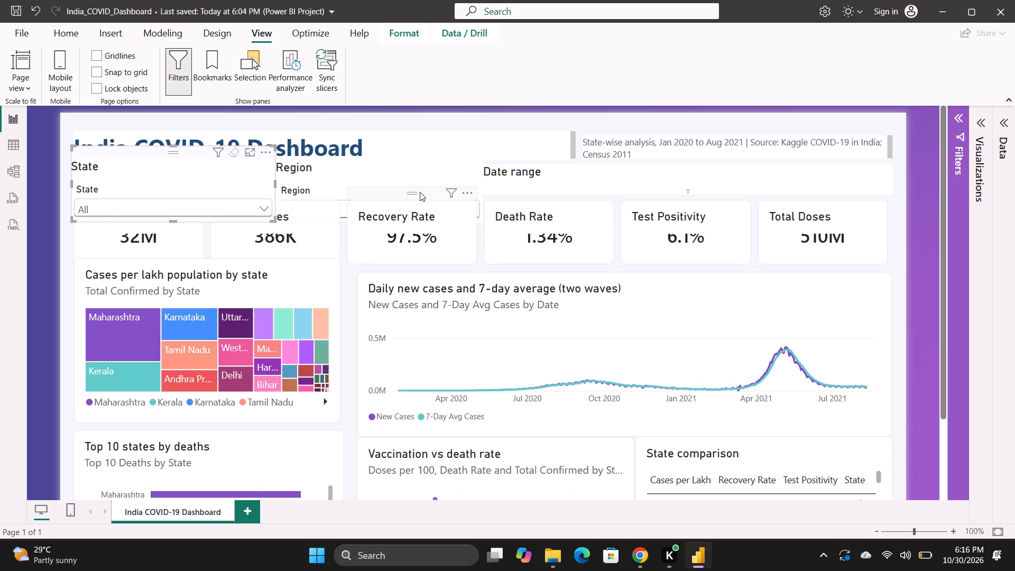
pyautogui.click(351, 178)
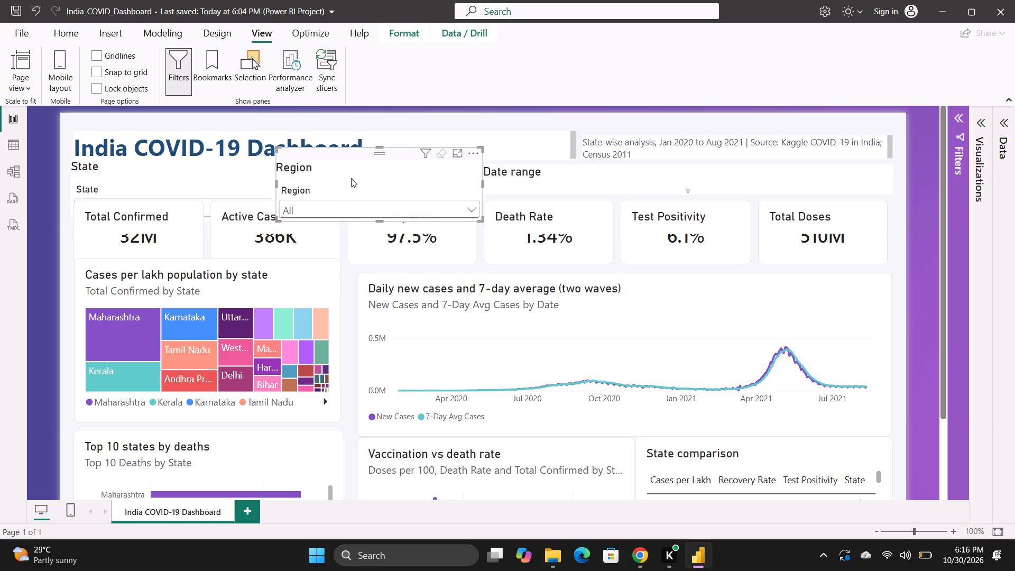
# Enlarge the Date range slicer to the page's edge and deep enough to show its date boxes and slider.
pyautogui.click(525, 180)
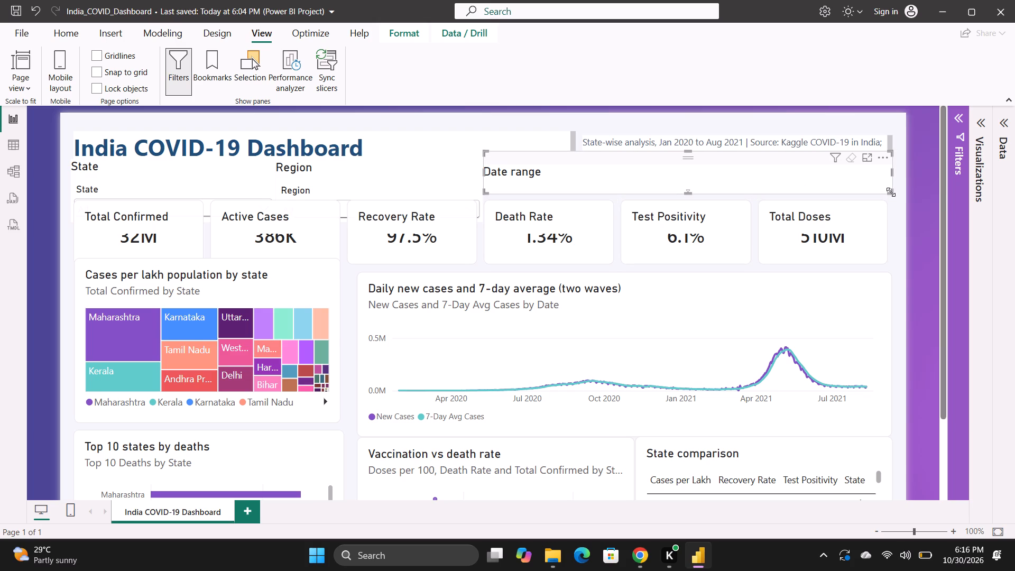
pyautogui.moveTo(891, 192); pyautogui.dragTo(903, 227)
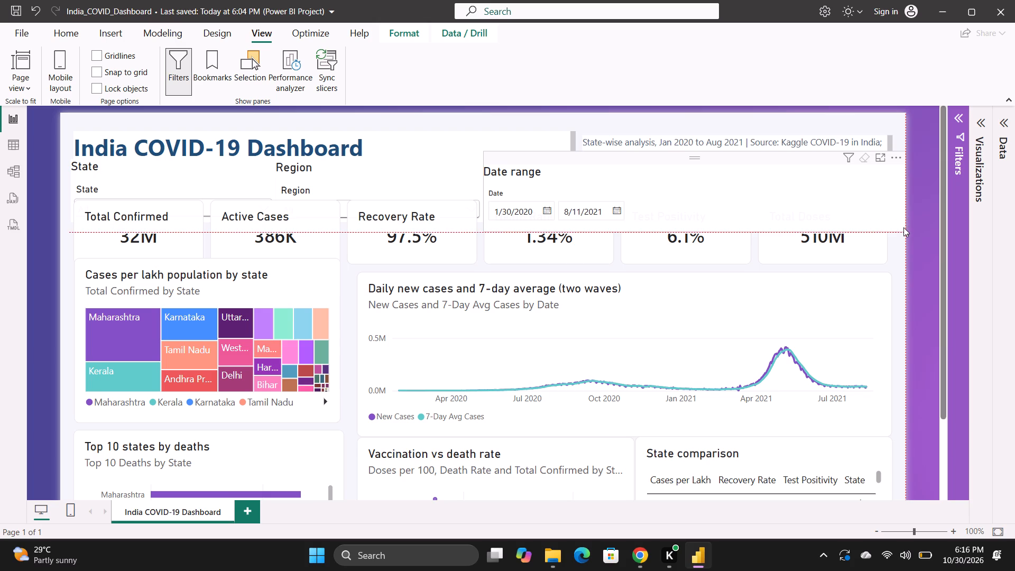
pyautogui.moveTo(903, 227); pyautogui.dragTo(915, 271)
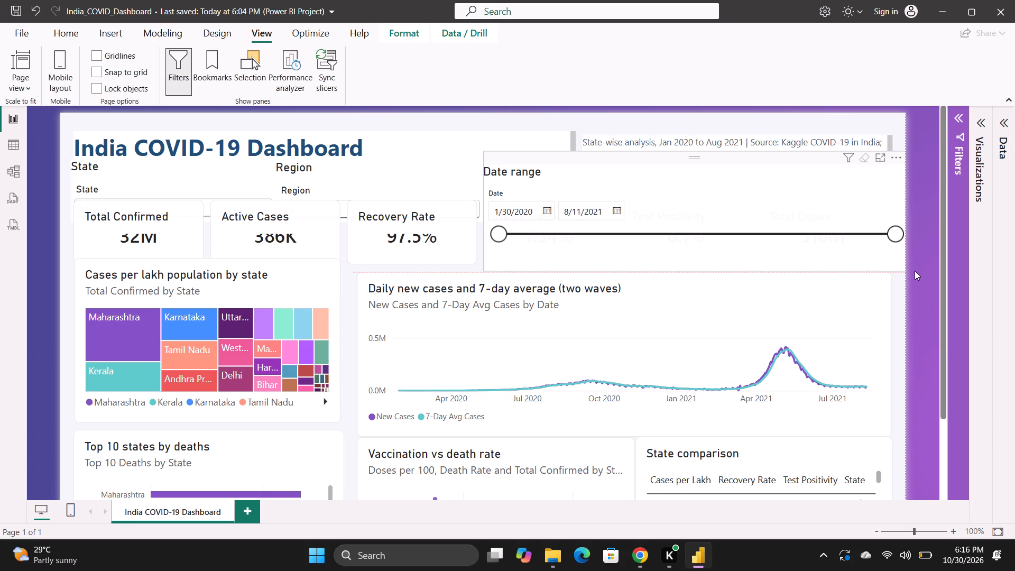
pyautogui.moveTo(915, 271); pyautogui.dragTo(914, 254)
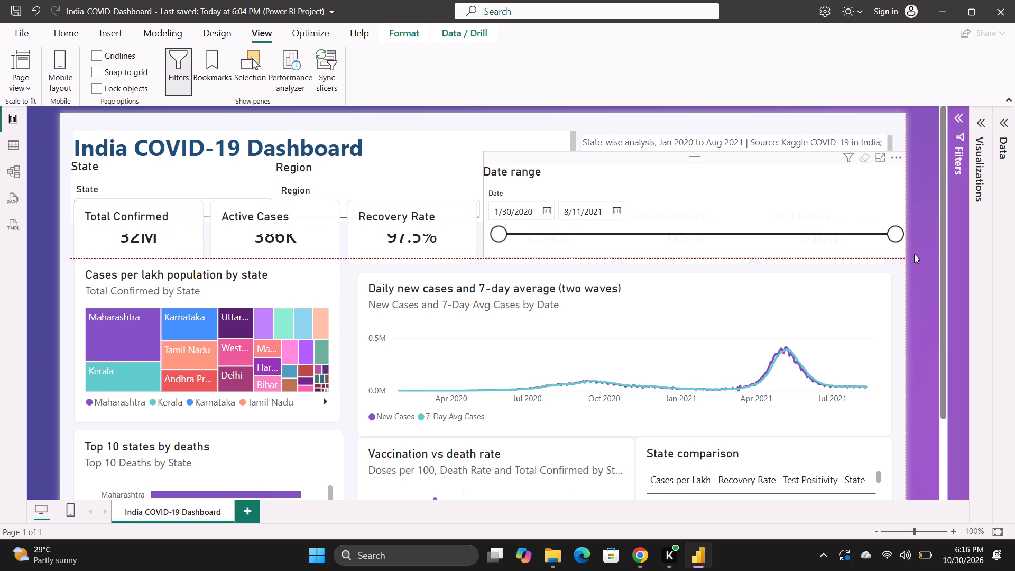
pyautogui.moveTo(914, 254); pyautogui.dragTo(901, 241)
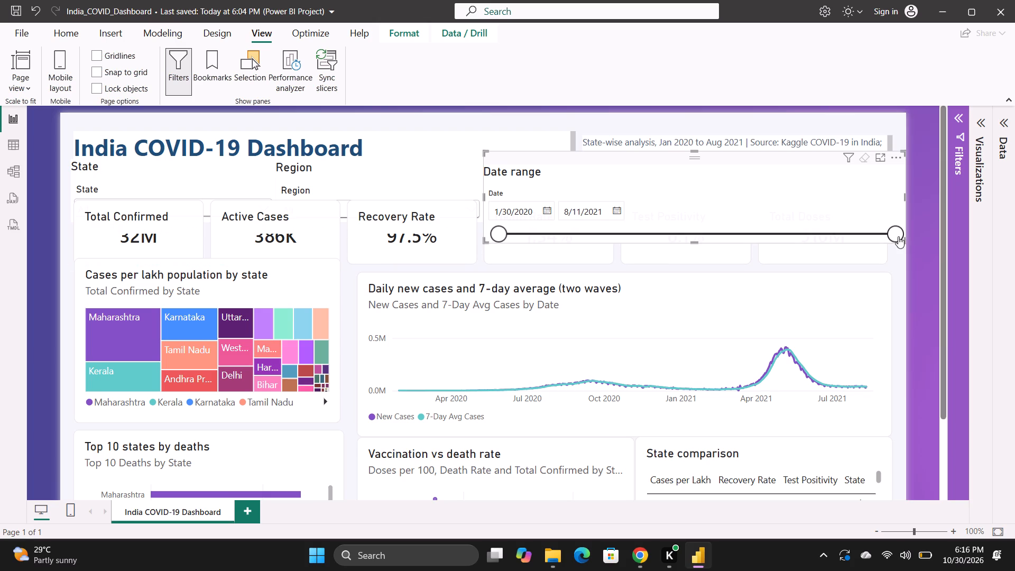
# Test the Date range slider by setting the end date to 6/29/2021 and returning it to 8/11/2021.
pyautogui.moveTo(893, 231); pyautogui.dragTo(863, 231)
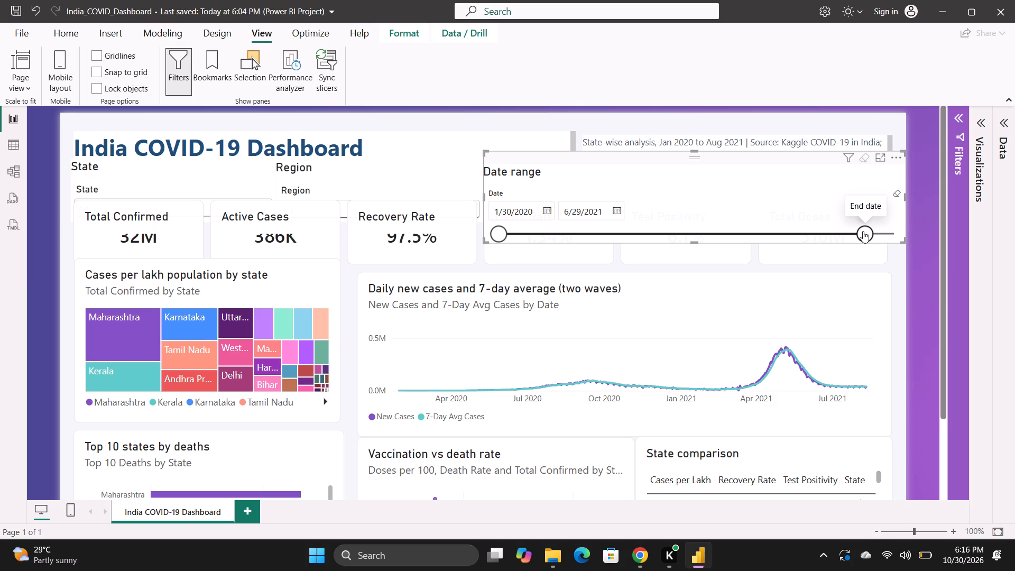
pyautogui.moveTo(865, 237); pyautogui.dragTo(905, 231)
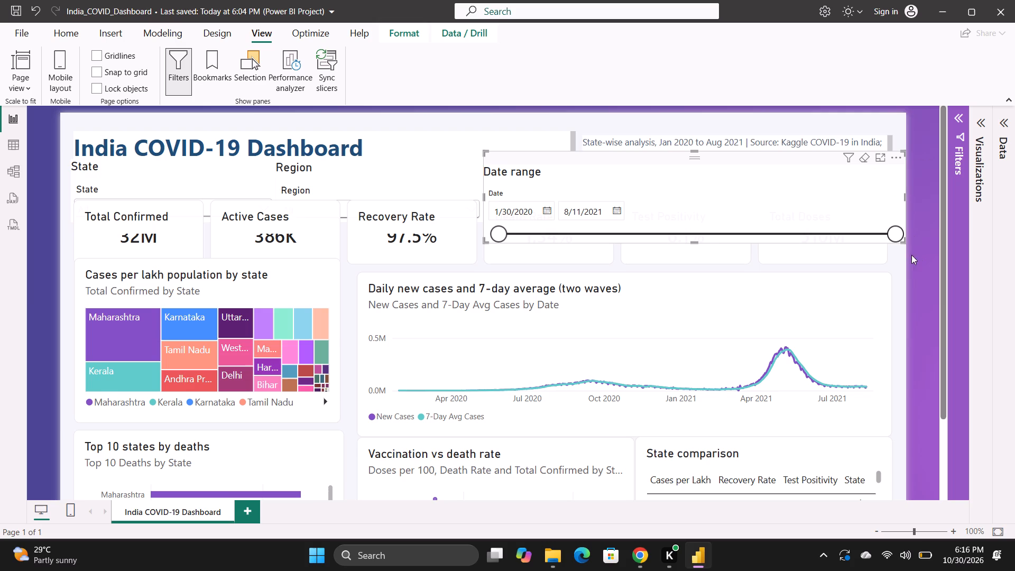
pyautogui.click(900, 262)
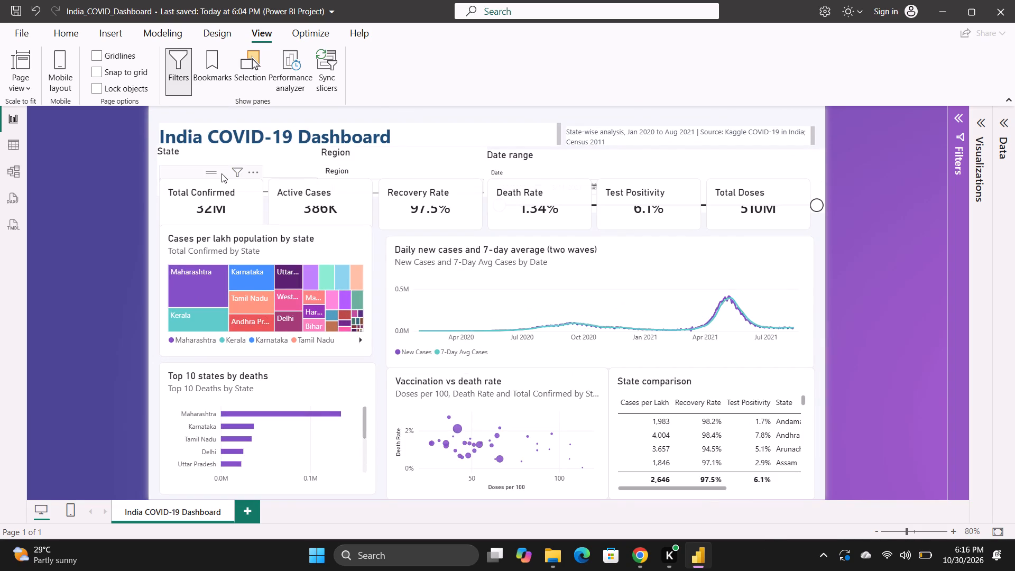
# Shrink the State slicer and place it just below the dashboard title, aligned with the title's starting edge and clear of the KPI card values.
pyautogui.click(272, 160)
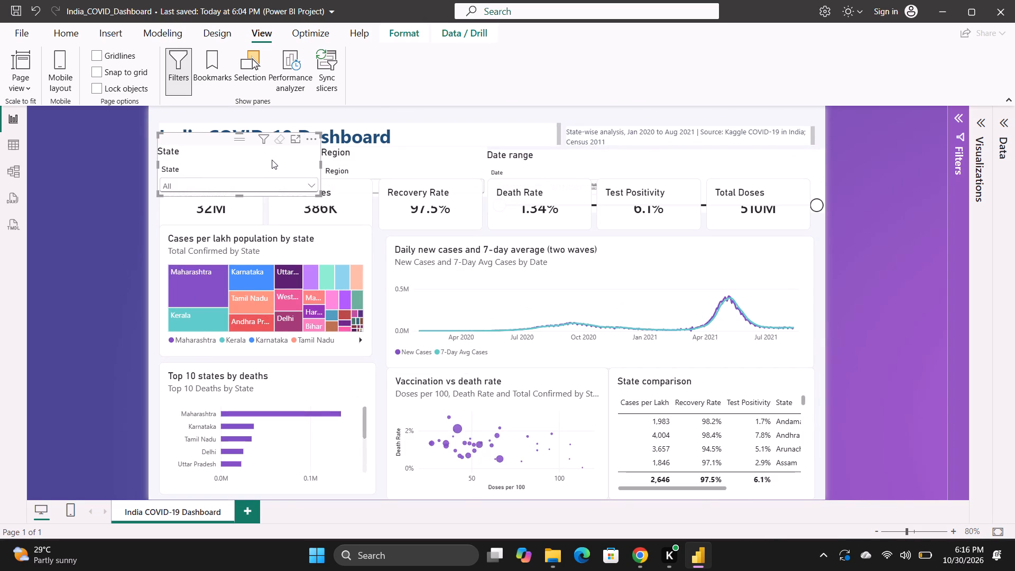
pyautogui.click(156, 197)
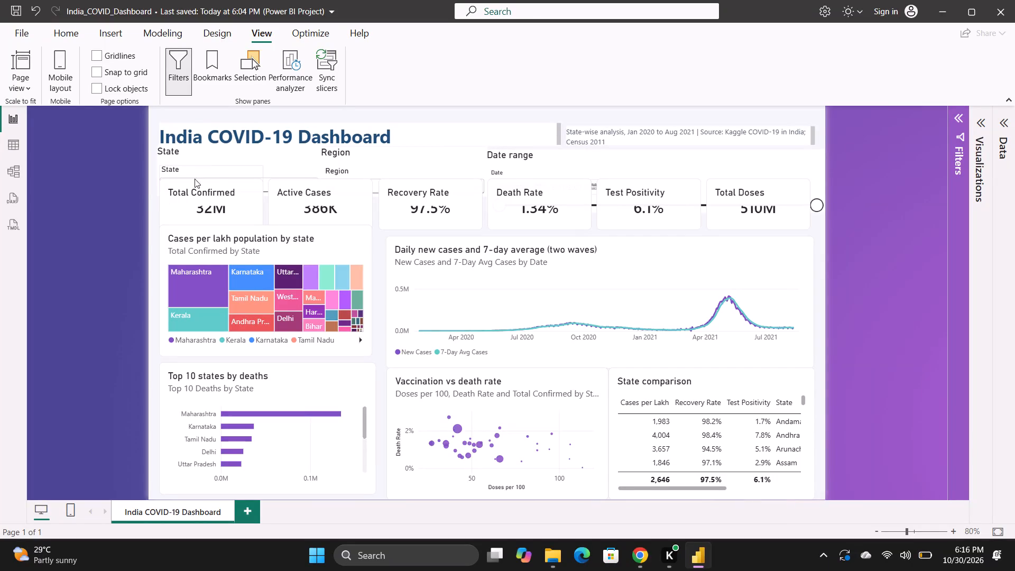
pyautogui.click(229, 159)
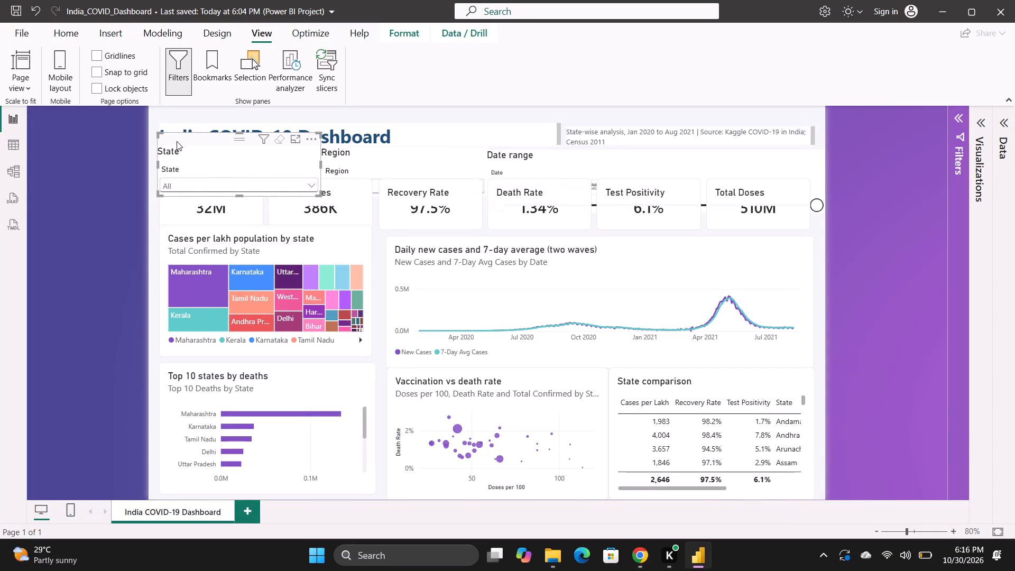
pyautogui.moveTo(158, 134); pyautogui.dragTo(162, 142)
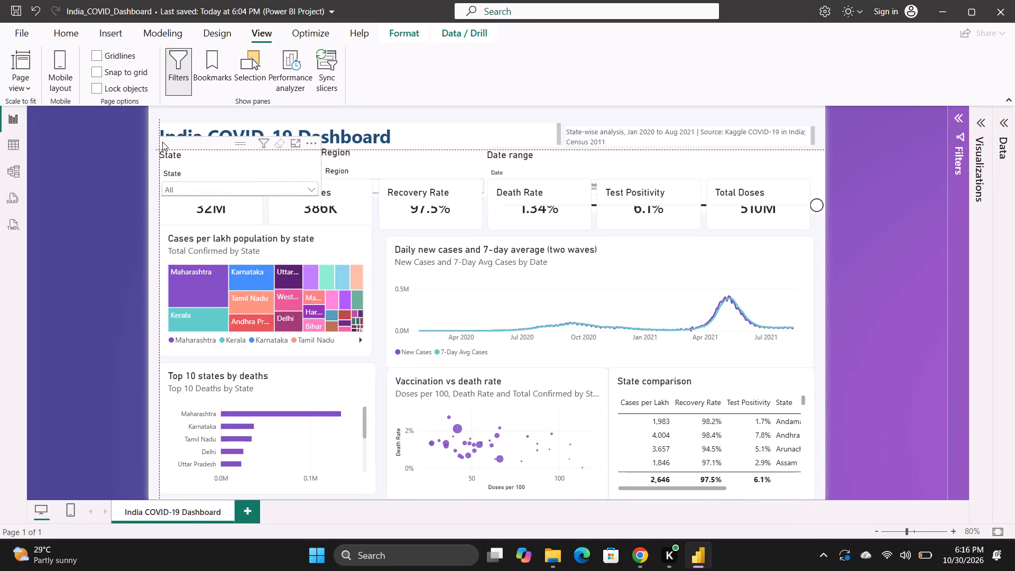
pyautogui.moveTo(162, 142); pyautogui.dragTo(172, 147)
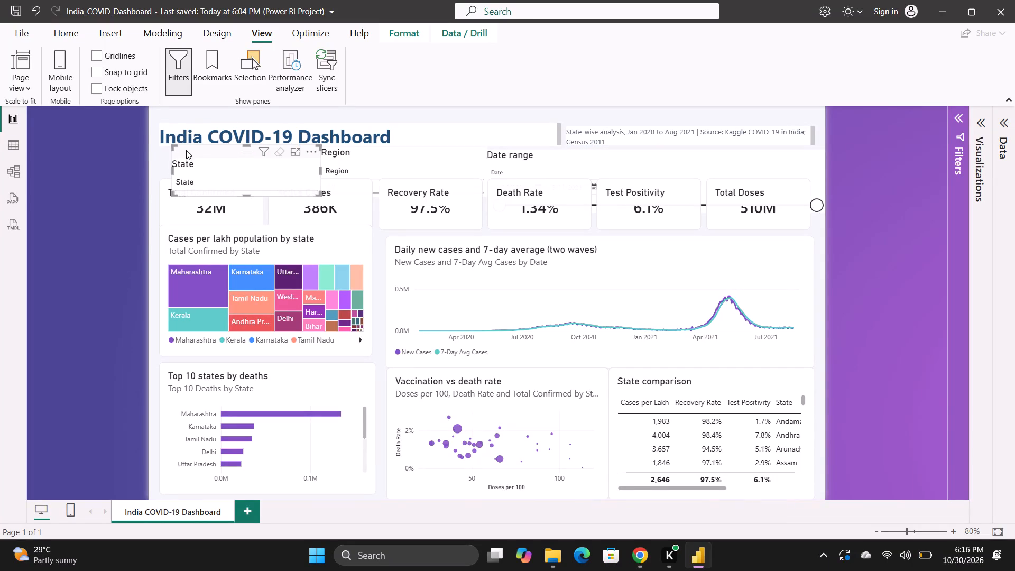
pyautogui.moveTo(217, 165); pyautogui.dragTo(203, 153)
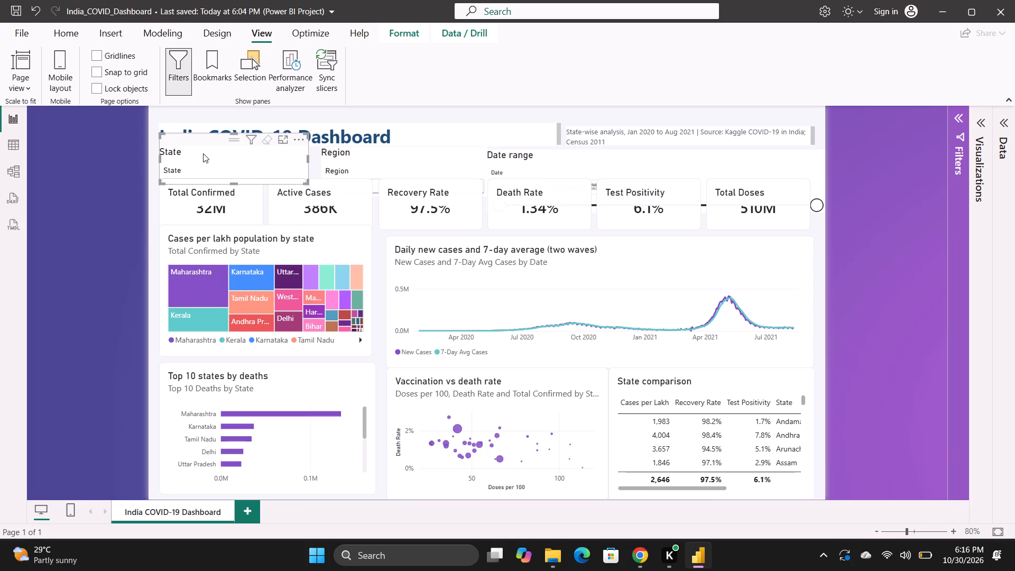
pyautogui.click(133, 171)
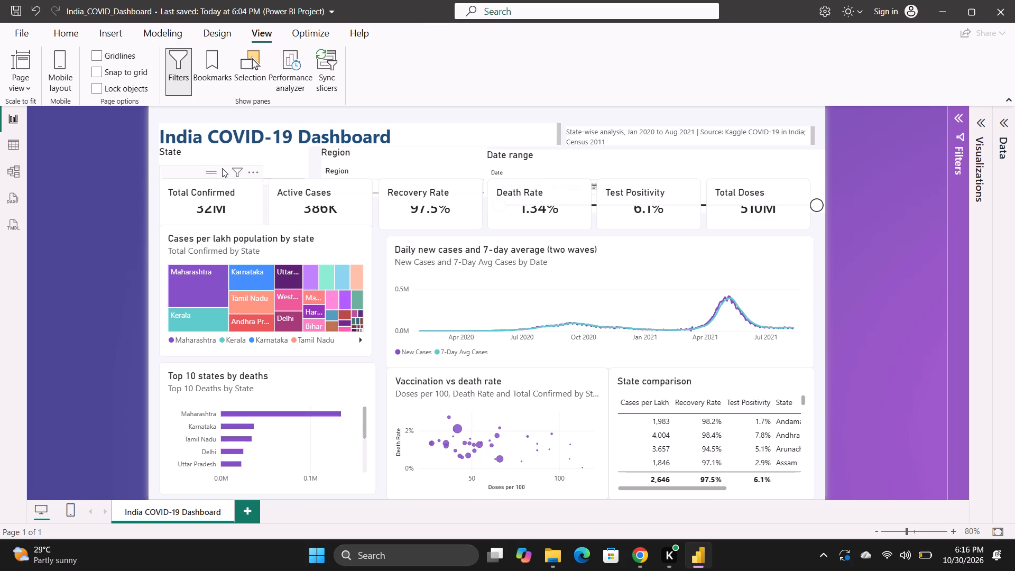
# Move the Region slicer against the State slicer, narrow it to about the State slicer's width, and level their headings.
pyautogui.click(367, 163)
pyautogui.moveTo(357, 158); pyautogui.dragTo(347, 156)
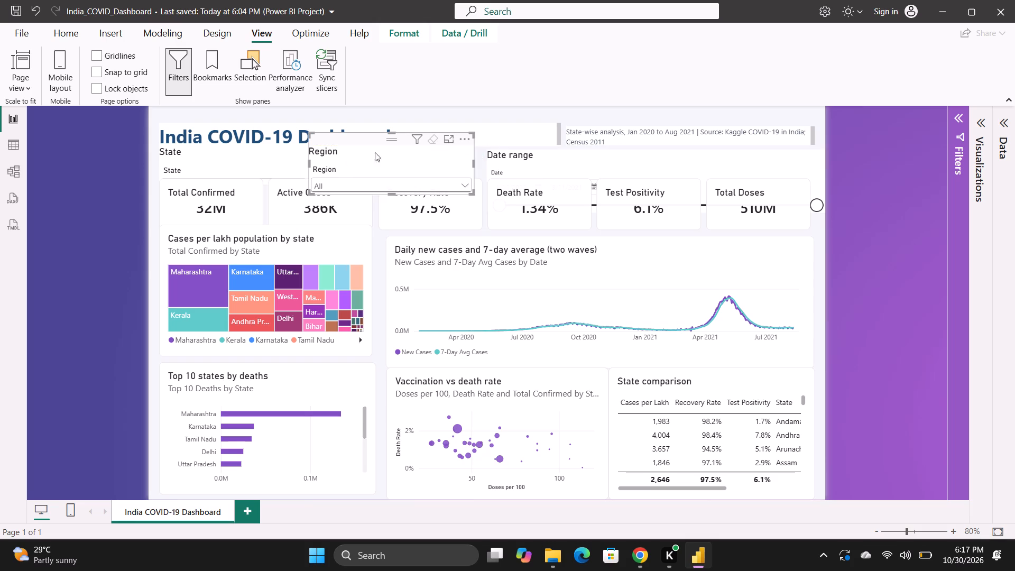
pyautogui.moveTo(473, 135); pyautogui.dragTo(462, 136)
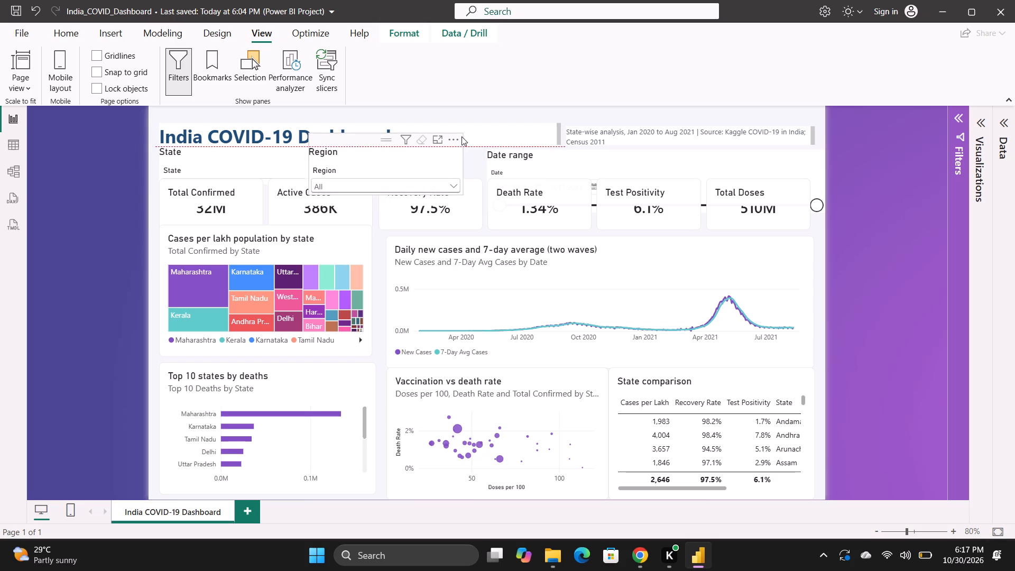
pyautogui.moveTo(462, 136); pyautogui.dragTo(443, 143)
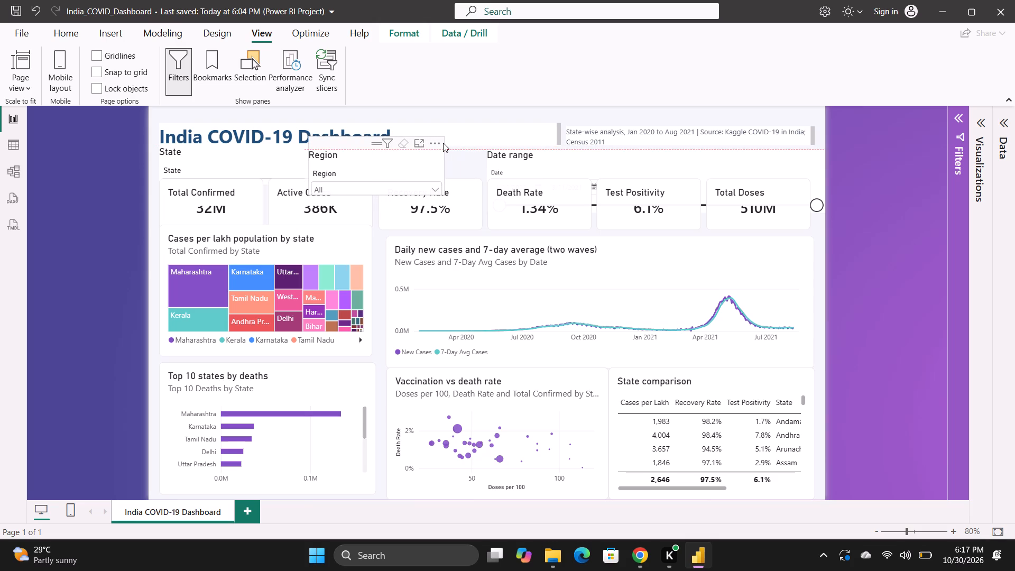
pyautogui.moveTo(443, 143); pyautogui.dragTo(447, 143)
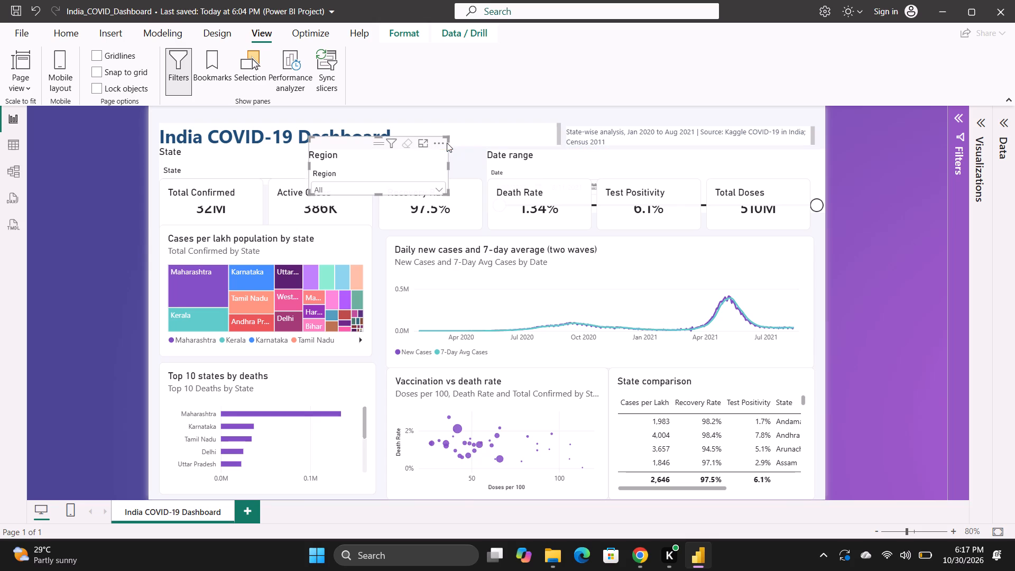
pyautogui.click(363, 150)
pyautogui.click(457, 156)
pyautogui.moveTo(399, 163); pyautogui.dragTo(399, 158)
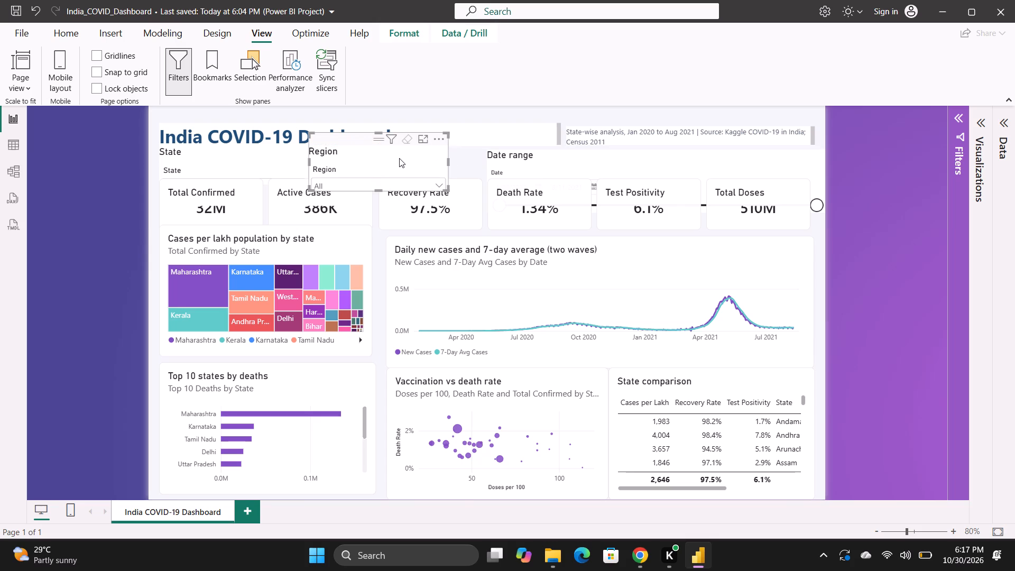
pyautogui.click(474, 154)
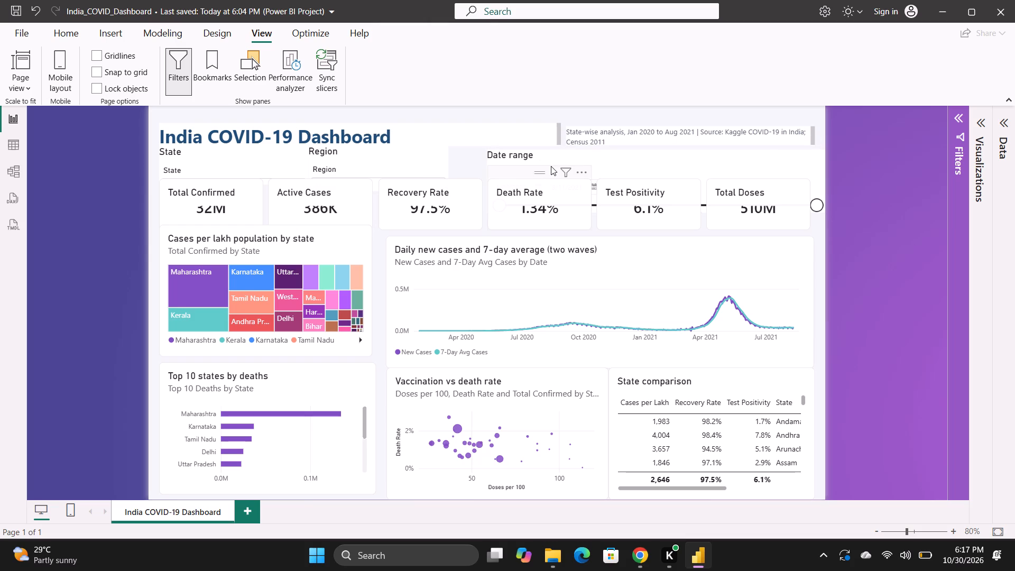
# Move the Date range slicer against the Region slicer and resize it to end at the line chart's outer edge.
pyautogui.moveTo(612, 155); pyautogui.dragTo(590, 149)
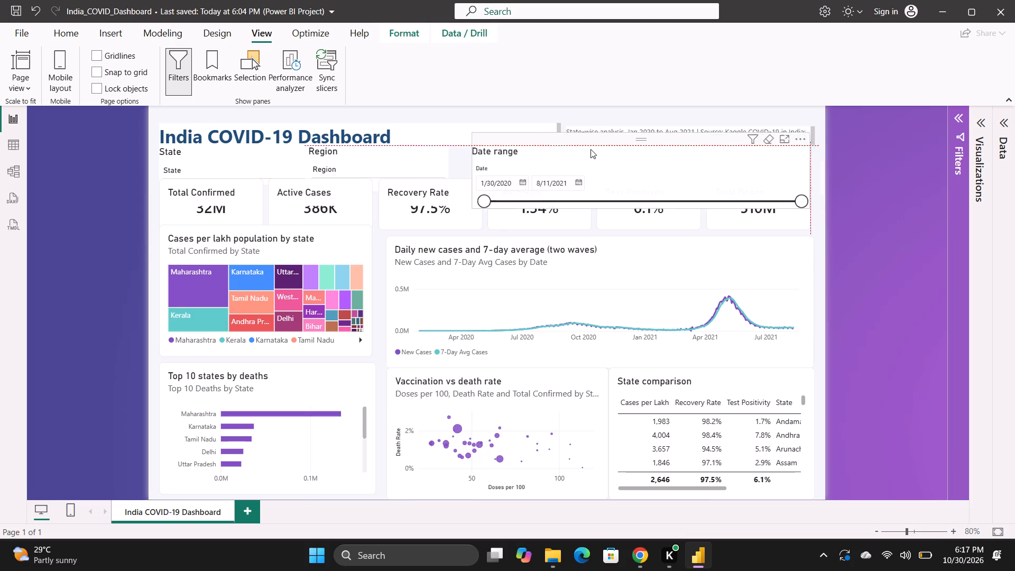
pyautogui.moveTo(590, 149); pyautogui.dragTo(576, 148)
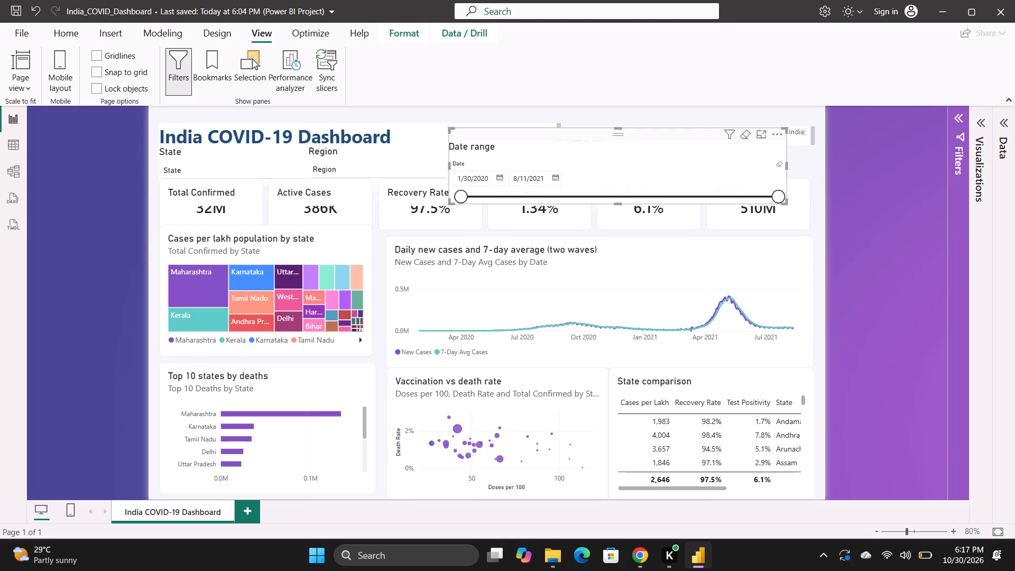
pyautogui.click(451, 202)
pyautogui.moveTo(785, 132); pyautogui.dragTo(781, 135)
pyautogui.moveTo(781, 135); pyautogui.dragTo(758, 146)
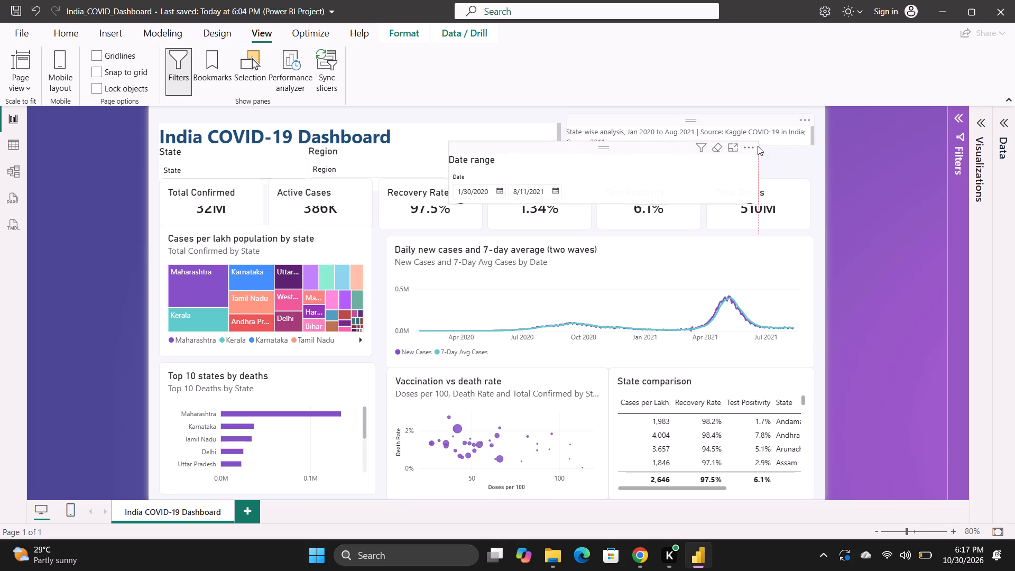
pyautogui.moveTo(758, 146); pyautogui.dragTo(721, 127)
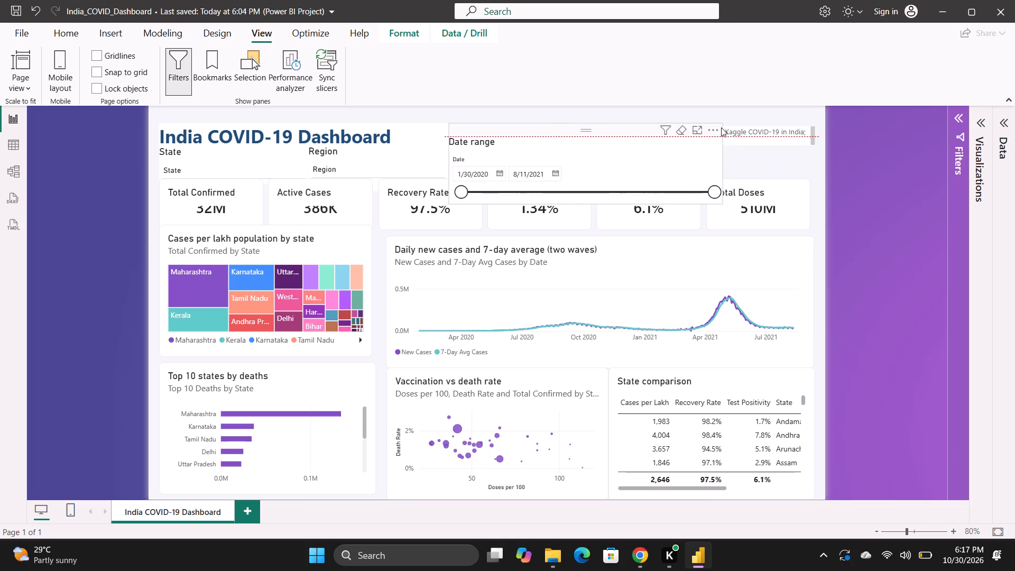
pyautogui.moveTo(721, 127); pyautogui.dragTo(811, 123)
pyautogui.click(806, 127)
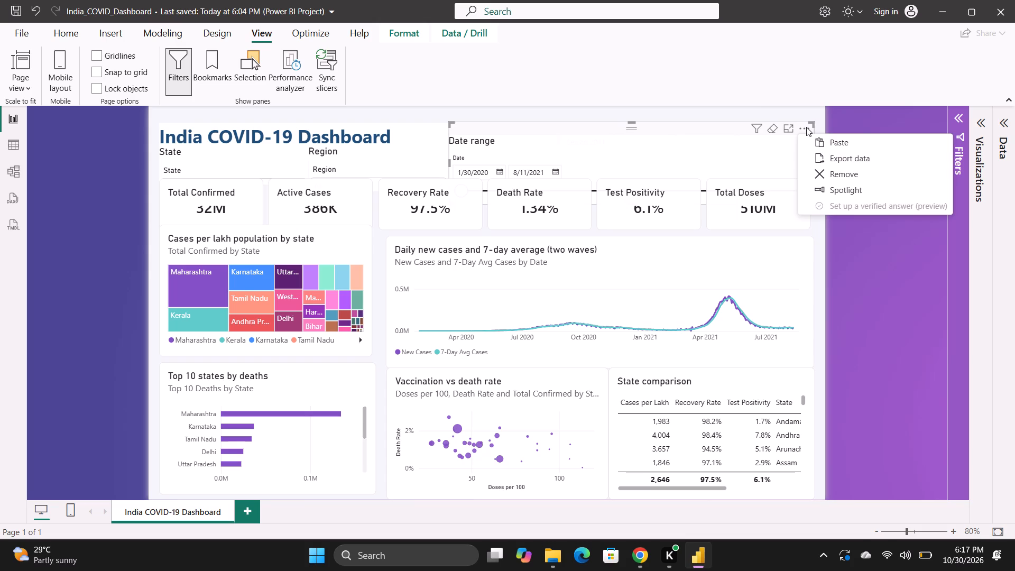
pyautogui.click(764, 146)
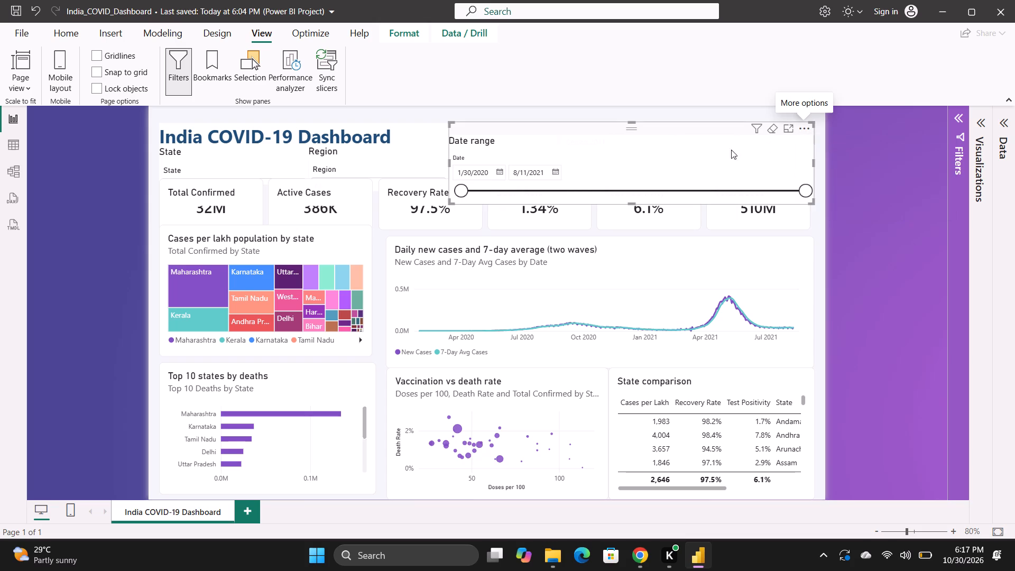
# Reposition the Date range slicer vertically so its heading sits roughly level with the State and Region headings.
pyautogui.moveTo(579, 154); pyautogui.dragTo(579, 142)
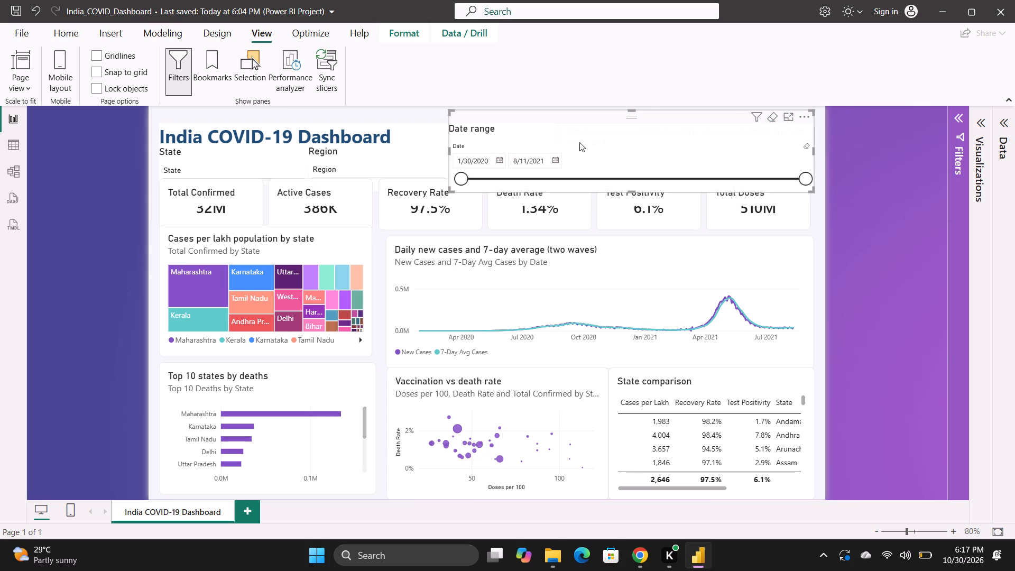
pyautogui.moveTo(617, 146); pyautogui.dragTo(616, 217)
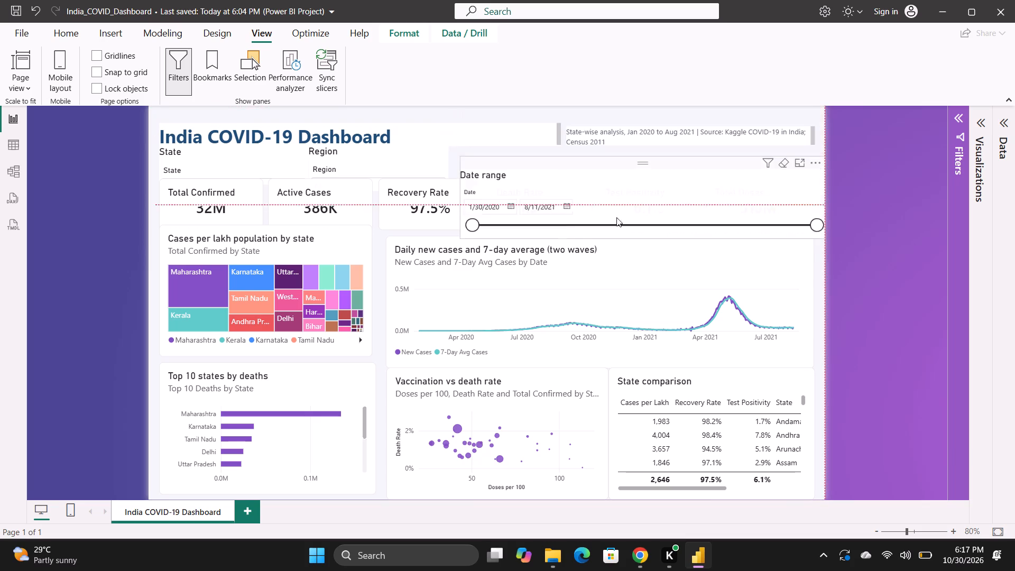
pyautogui.moveTo(616, 217); pyautogui.dragTo(606, 241)
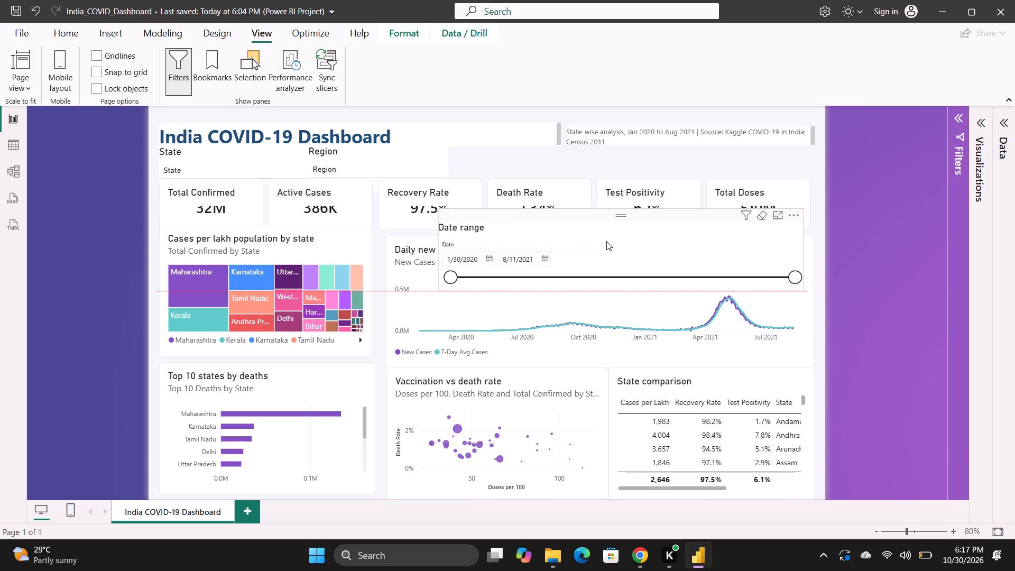
pyautogui.moveTo(606, 241); pyautogui.dragTo(608, 205)
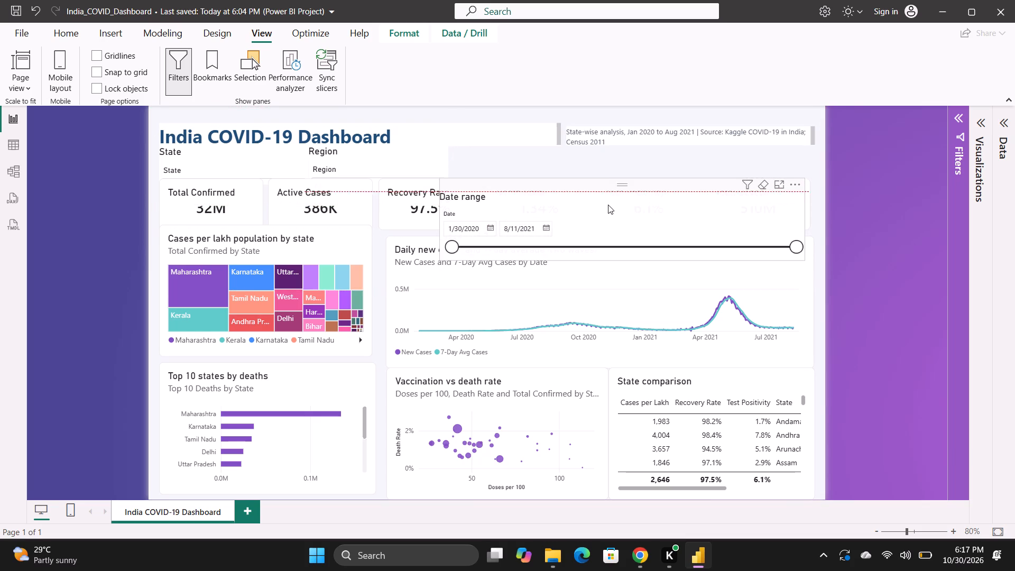
pyautogui.moveTo(608, 205); pyautogui.dragTo(609, 185)
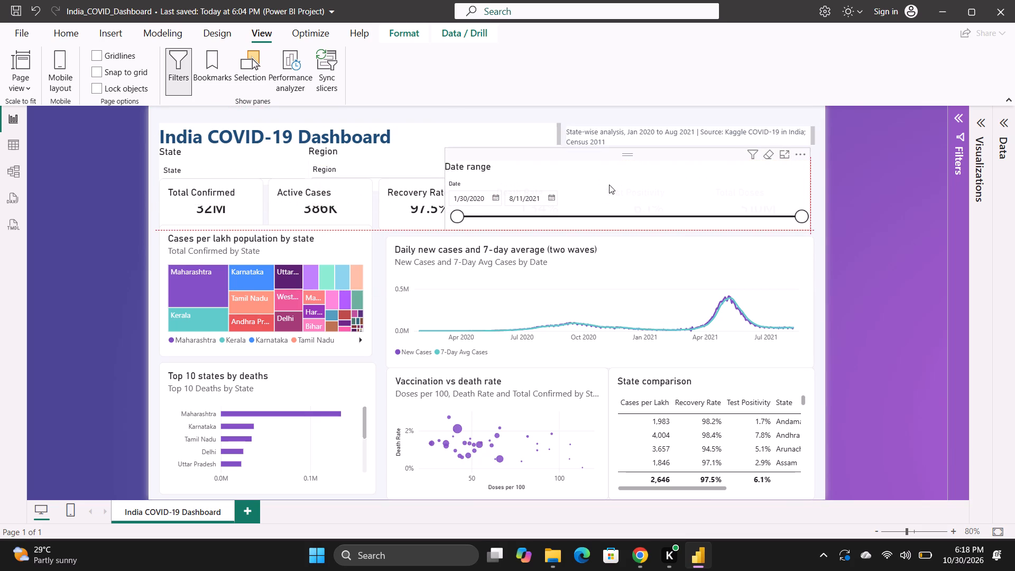
pyautogui.moveTo(609, 185); pyautogui.dragTo(608, 180)
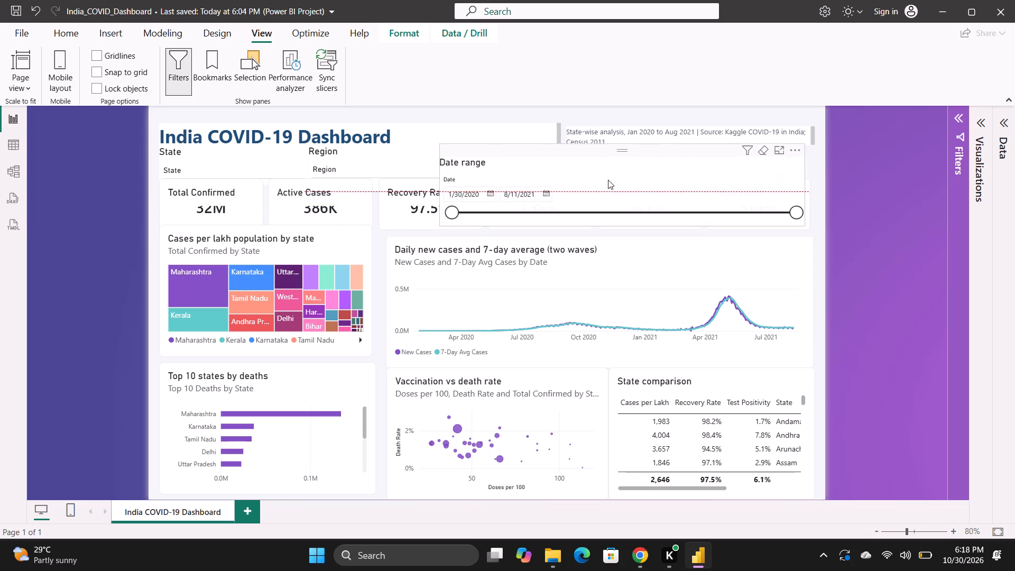
pyautogui.moveTo(608, 180); pyautogui.dragTo(615, 168)
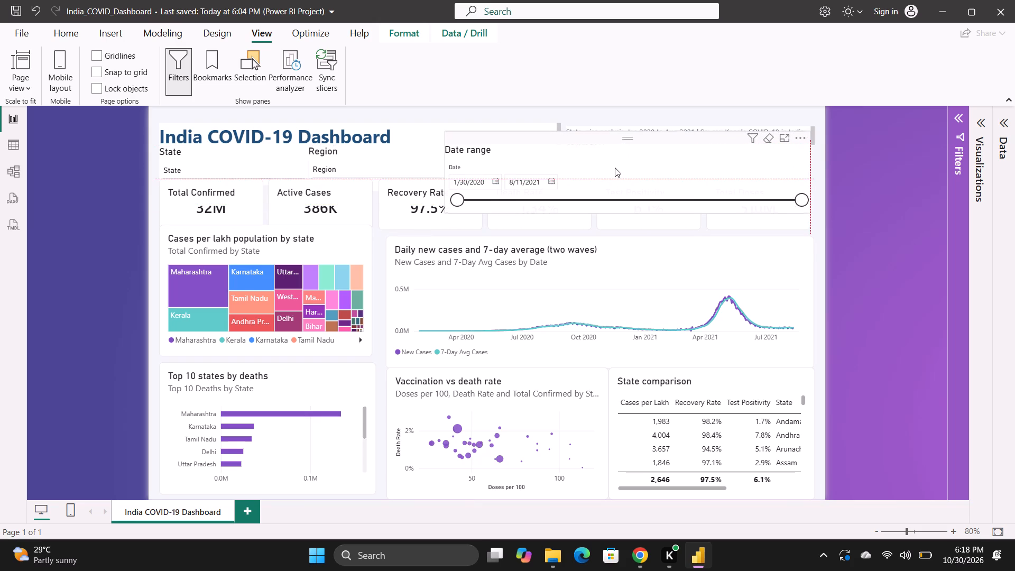
pyautogui.moveTo(615, 168); pyautogui.dragTo(615, 167)
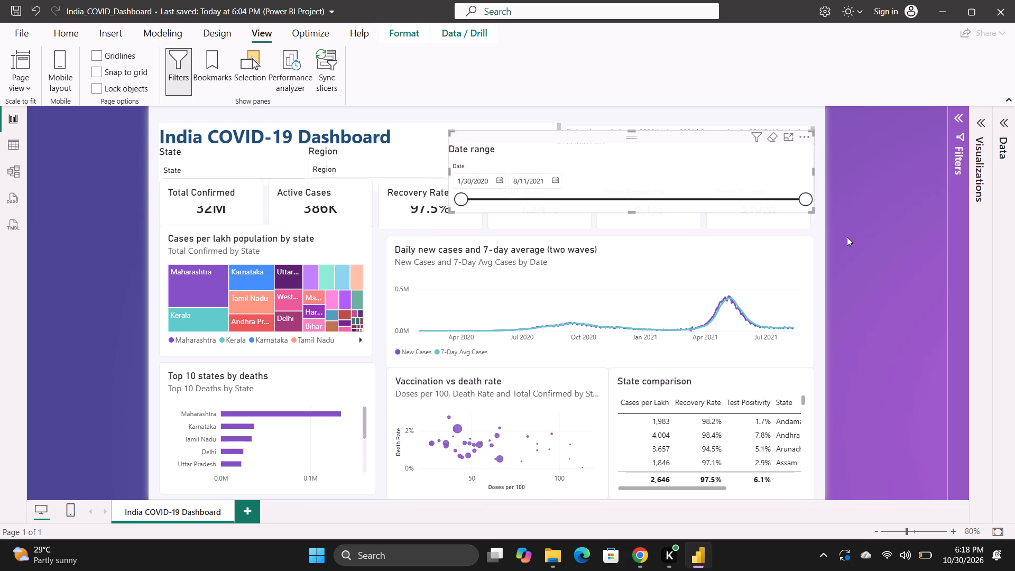
pyautogui.click(855, 243)
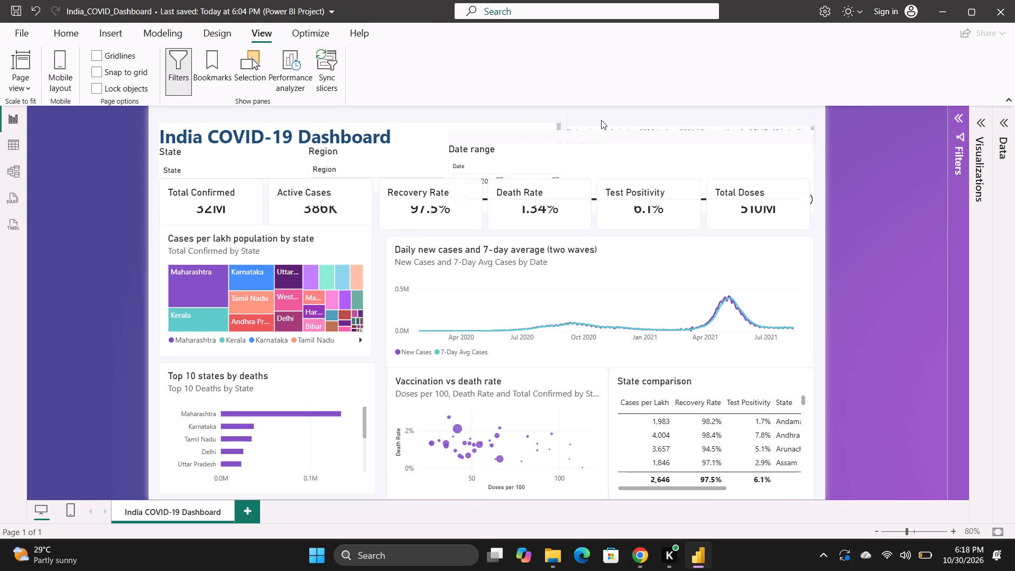
# Move the state-wise analysis and source text box higher, toward the page's upper edge.
pyautogui.moveTo(596, 127); pyautogui.dragTo(589, 118)
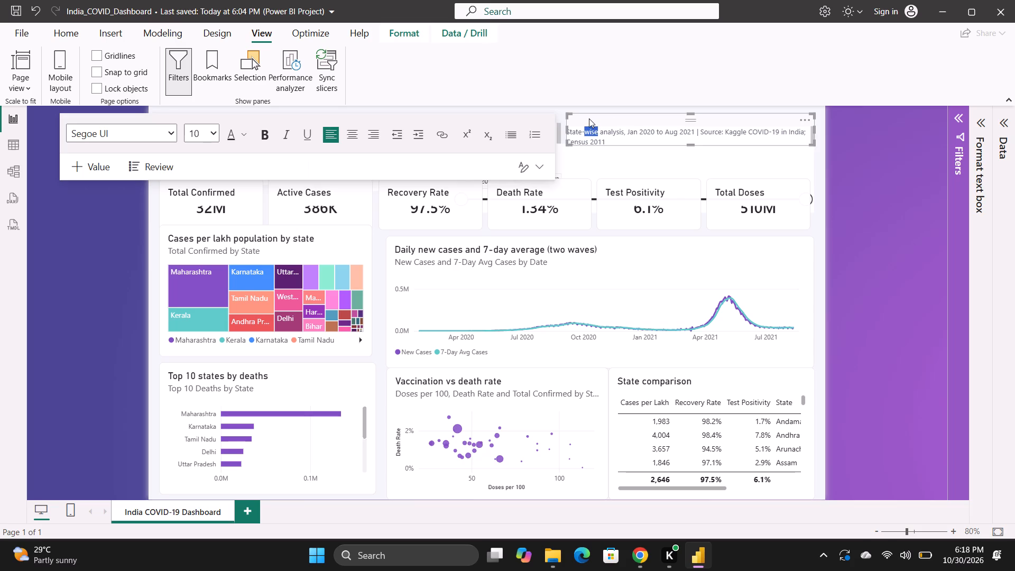
pyautogui.click(636, 121)
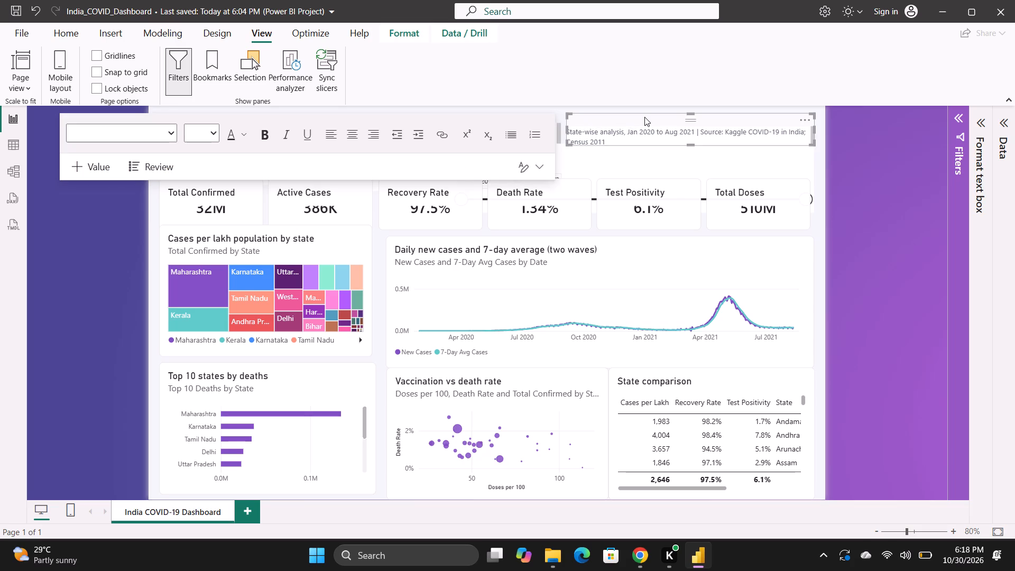
pyautogui.moveTo(644, 117); pyautogui.dragTo(635, 107)
pyautogui.click(850, 183)
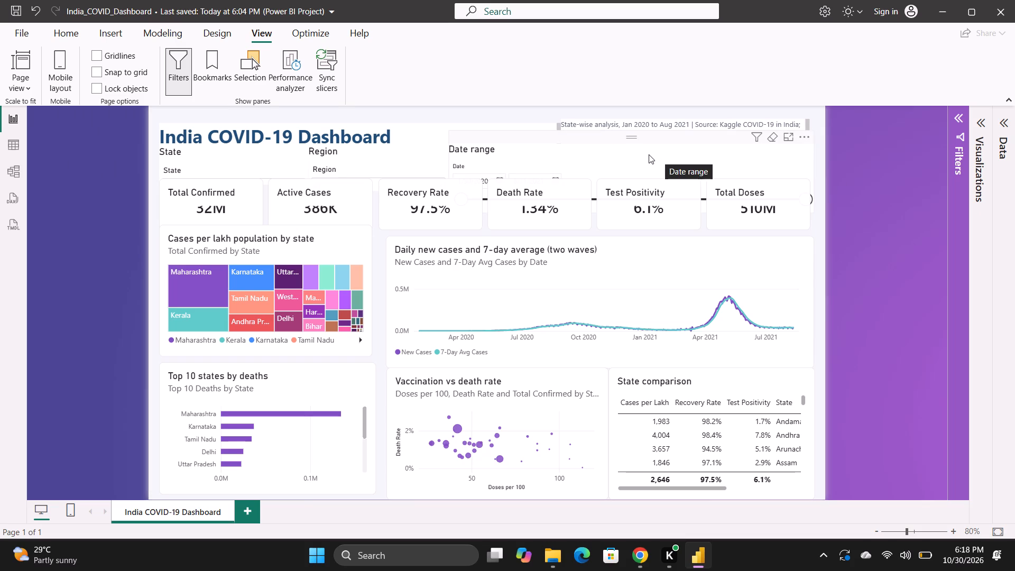
# Adjust the Date range slicer's vertical position so its heading lines up with the State and Region headings, just below the source text.
pyautogui.moveTo(649, 154); pyautogui.dragTo(648, 143)
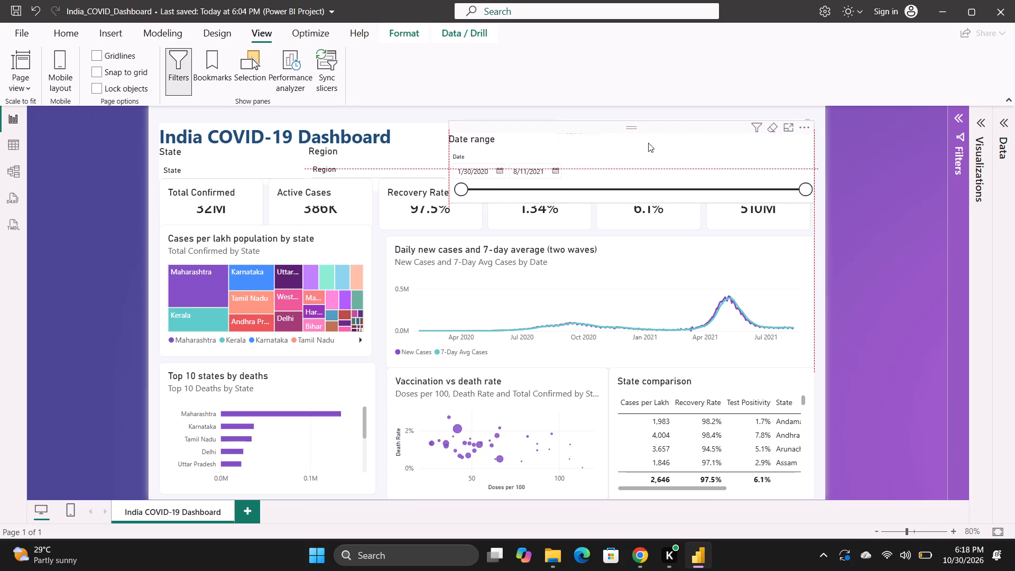
pyautogui.moveTo(648, 143); pyautogui.dragTo(648, 144)
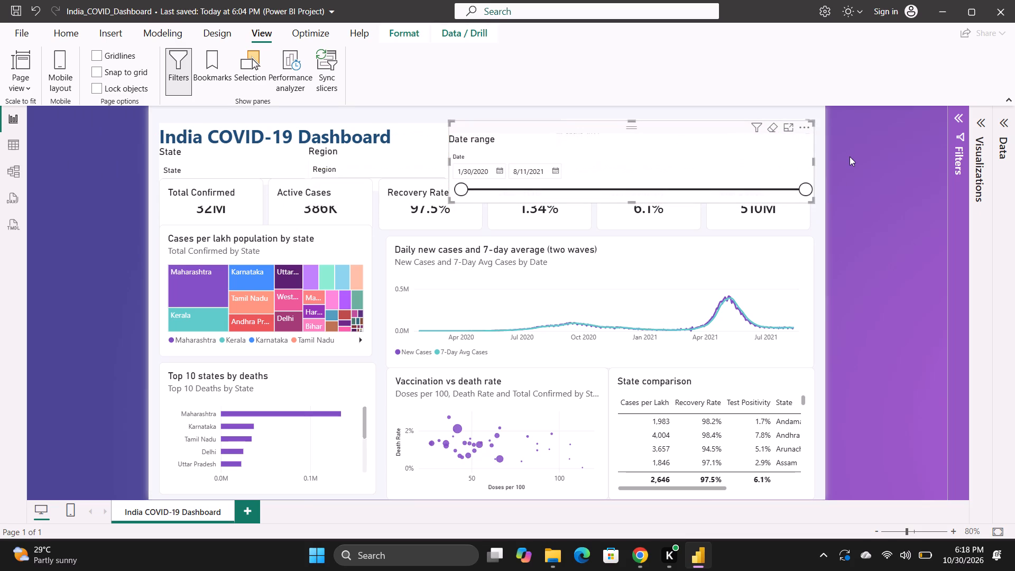
pyautogui.click(850, 156)
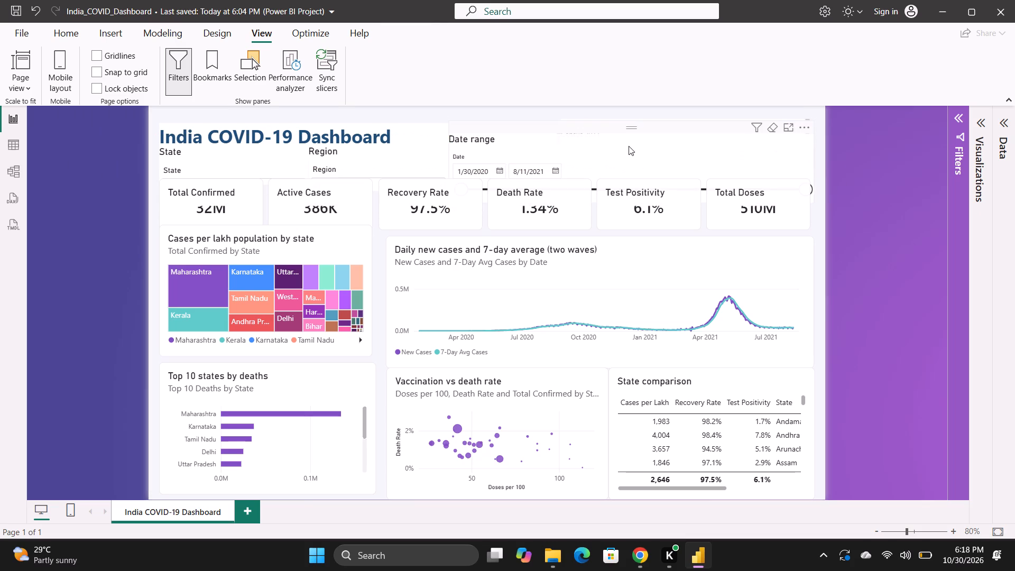
pyautogui.moveTo(629, 146); pyautogui.dragTo(629, 153)
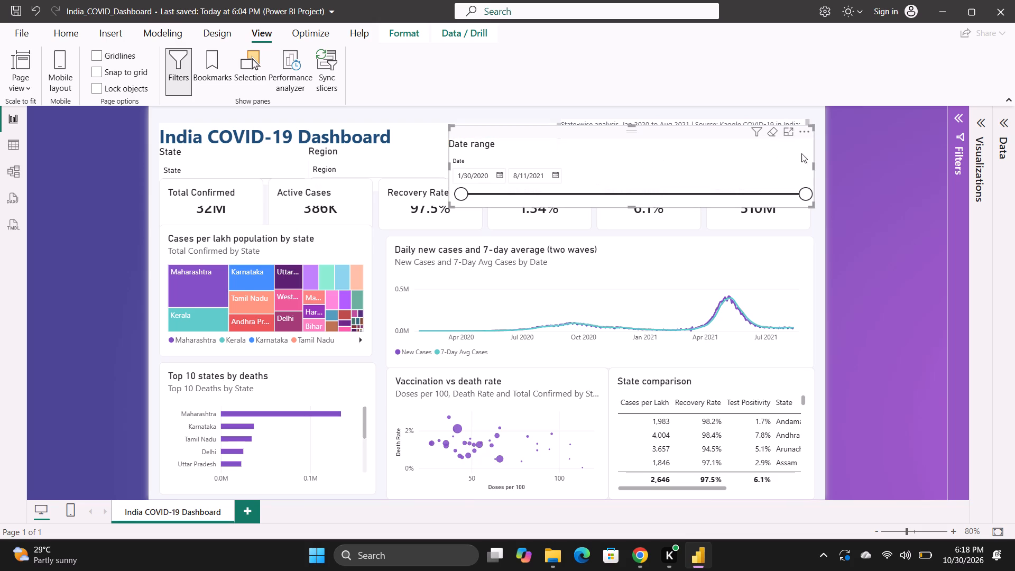
pyautogui.click(840, 156)
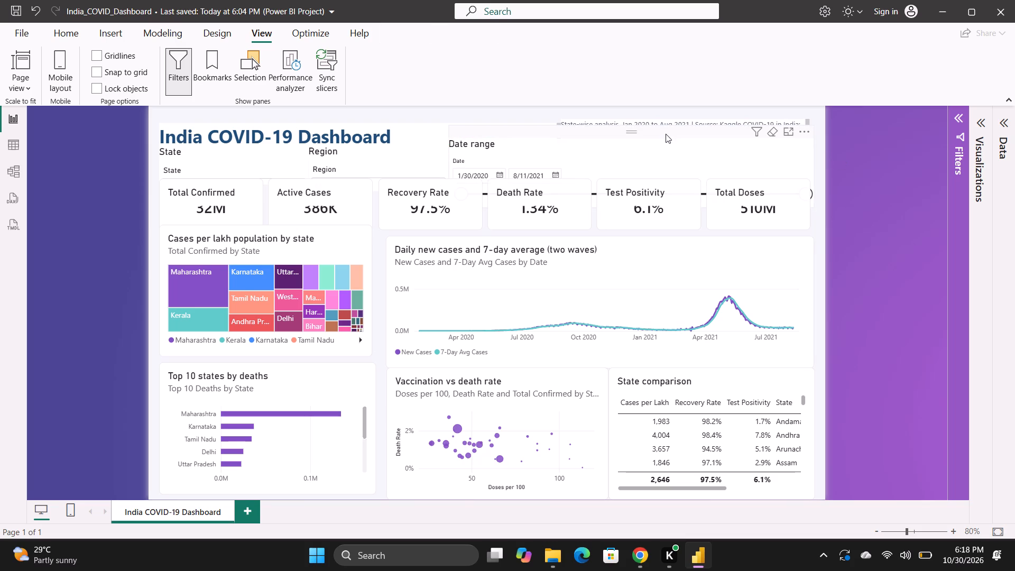
pyautogui.moveTo(610, 148); pyautogui.dragTo(610, 155)
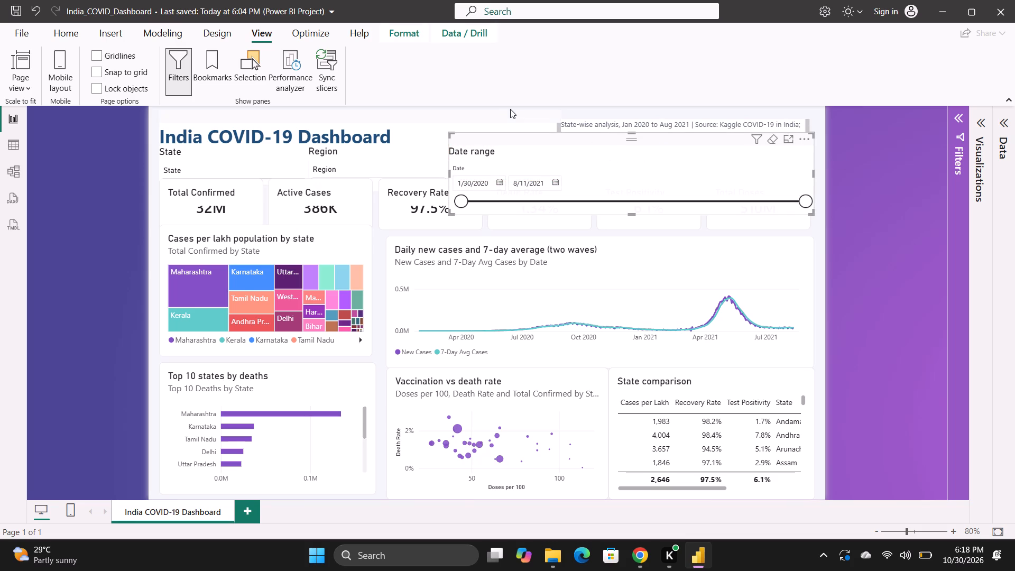
pyautogui.click(492, 109)
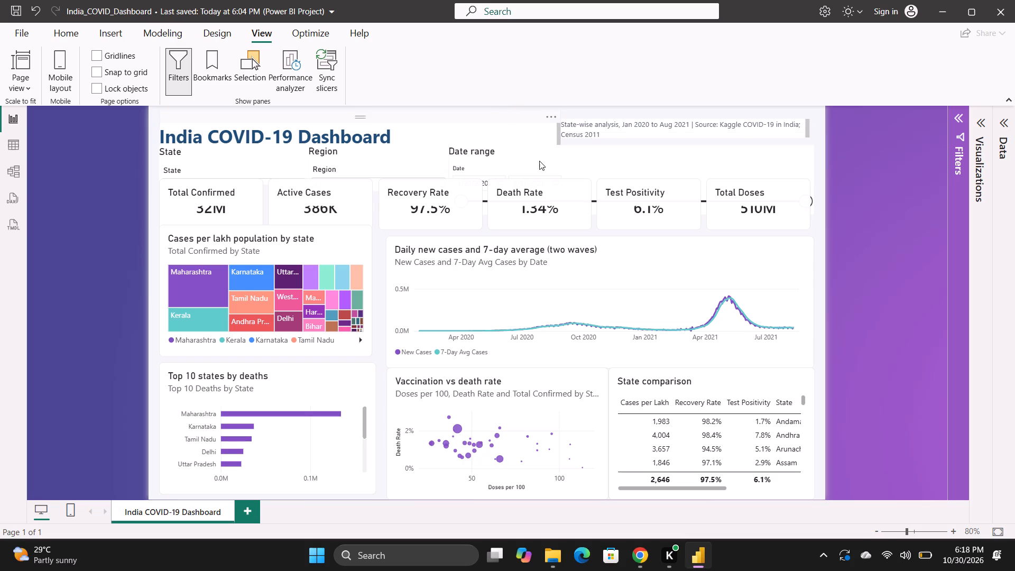
# Move the state-wise analysis and source text box slightly lower, so it sits roughly level with the India COVID-19 Dashboard title.
pyautogui.click(630, 122)
pyautogui.moveTo(645, 112); pyautogui.dragTo(644, 126)
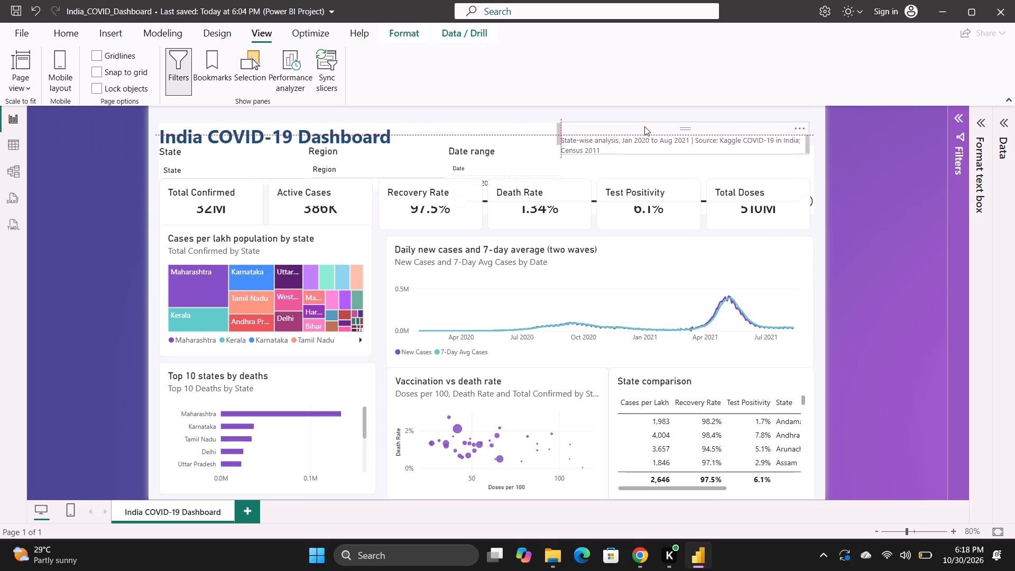
pyautogui.moveTo(644, 126); pyautogui.dragTo(645, 118)
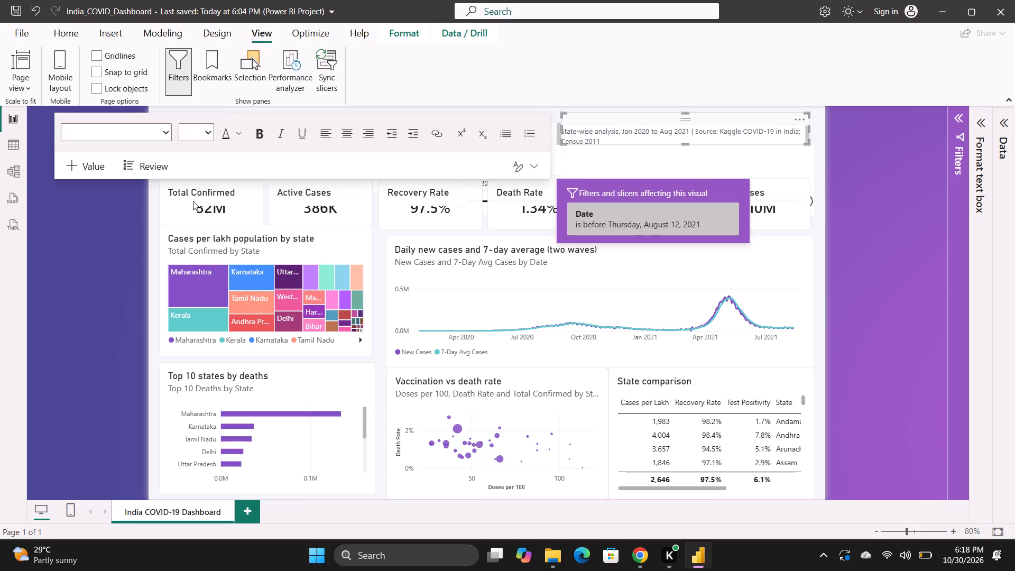
pyautogui.click(141, 208)
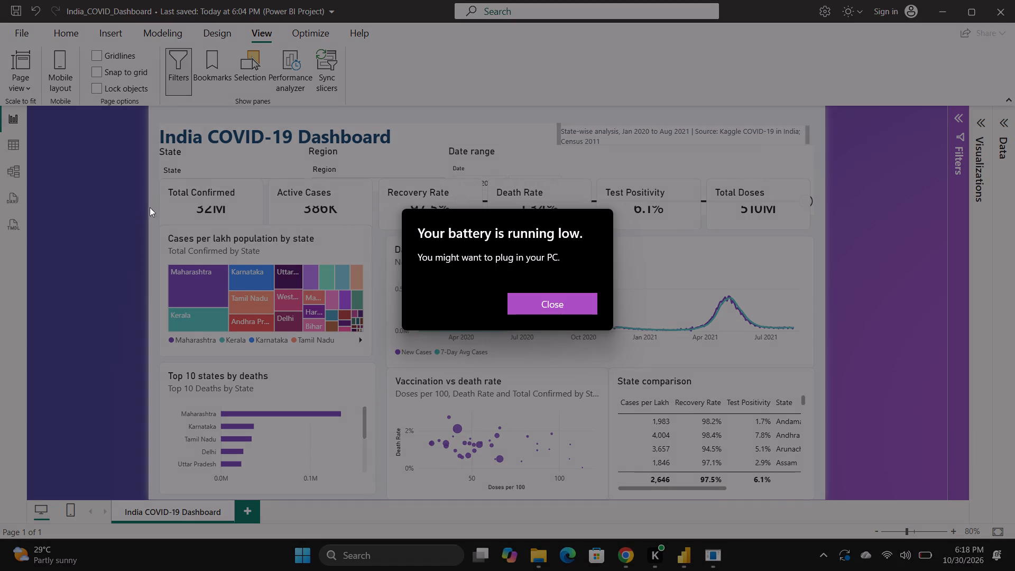
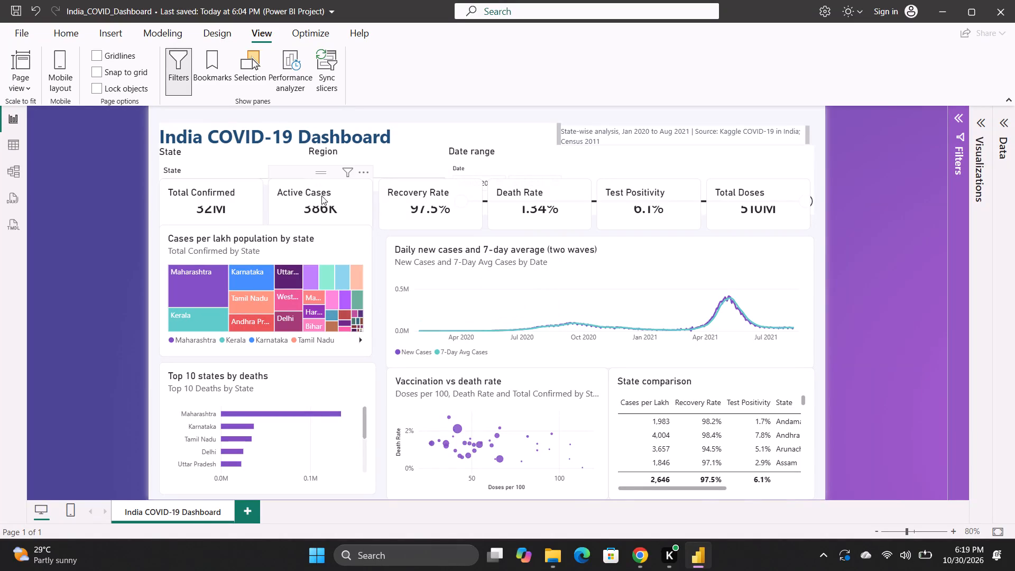
# Enlarge the Active Cases card upward and slightly wider so its value and label fit fully inside.
pyautogui.click(336, 191)
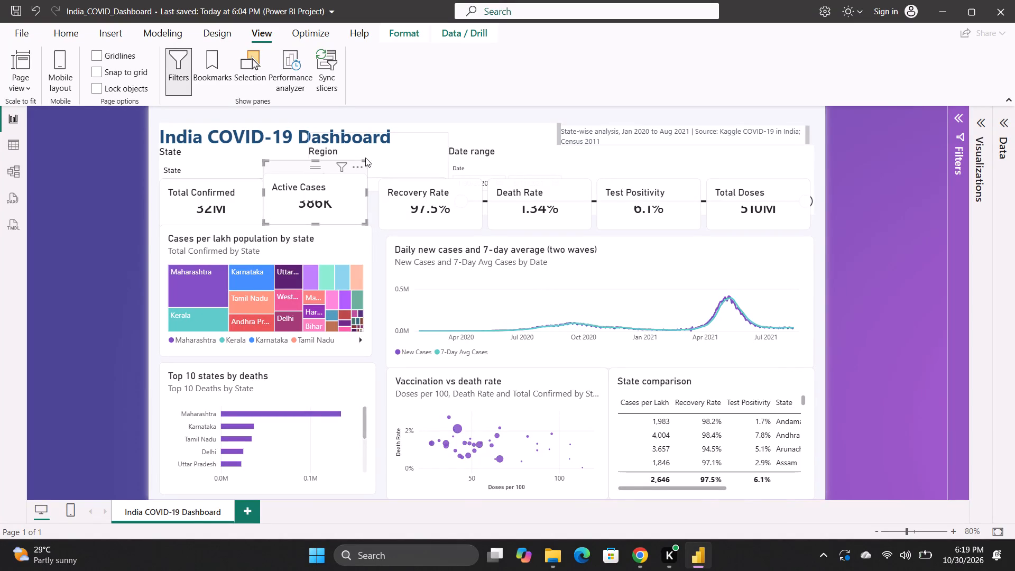
pyautogui.moveTo(365, 161); pyautogui.dragTo(354, 169)
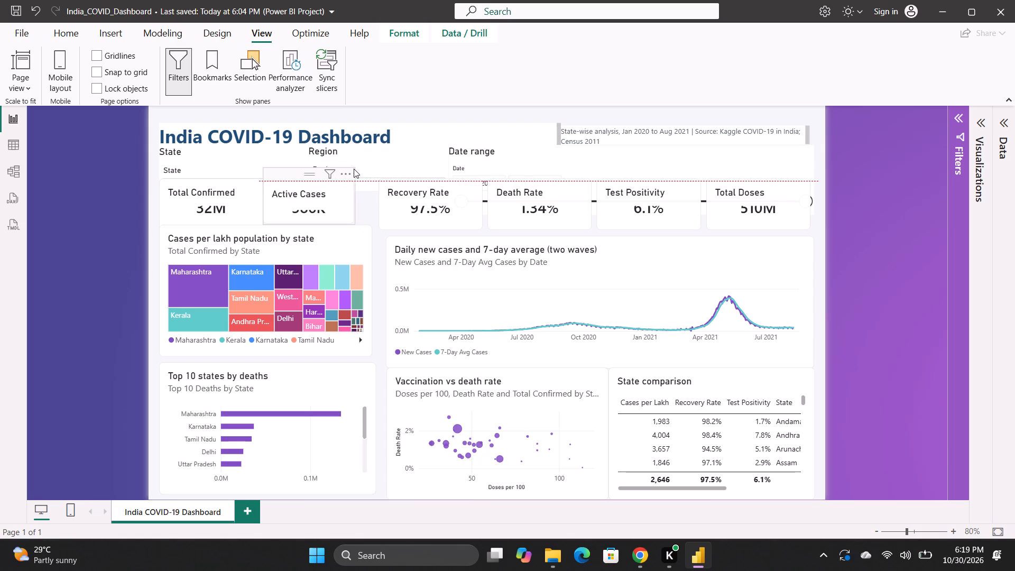
pyautogui.moveTo(354, 169); pyautogui.dragTo(355, 146)
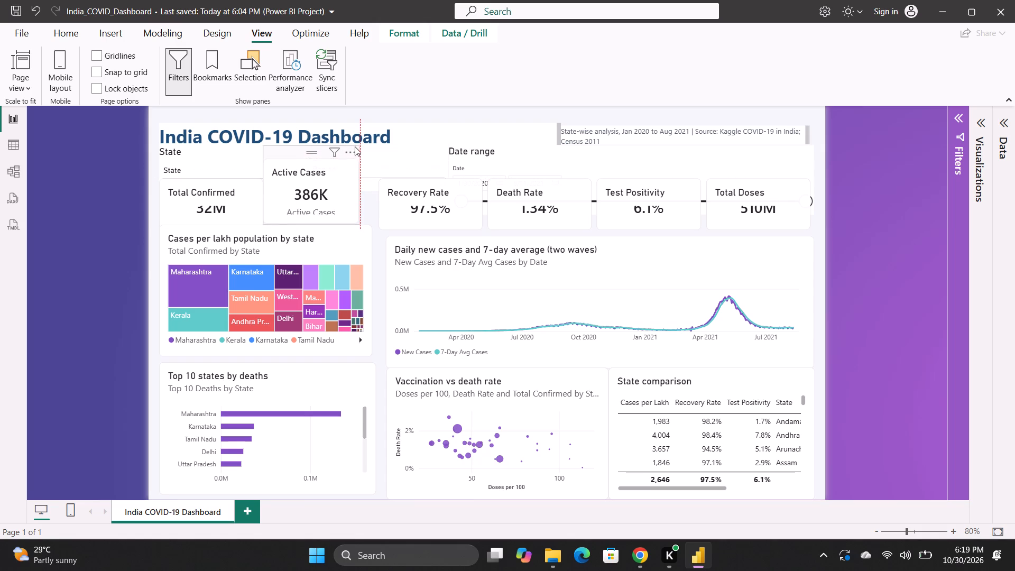
pyautogui.moveTo(355, 146); pyautogui.dragTo(349, 139)
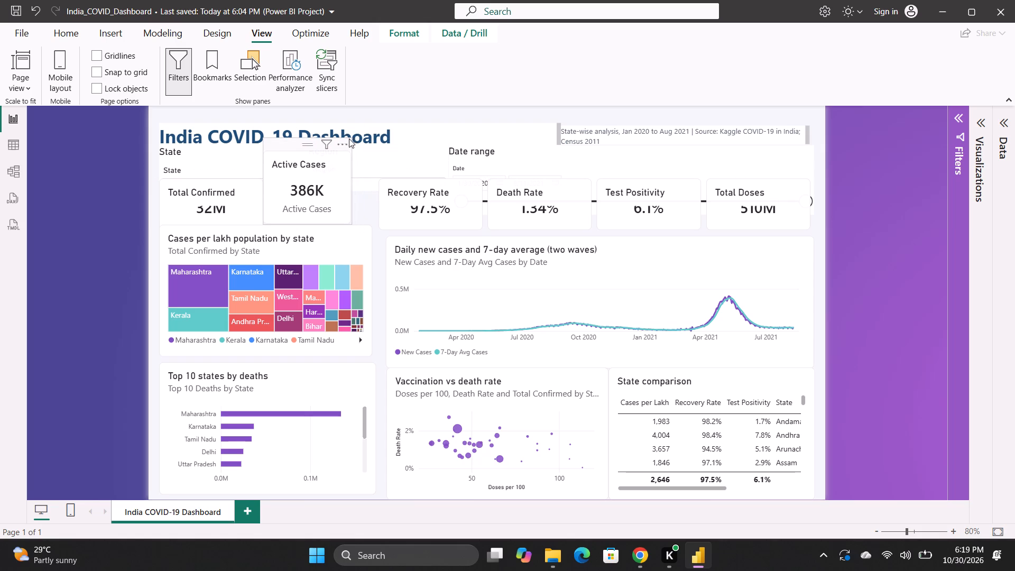
pyautogui.moveTo(349, 139); pyautogui.dragTo(366, 138)
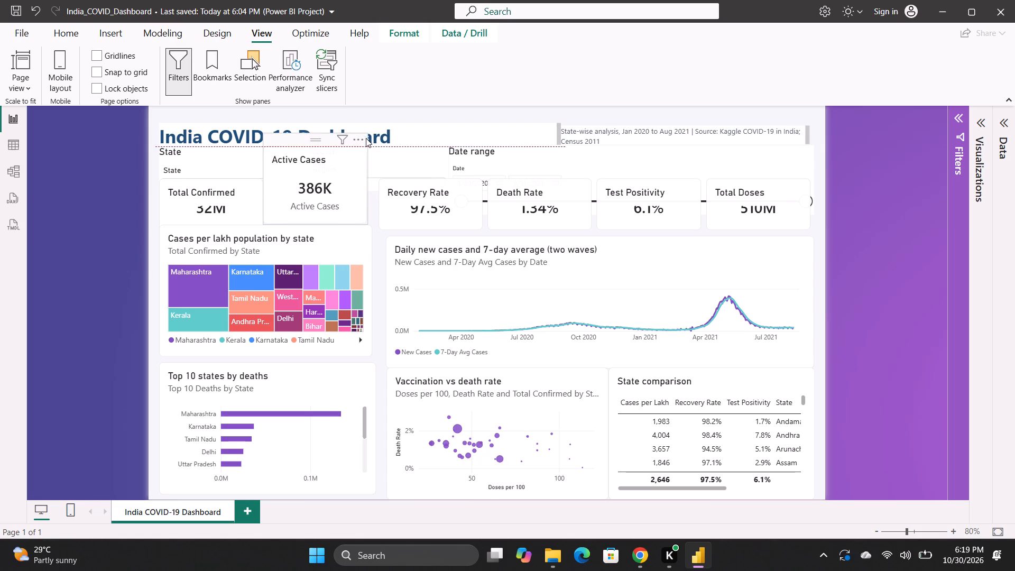
pyautogui.moveTo(366, 138); pyautogui.dragTo(375, 145)
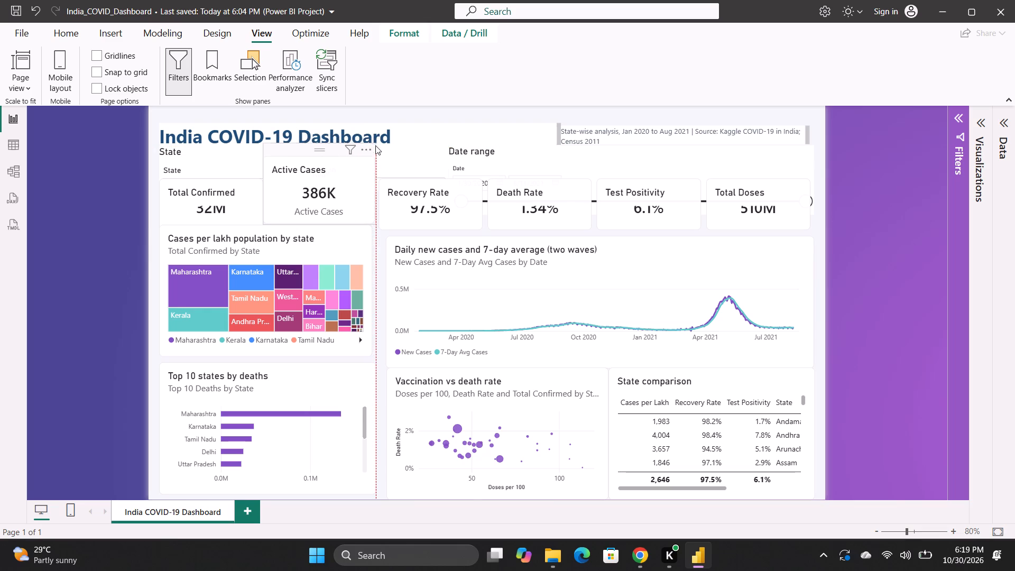
pyautogui.moveTo(375, 145); pyautogui.dragTo(374, 142)
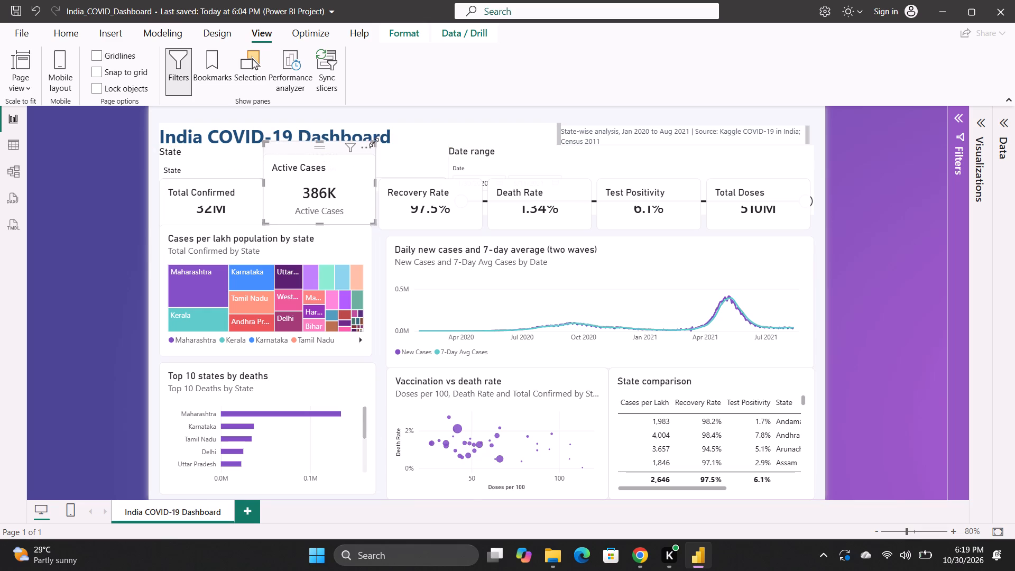
# Move the Active Cases card down so it sits just below the Region slicer's dropdown box.
pyautogui.moveTo(290, 146); pyautogui.dragTo(293, 182)
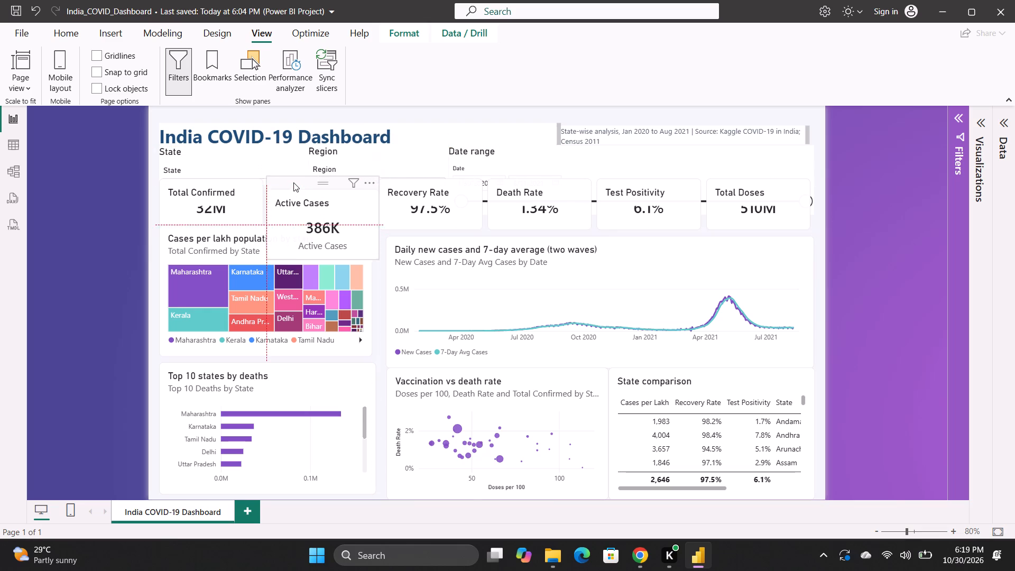
pyautogui.moveTo(293, 182); pyautogui.dragTo(291, 175)
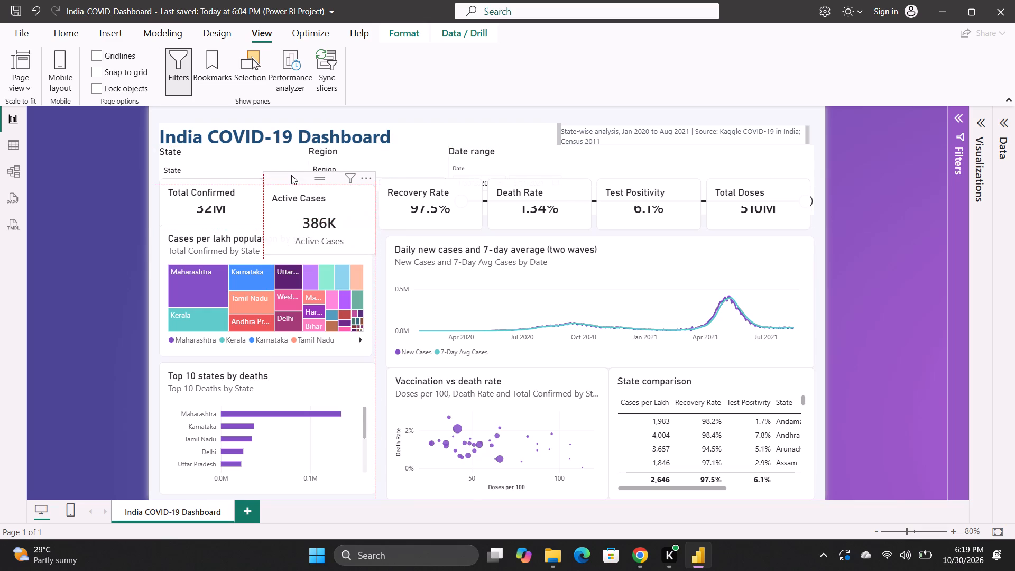
pyautogui.moveTo(291, 175); pyautogui.dragTo(297, 208)
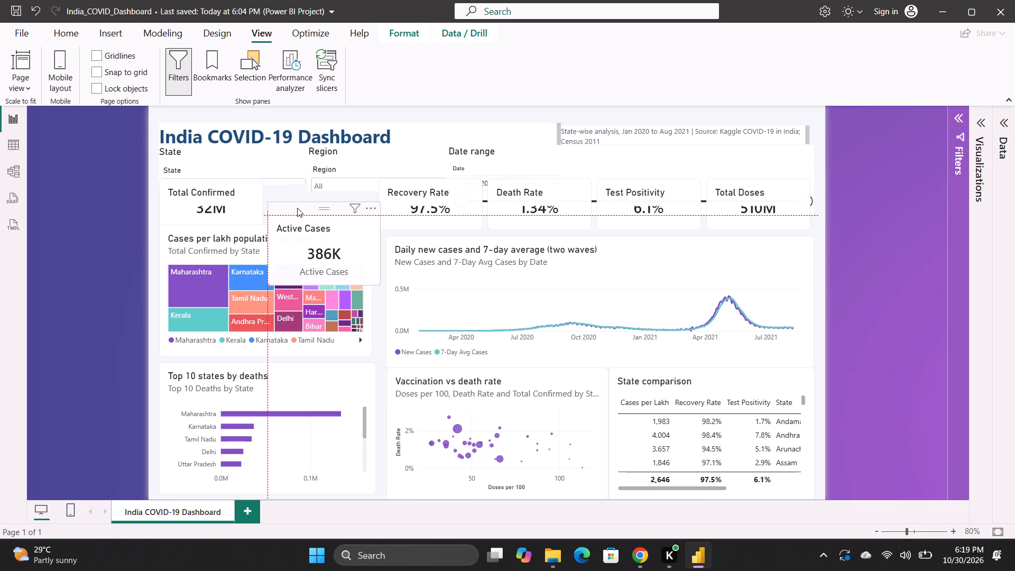
pyautogui.moveTo(297, 208); pyautogui.dragTo(296, 195)
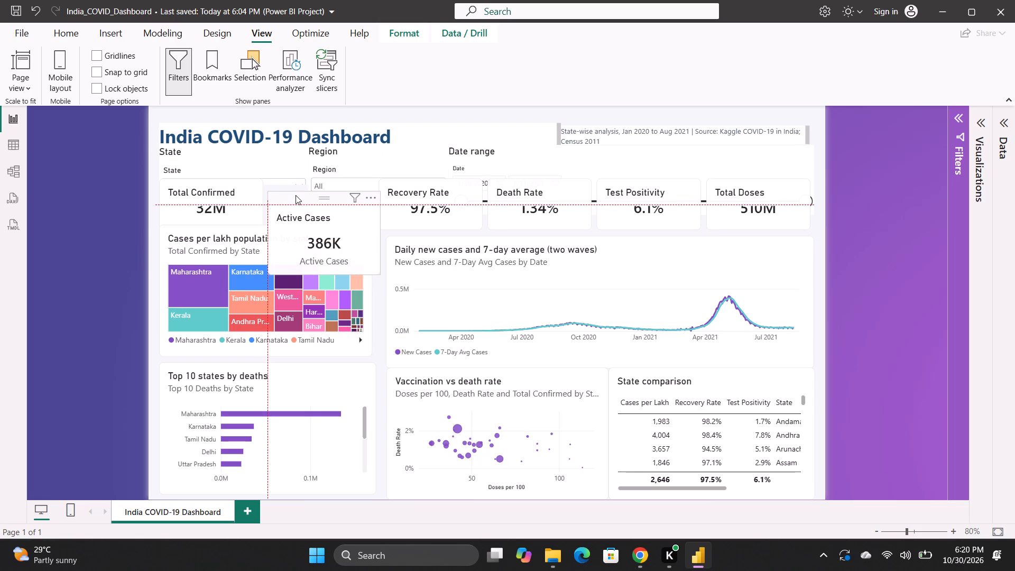
pyautogui.moveTo(296, 195); pyautogui.dragTo(293, 189)
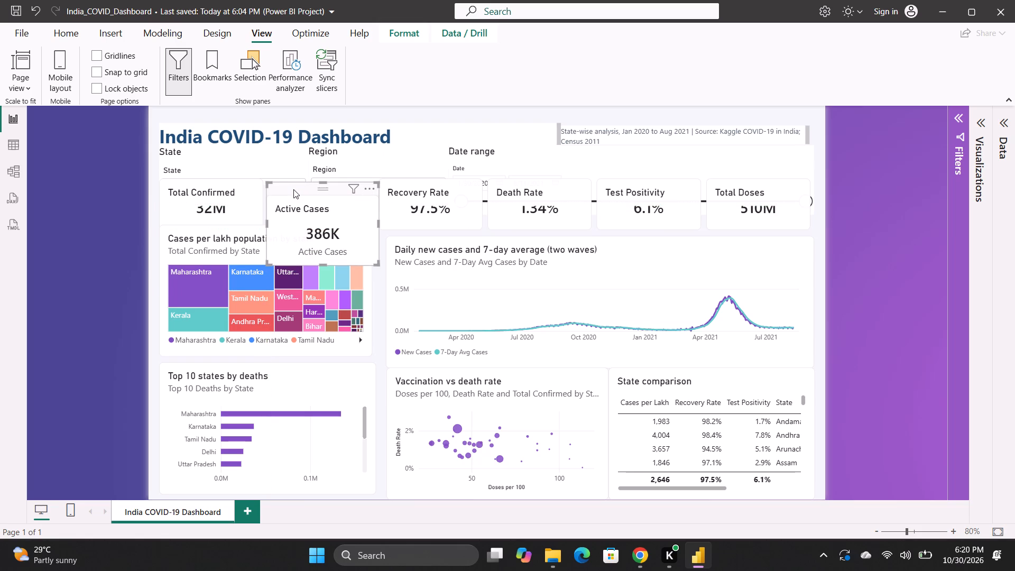
# Move the Total Confirmed card down below the State slicer, keeping it aligned with the page's left-hand visuals.
pyautogui.click(189, 214)
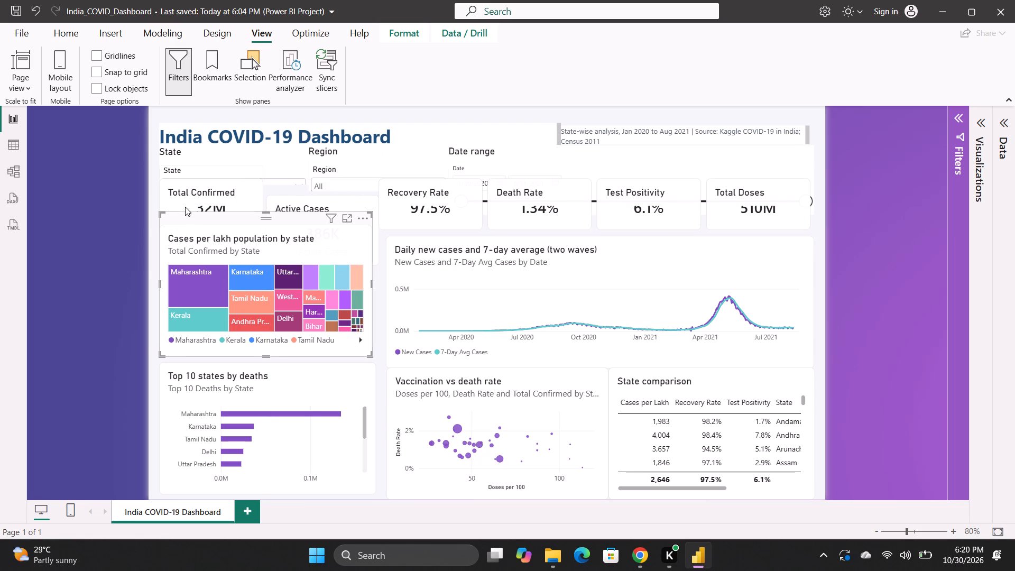
pyautogui.click(179, 199)
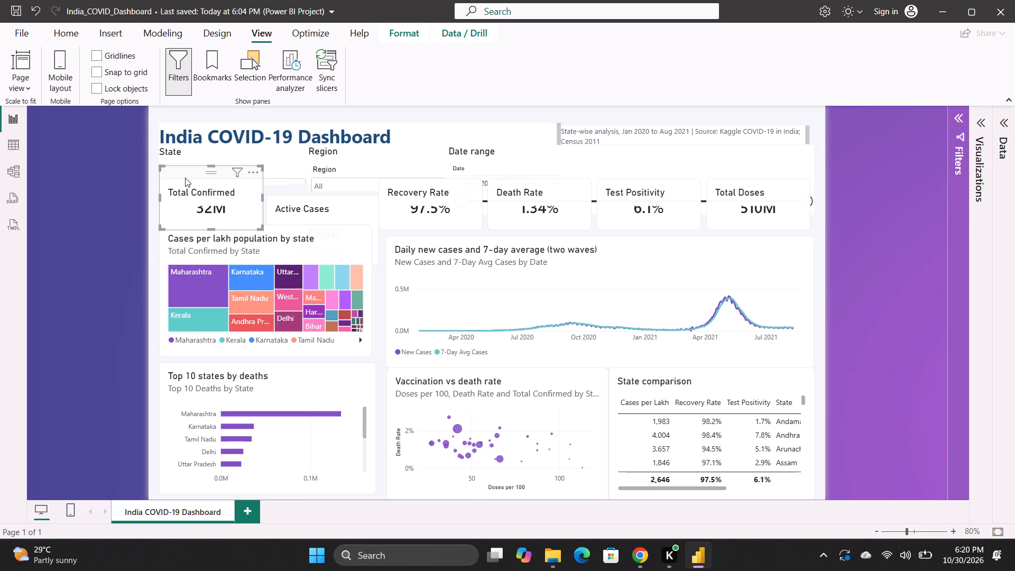
pyautogui.moveTo(192, 173); pyautogui.dragTo(191, 207)
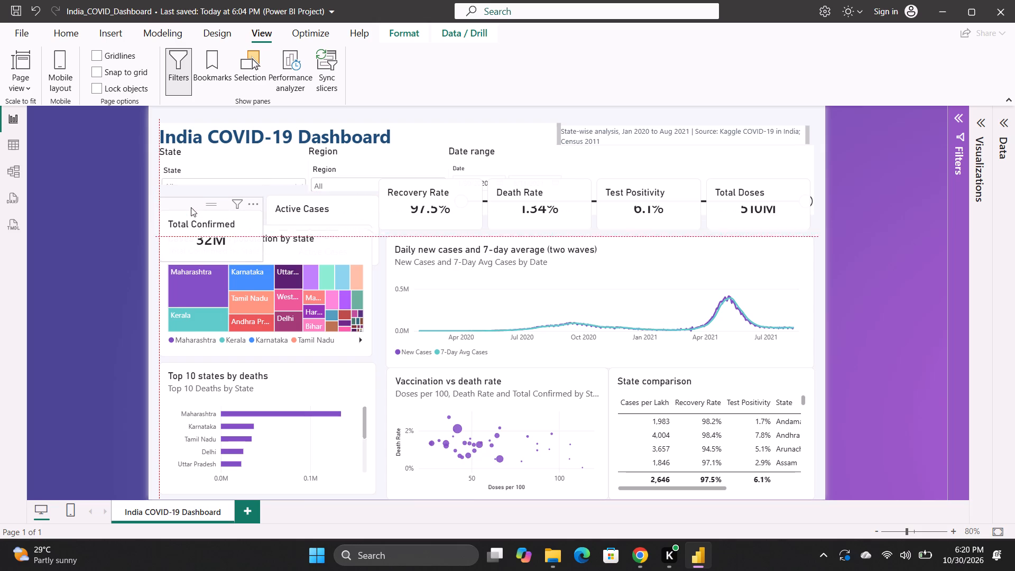
pyautogui.moveTo(191, 207); pyautogui.dragTo(195, 194)
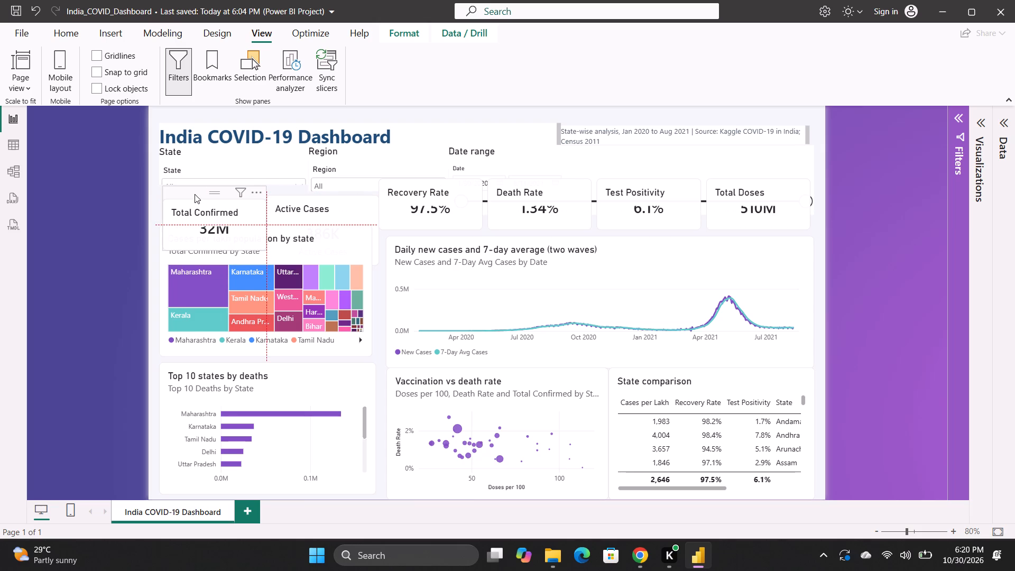
pyautogui.moveTo(195, 194); pyautogui.dragTo(193, 192)
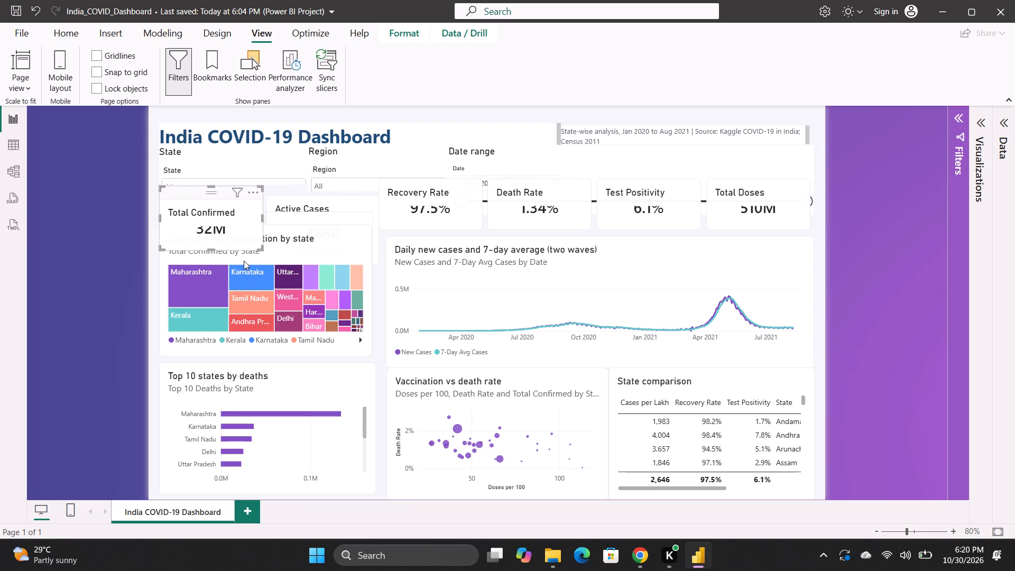
# Make the Total Confirmed card taller and slightly narrower so its value and label fit fully inside.
pyautogui.moveTo(260, 246); pyautogui.dragTo(256, 260)
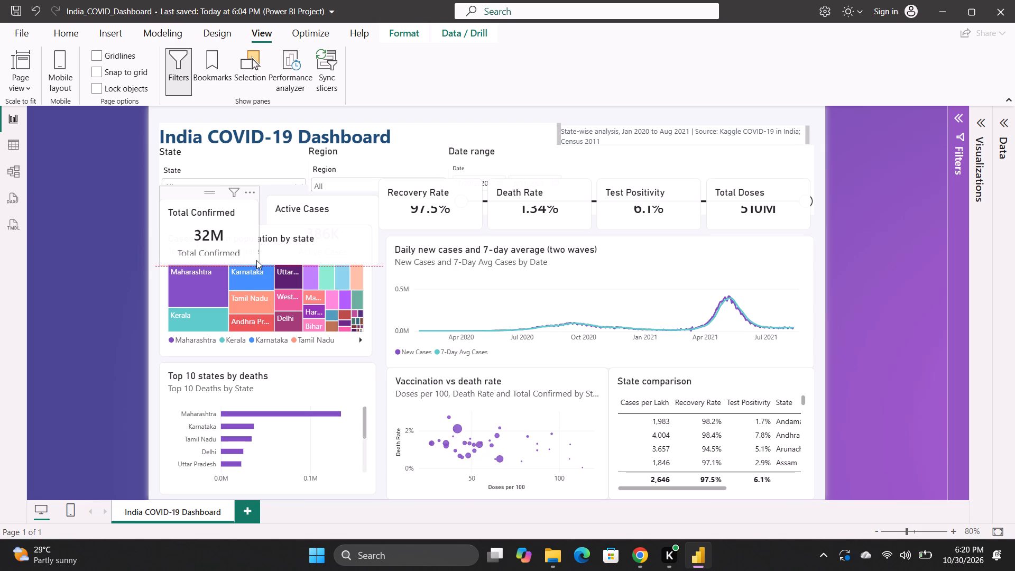
pyautogui.moveTo(256, 260); pyautogui.dragTo(256, 263)
pyautogui.moveTo(256, 263); pyautogui.dragTo(256, 261)
pyautogui.moveTo(256, 261); pyautogui.dragTo(256, 268)
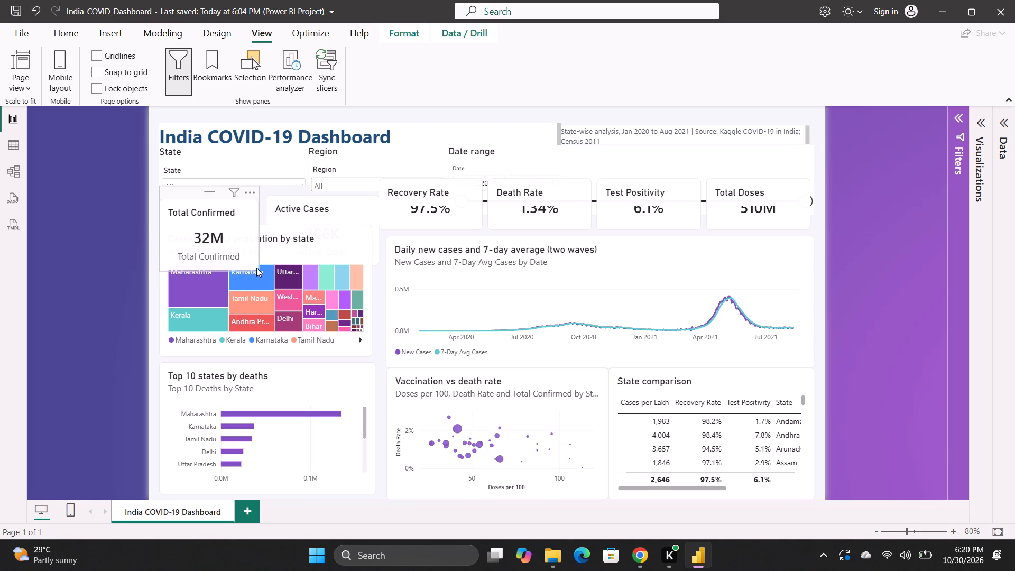
pyautogui.moveTo(256, 268); pyautogui.dragTo(256, 267)
pyautogui.click(71, 275)
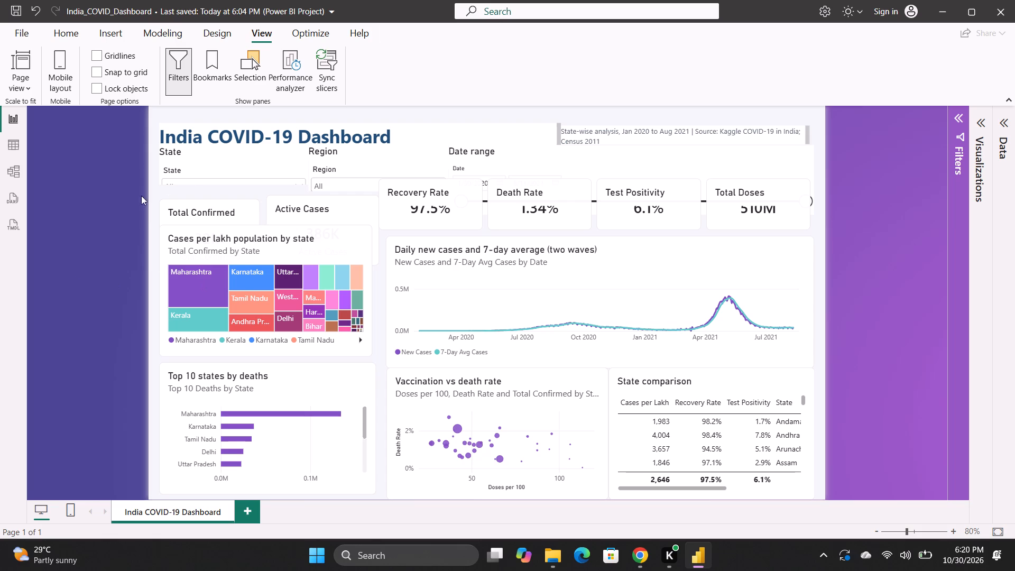
# Extend the State and Region slicers slightly downward so their dropdown boxes fit fully inside.
pyautogui.click(267, 171)
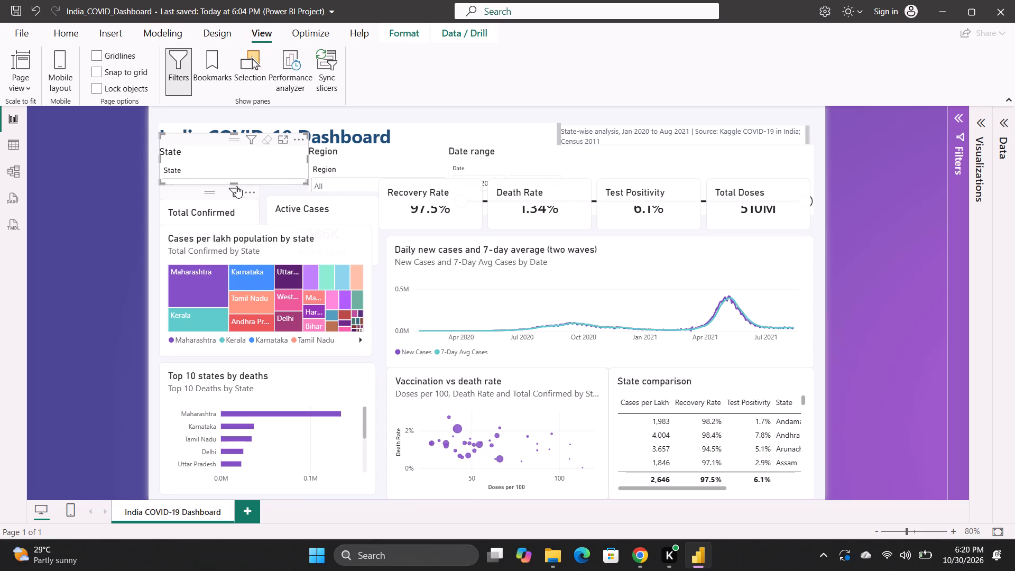
pyautogui.moveTo(235, 184); pyautogui.dragTo(235, 190)
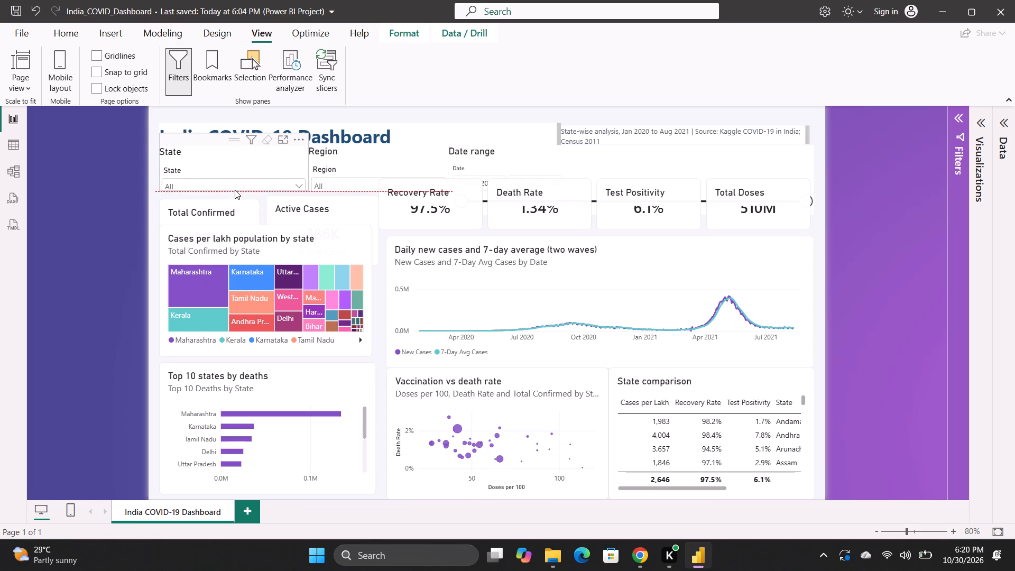
pyautogui.moveTo(235, 190); pyautogui.dragTo(235, 196)
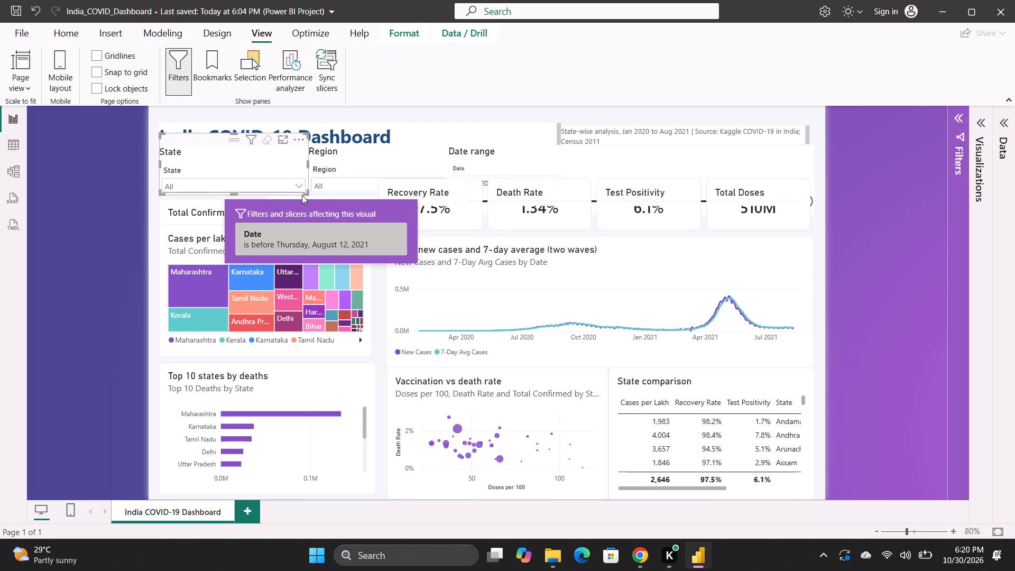
pyautogui.click(376, 164)
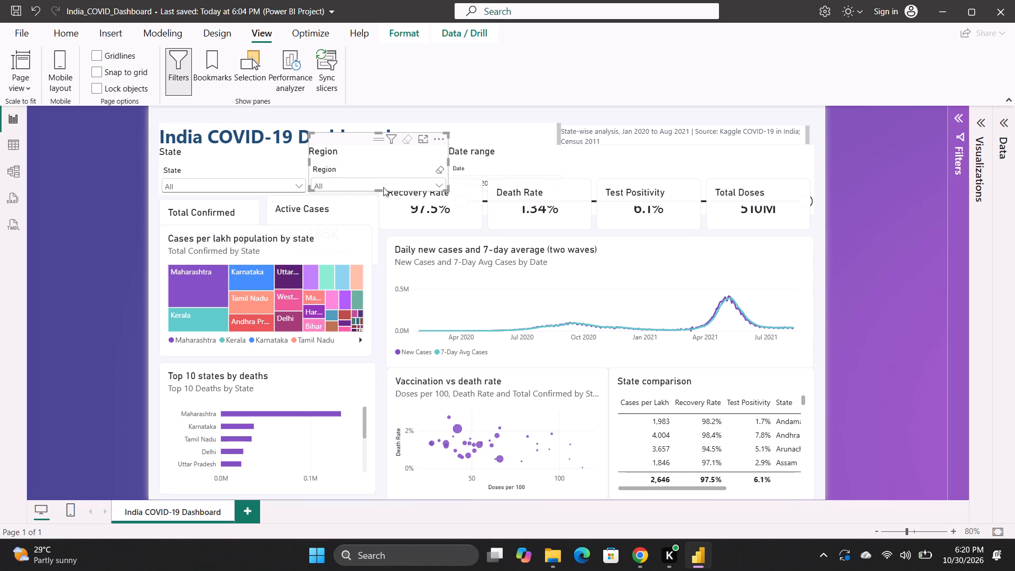
pyautogui.moveTo(379, 190); pyautogui.dragTo(379, 195)
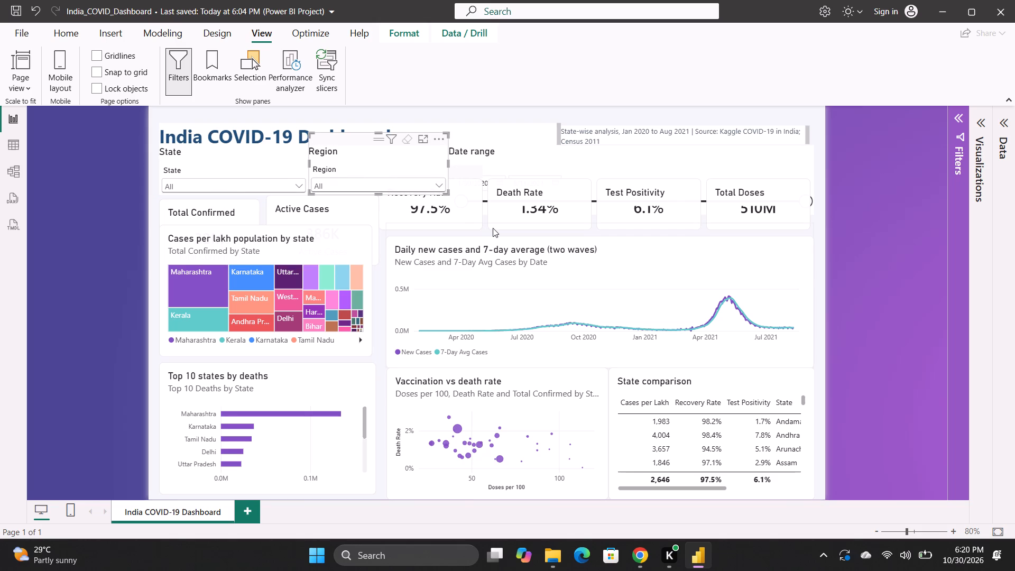
# Move the Death Rate and Recovery Rate cards down, clear of the Date range slicer's slider.
pyautogui.moveTo(500, 213); pyautogui.dragTo(500, 232)
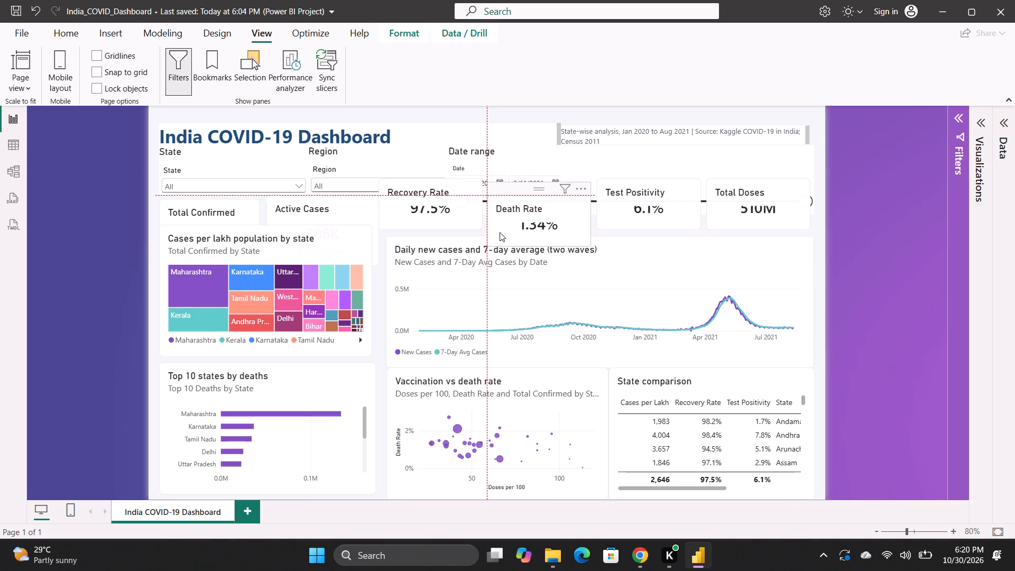
pyautogui.moveTo(500, 232); pyautogui.dragTo(501, 245)
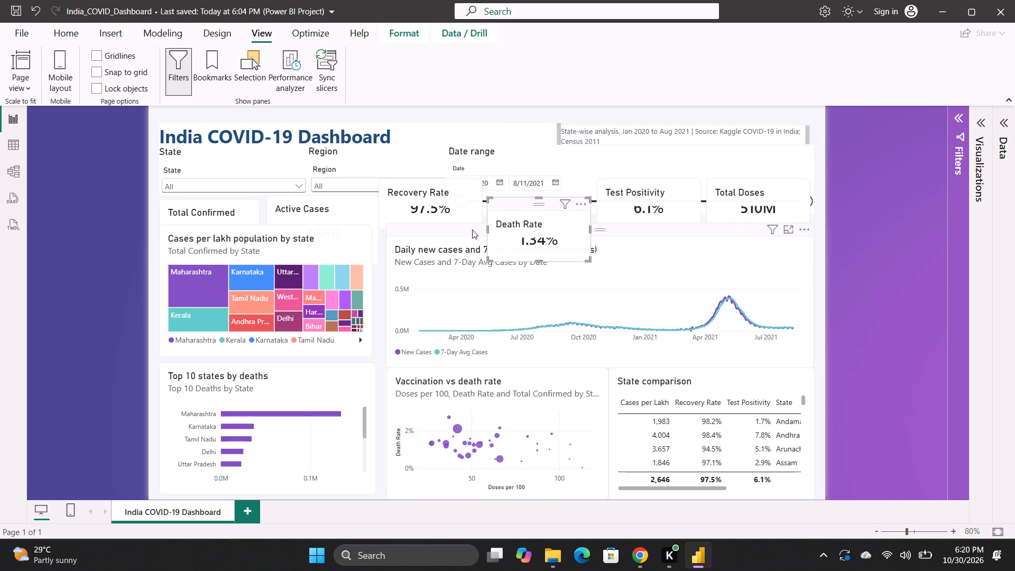
pyautogui.moveTo(456, 215); pyautogui.dragTo(458, 241)
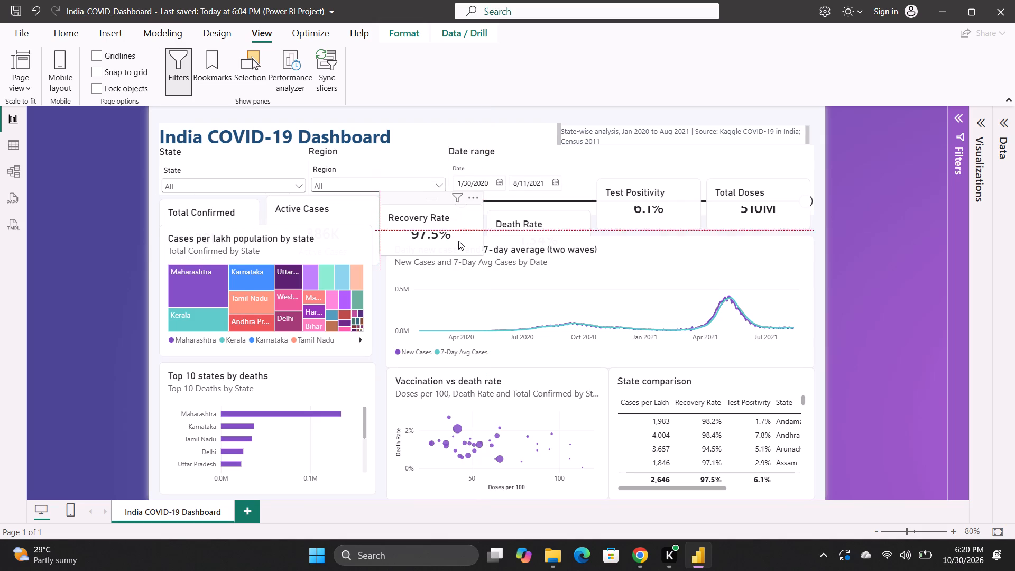
pyautogui.moveTo(458, 241); pyautogui.dragTo(458, 243)
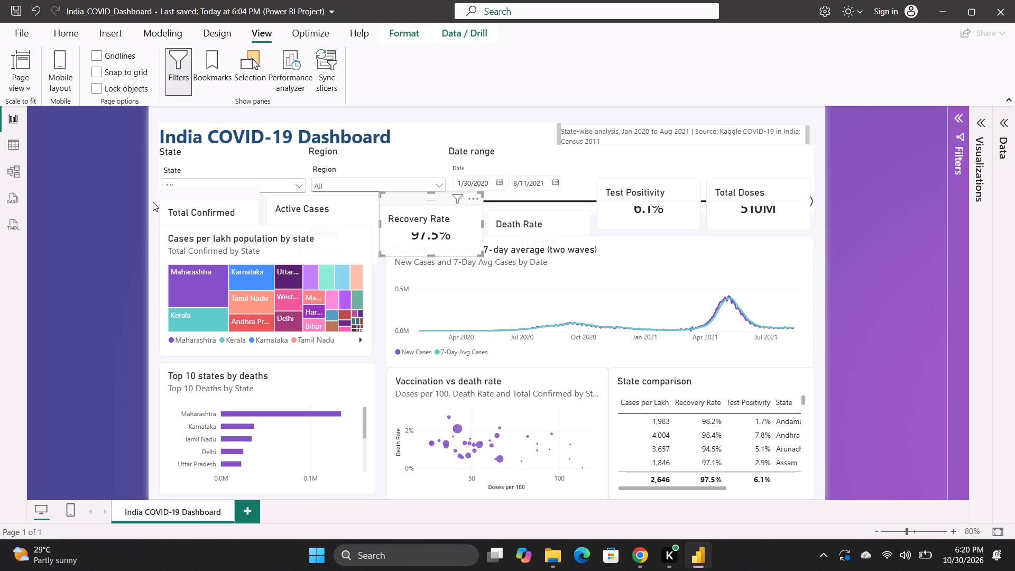
pyautogui.click(107, 219)
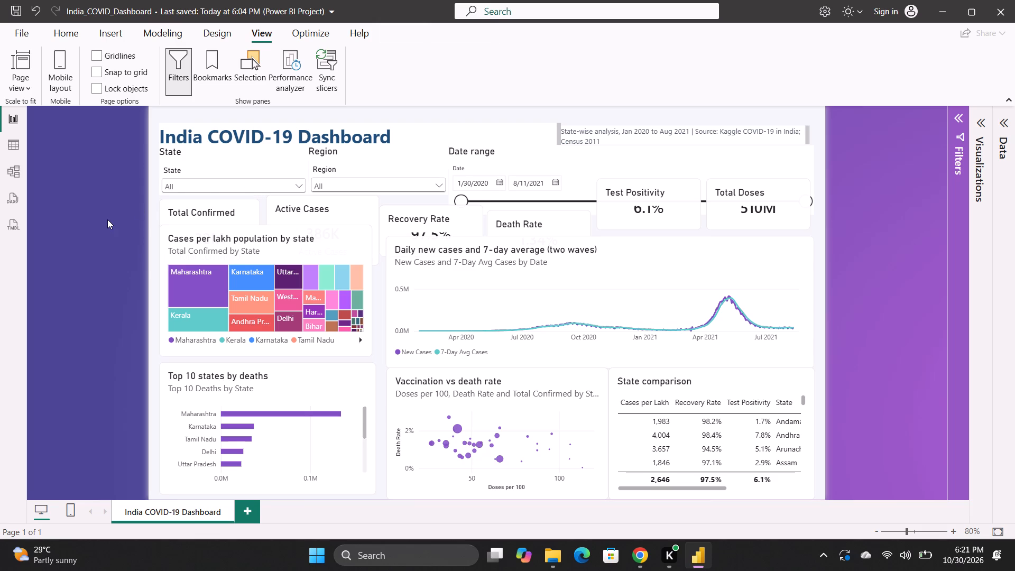
# Widen the Cases per lakh population by state treemap slightly and move it down, well clear of the Total Confirmed and Active Cases cards.
pyautogui.click(346, 243)
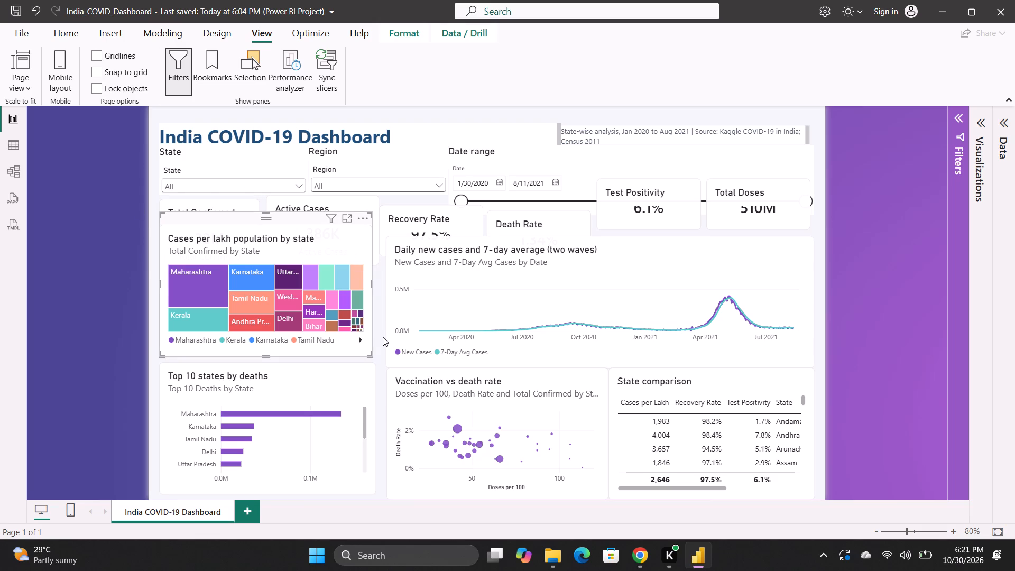
pyautogui.click(372, 356)
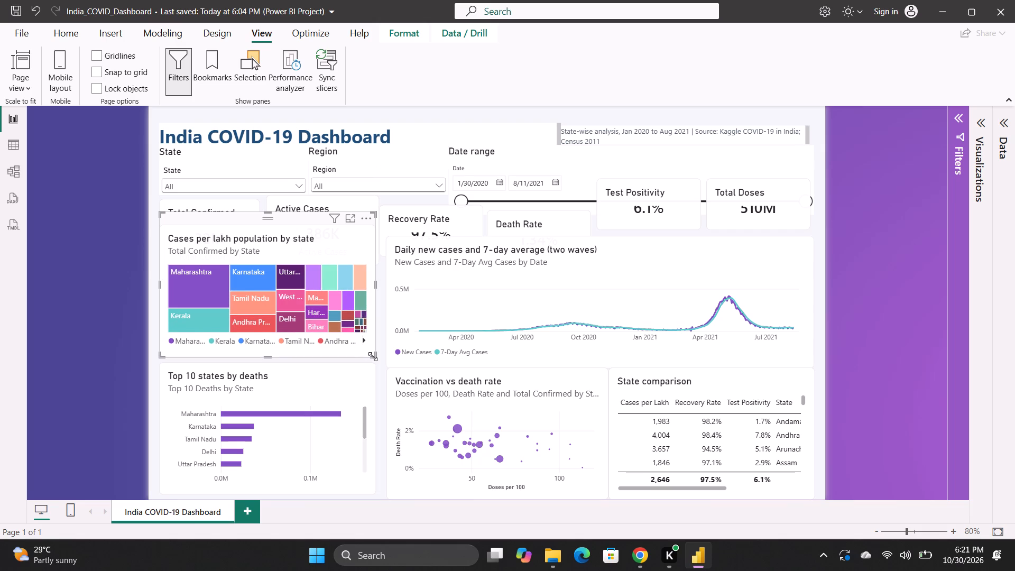
pyautogui.moveTo(220, 217); pyautogui.dragTo(216, 324)
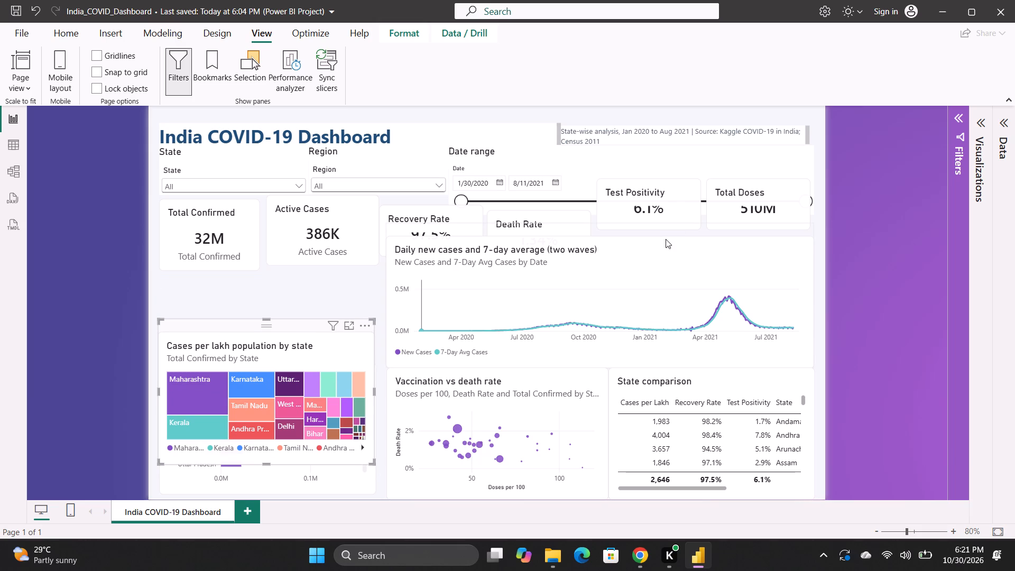
# Move the Daily new cases and 7-day average chart down to the bottom of the page, clear of the KPI cards.
pyautogui.moveTo(665, 239); pyautogui.dragTo(663, 379)
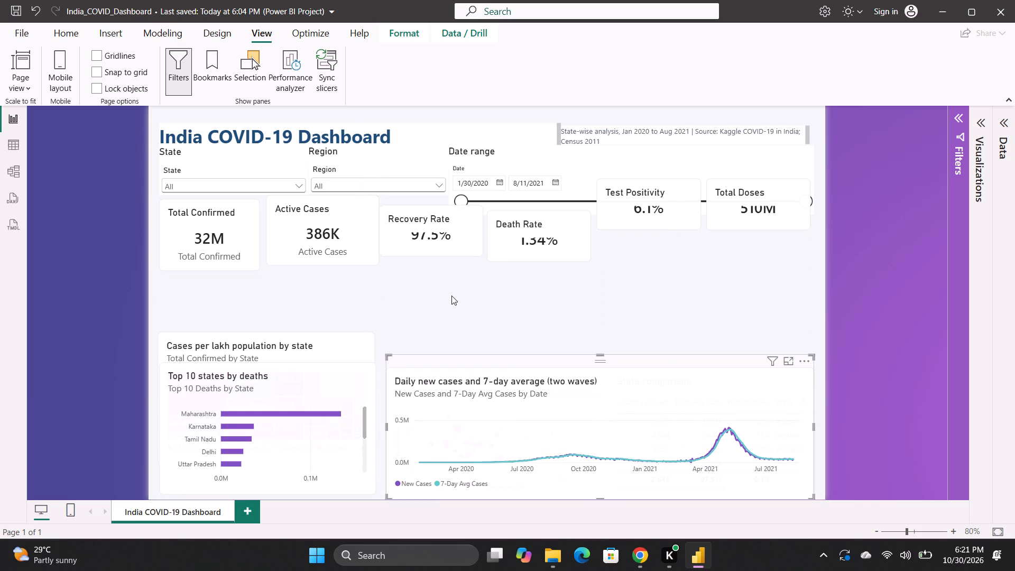
# Raise the Total Confirmed card level with the Active Cases card and shift Active Cases slightly toward it.
pyautogui.click(251, 206)
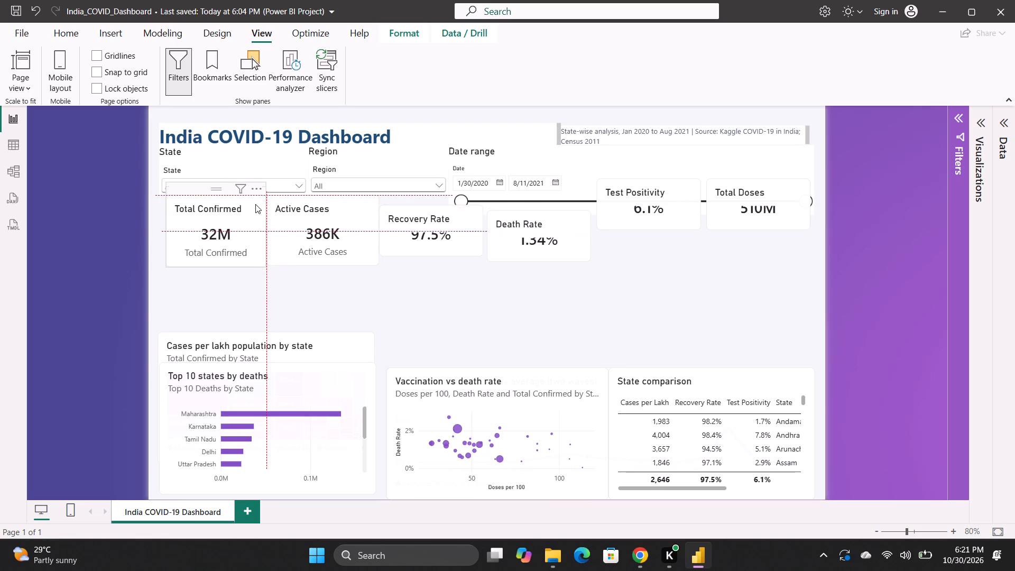
pyautogui.click(94, 257)
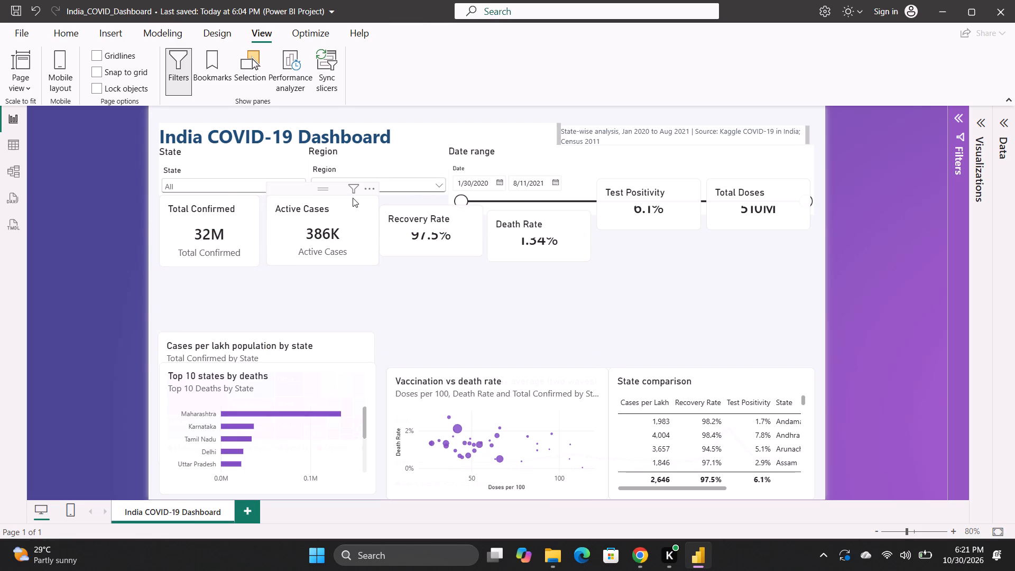
pyautogui.click(353, 198)
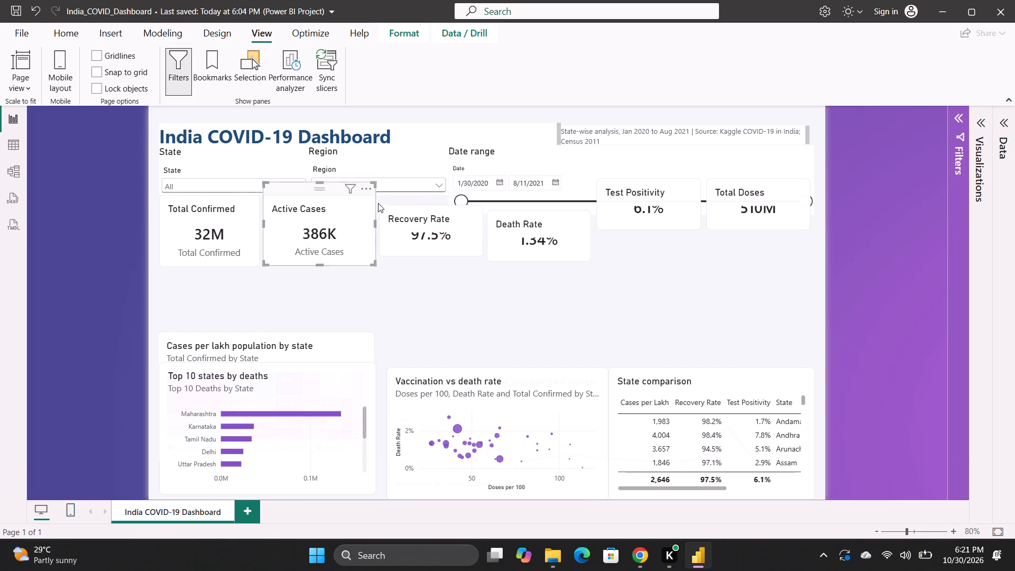
# Move the Recovery Rate card up beside Active Cases and make it taller so its value and label fit fully inside.
pyautogui.click(419, 209)
pyautogui.moveTo(419, 209); pyautogui.dragTo(411, 209)
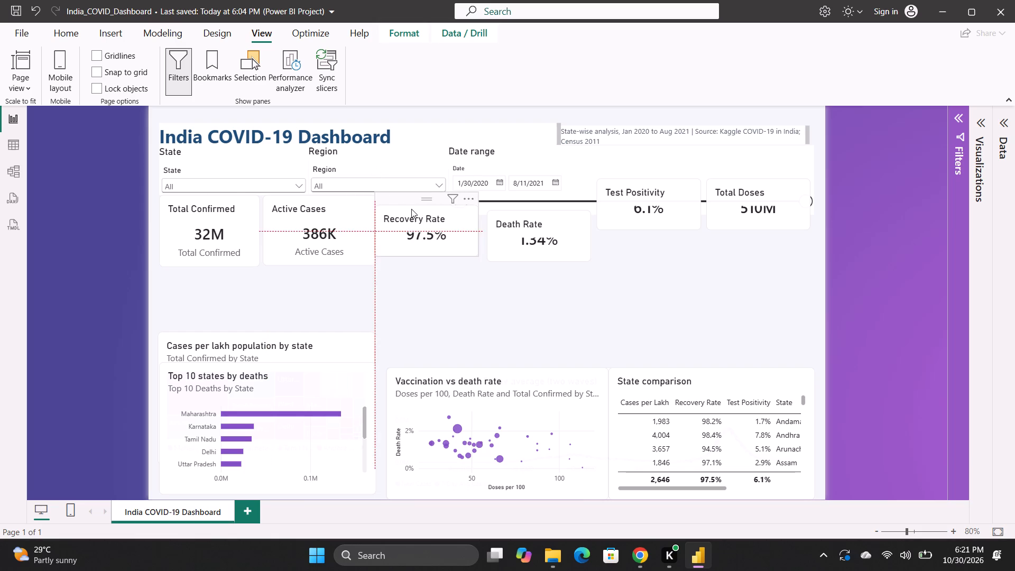
pyautogui.moveTo(411, 209); pyautogui.dragTo(417, 201)
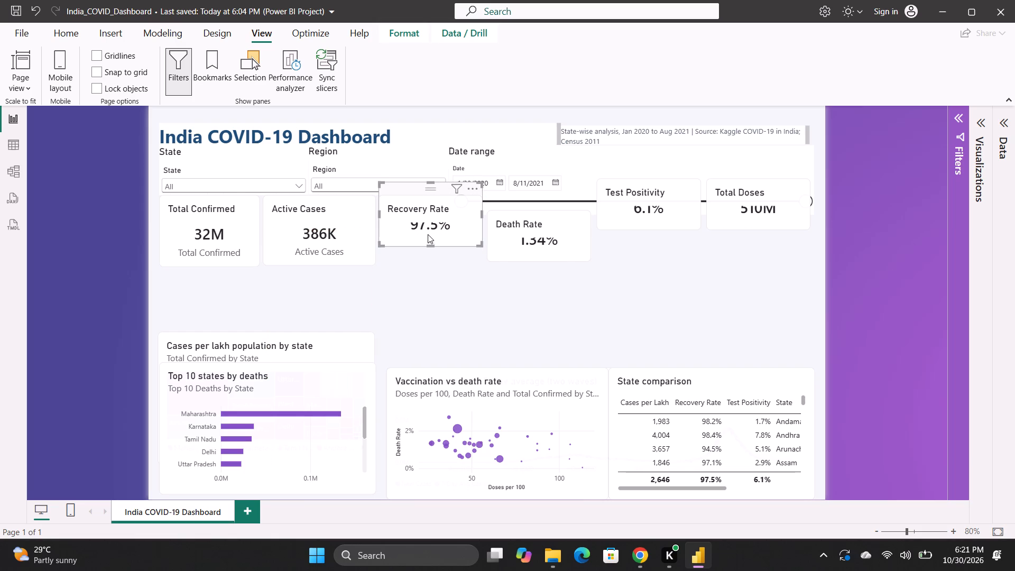
pyautogui.click(431, 248)
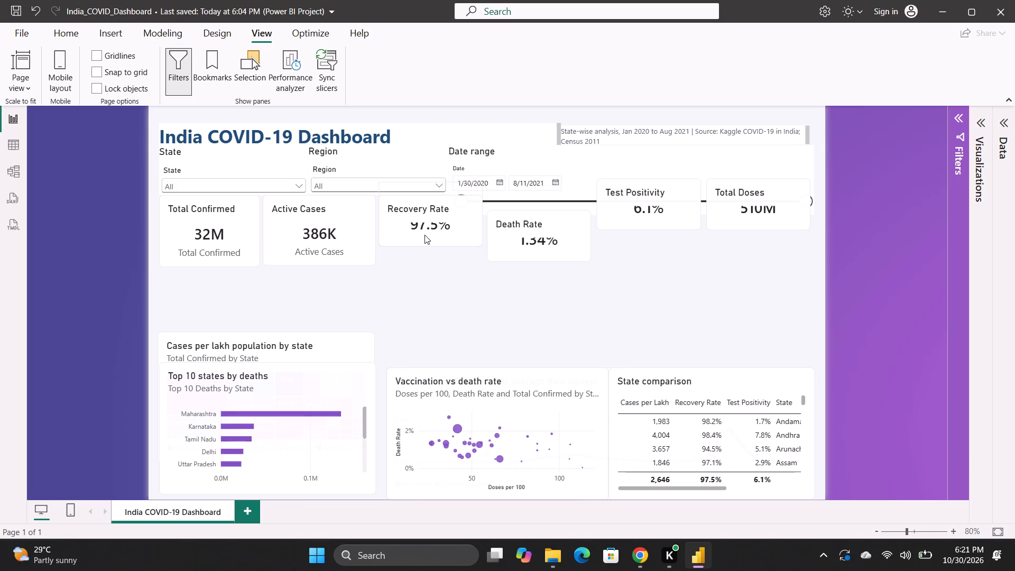
pyautogui.click(425, 235)
pyautogui.moveTo(428, 245); pyautogui.dragTo(427, 263)
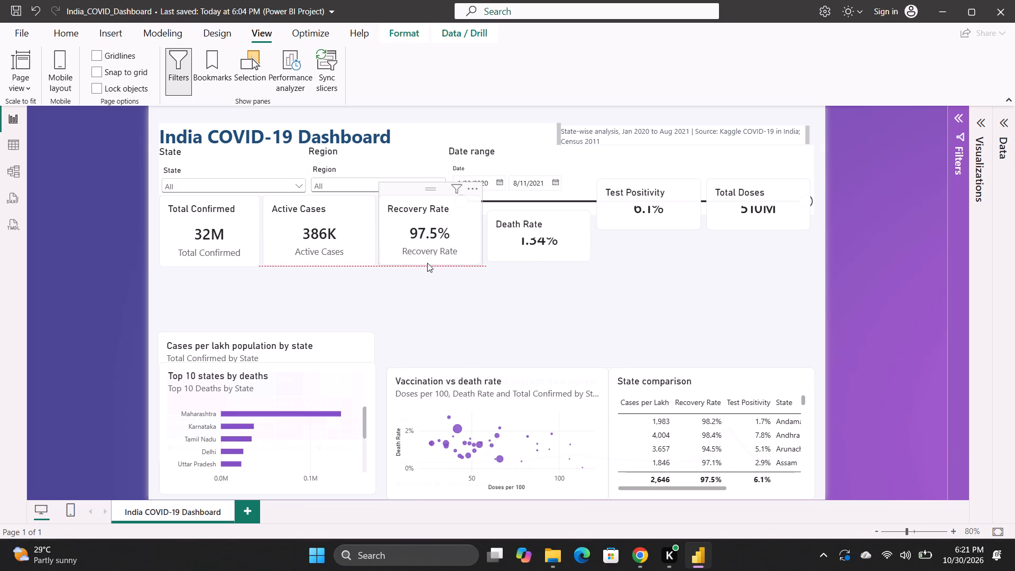
pyautogui.moveTo(427, 263); pyautogui.dragTo(425, 263)
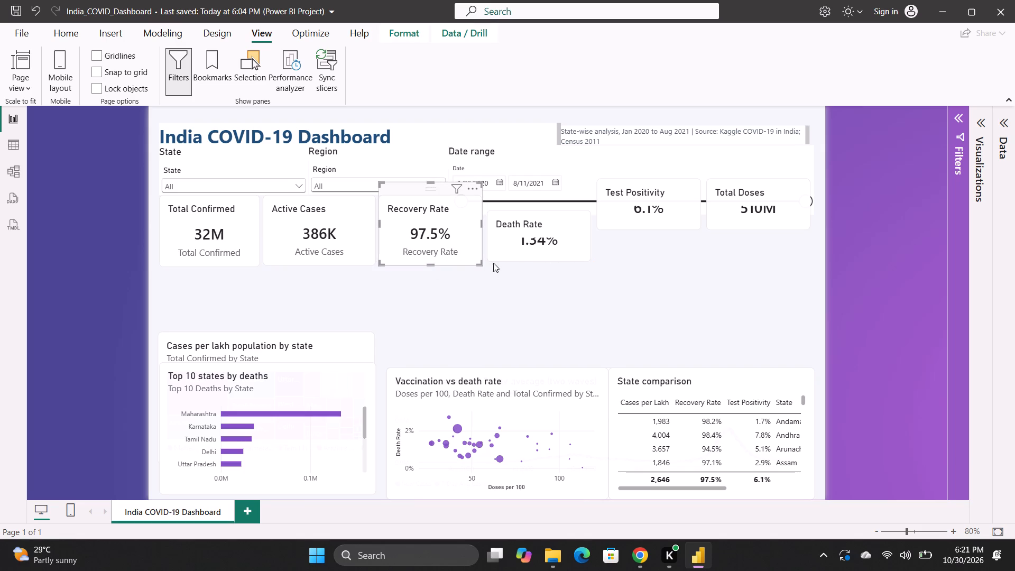
pyautogui.click(528, 275)
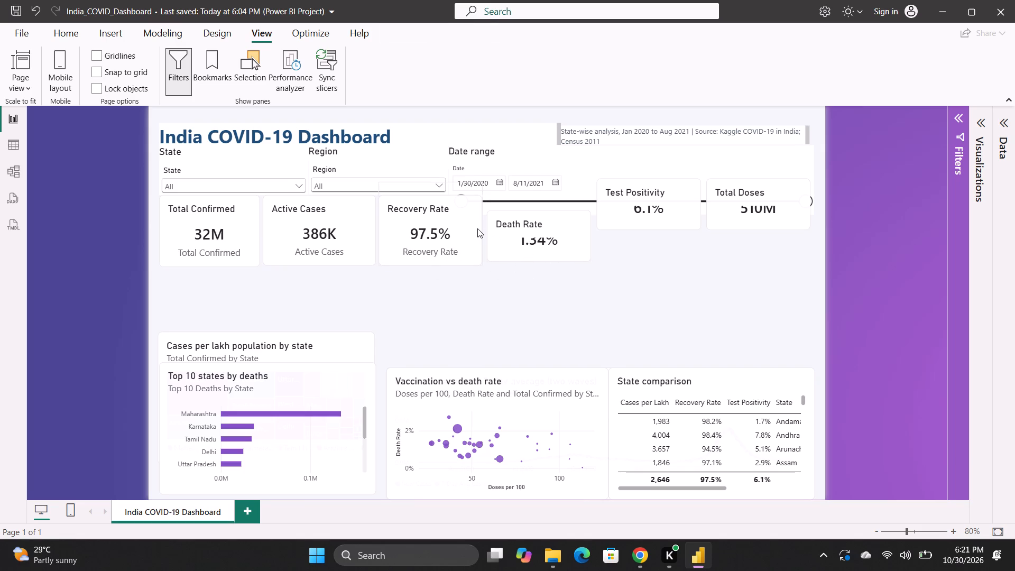
# Make the Death Rate card taller so its value and label fit fully inside.
pyautogui.click(533, 219)
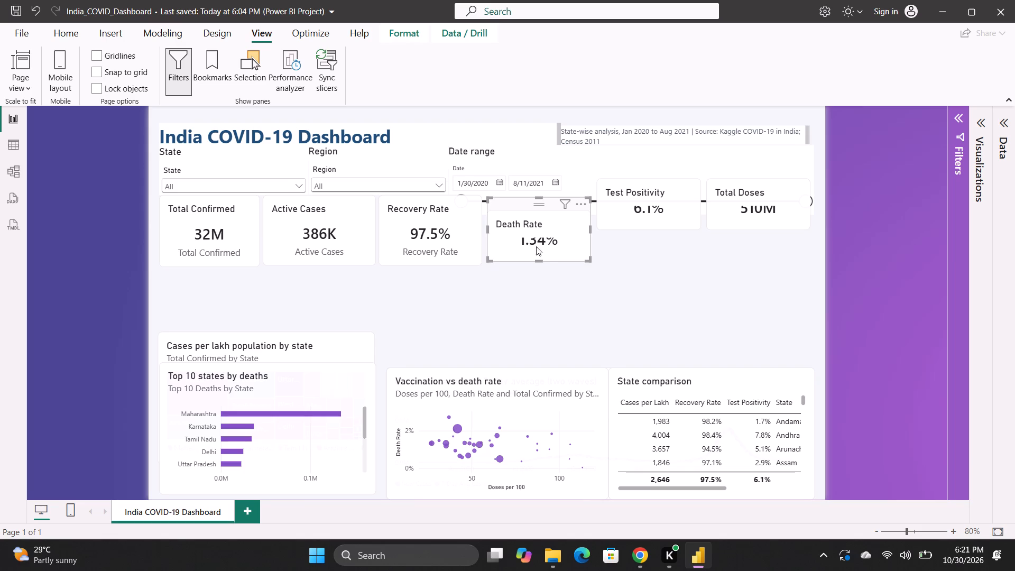
pyautogui.moveTo(540, 260); pyautogui.dragTo(540, 270)
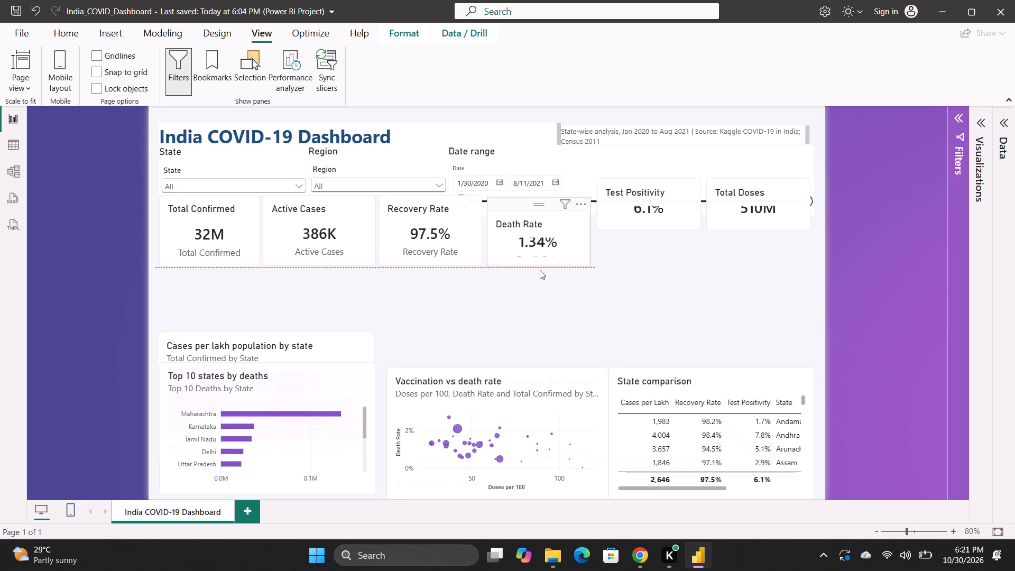
pyautogui.moveTo(540, 270); pyautogui.dragTo(541, 282)
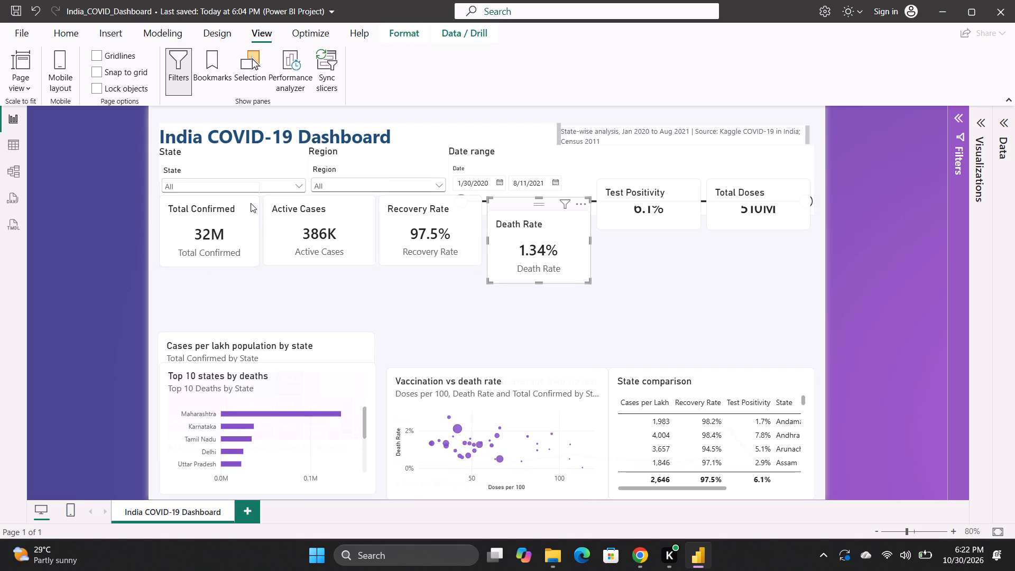
# Move the Total Confirmed, Active Cases, Recovery Rate and Death Rate cards down into one row clear of the slicers.
pyautogui.moveTo(251, 202); pyautogui.dragTo(250, 207)
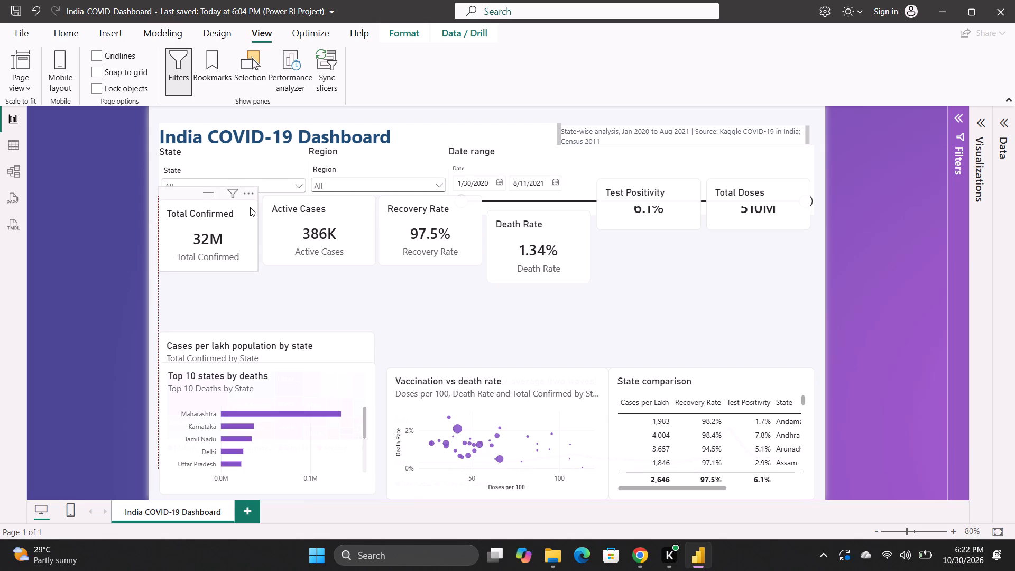
pyautogui.moveTo(250, 207); pyautogui.dragTo(251, 211)
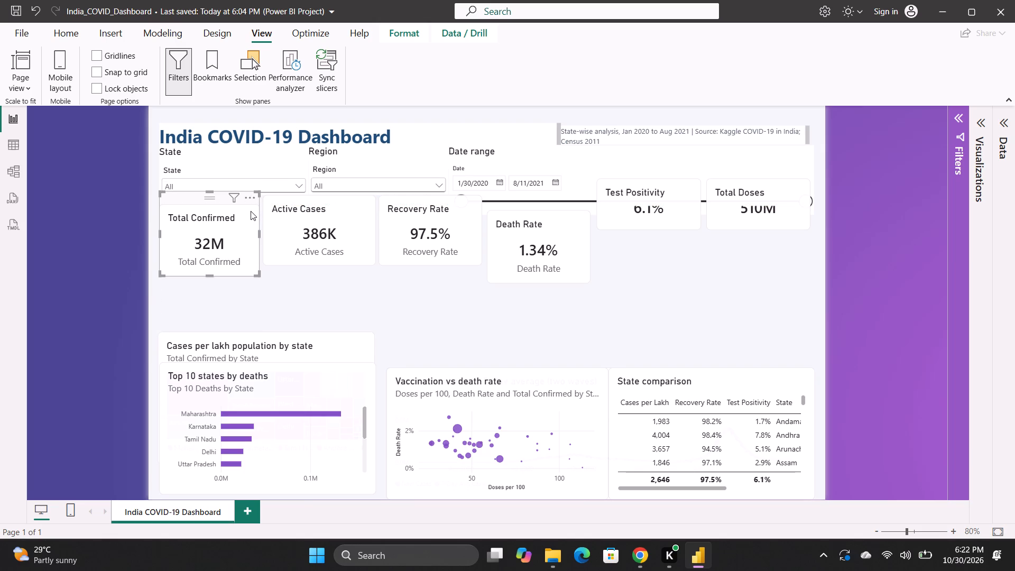
pyautogui.moveTo(250, 210); pyautogui.dragTo(249, 218)
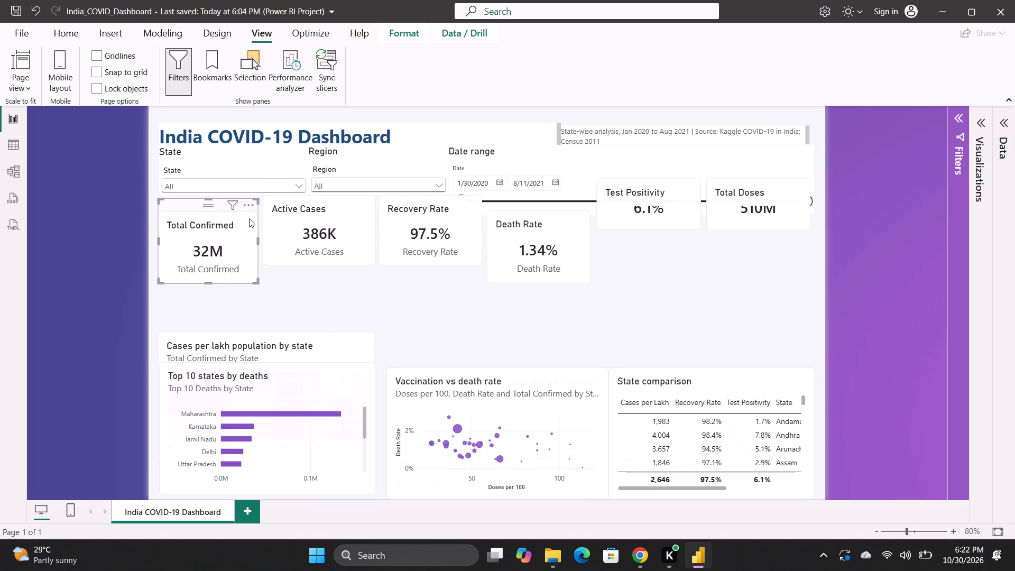
pyautogui.moveTo(333, 201); pyautogui.dragTo(330, 216)
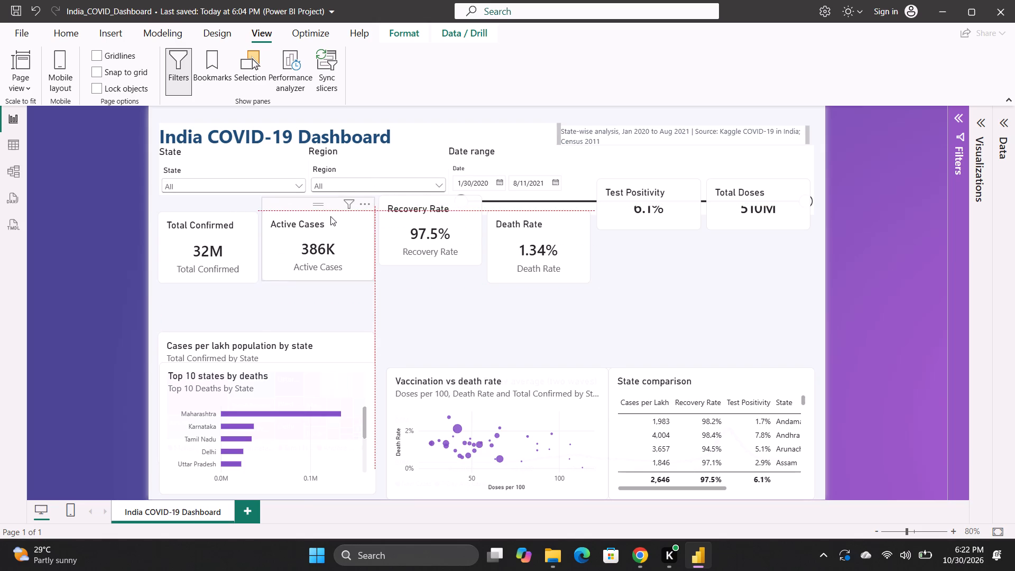
pyautogui.moveTo(330, 216); pyautogui.dragTo(330, 223)
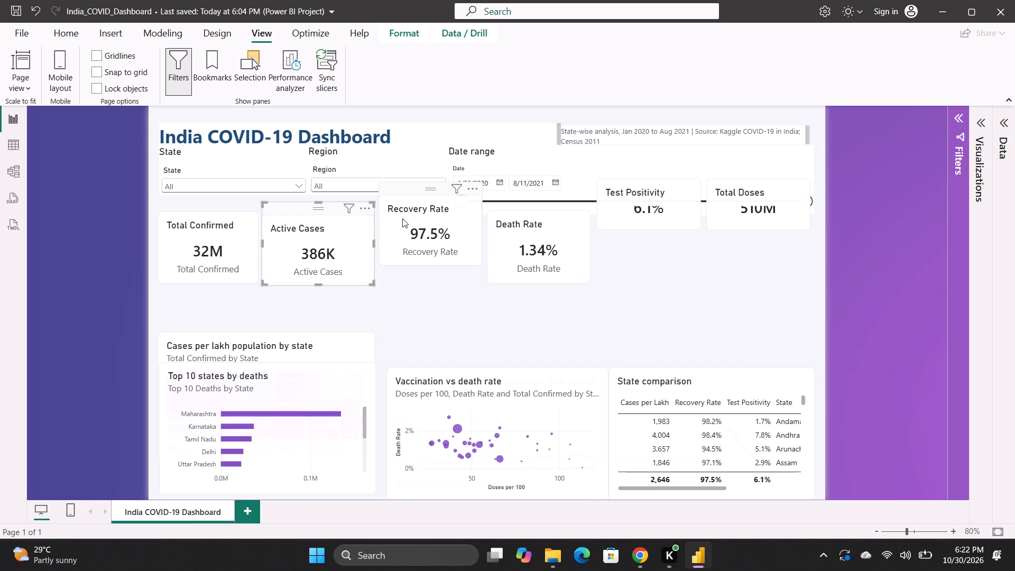
pyautogui.moveTo(402, 218); pyautogui.dragTo(400, 239)
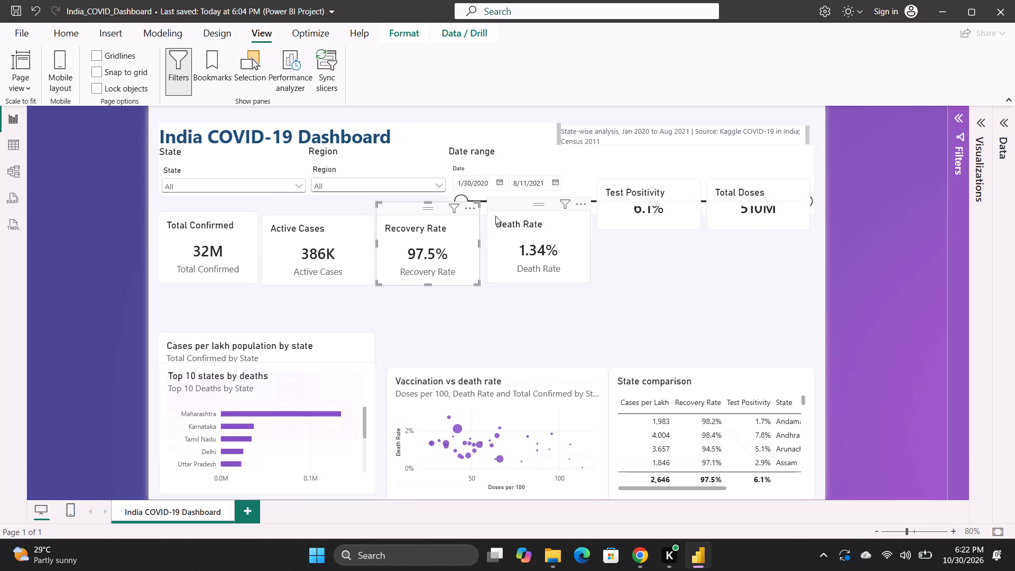
pyautogui.moveTo(495, 216); pyautogui.dragTo(493, 225)
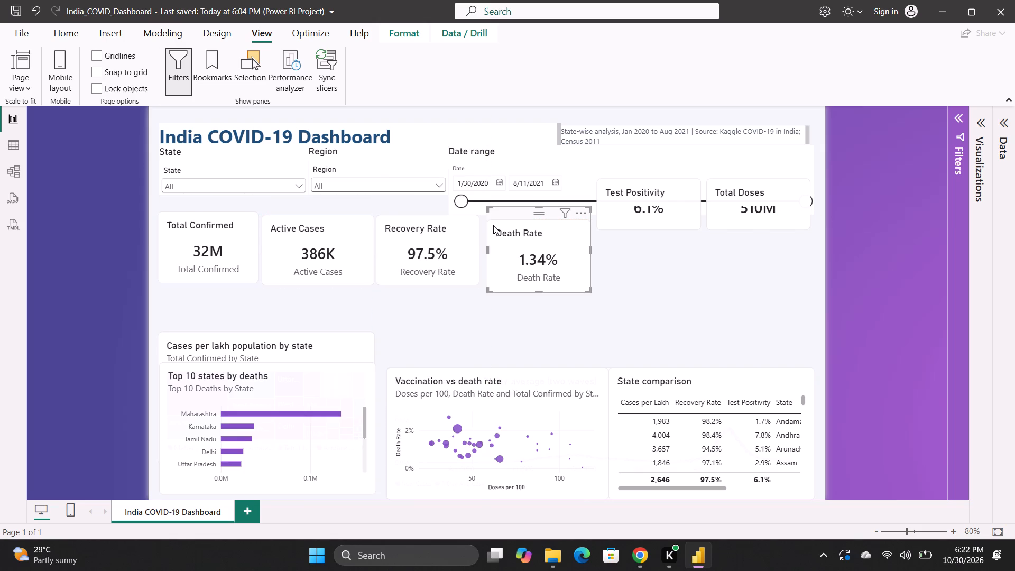
pyautogui.click(493, 225)
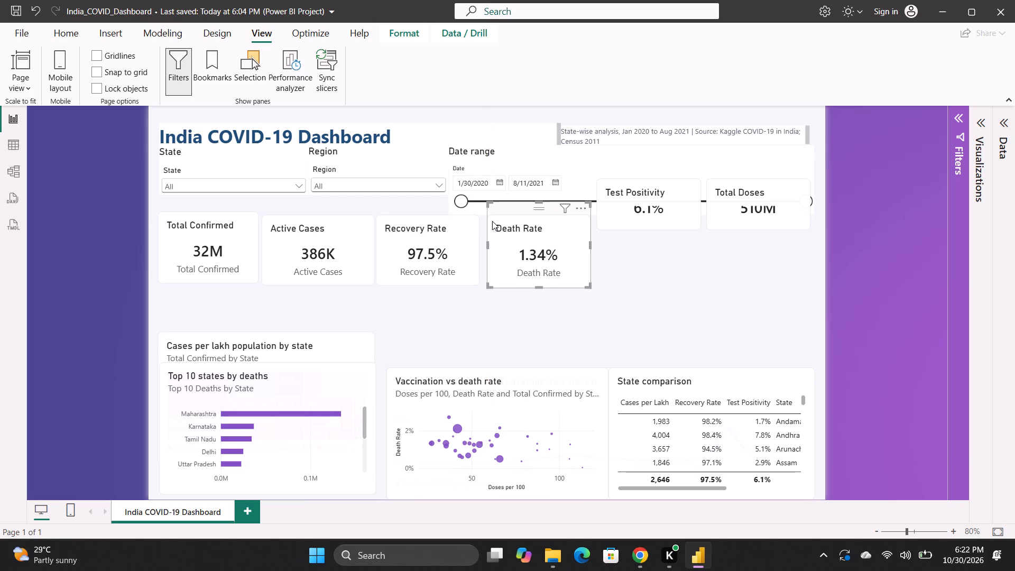
# Make the Test Positivity card taller to fit its value and label, and move it down in line beside Death Rate.
pyautogui.click(609, 219)
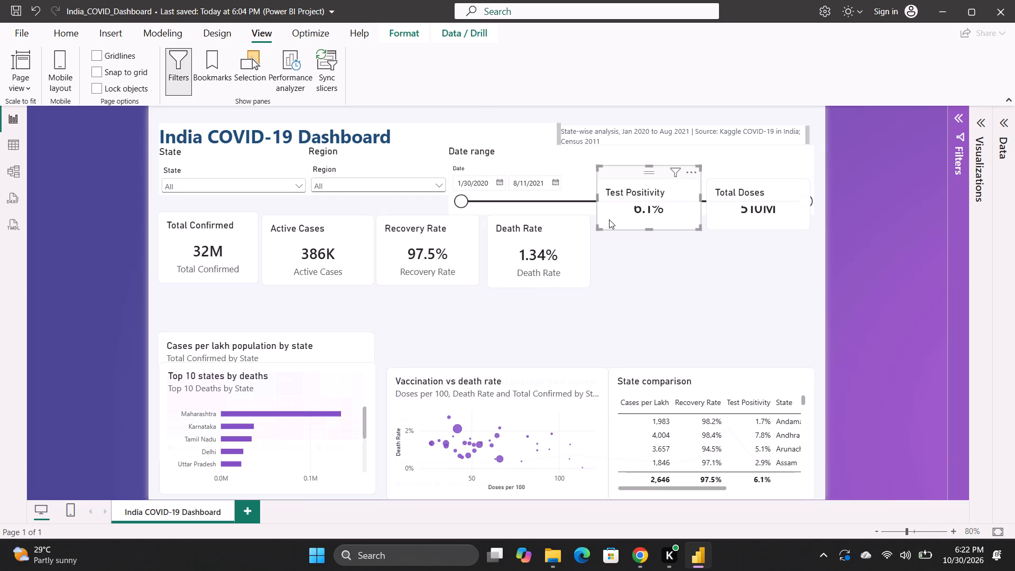
pyautogui.moveTo(650, 229); pyautogui.dragTo(649, 253)
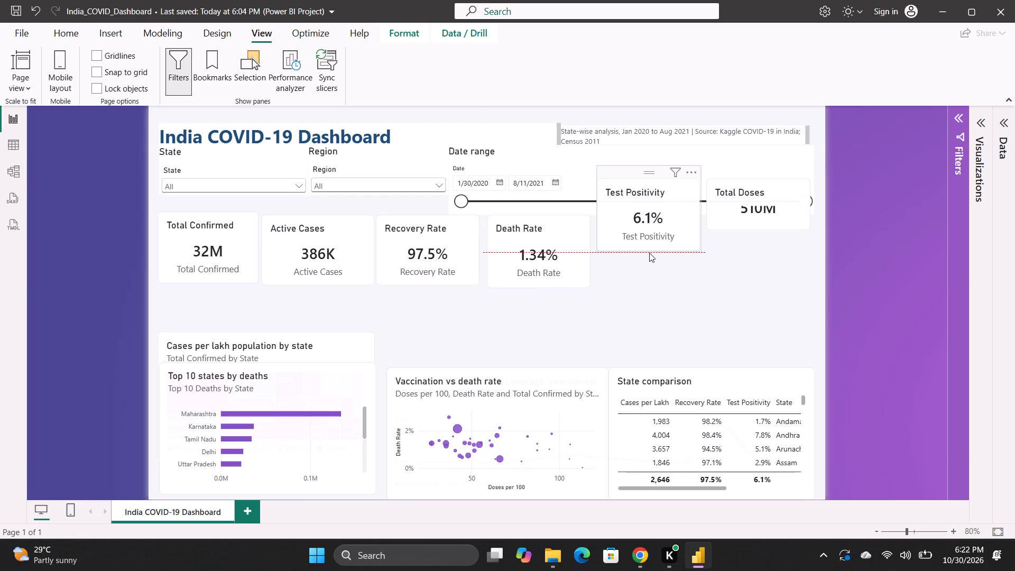
pyautogui.moveTo(649, 253); pyautogui.dragTo(653, 263)
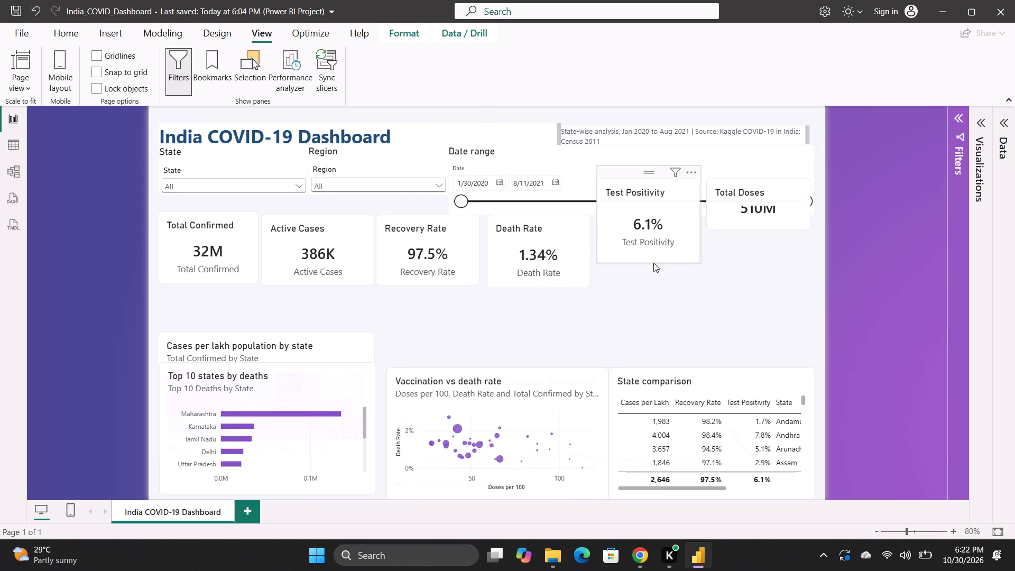
pyautogui.moveTo(653, 263); pyautogui.dragTo(653, 251)
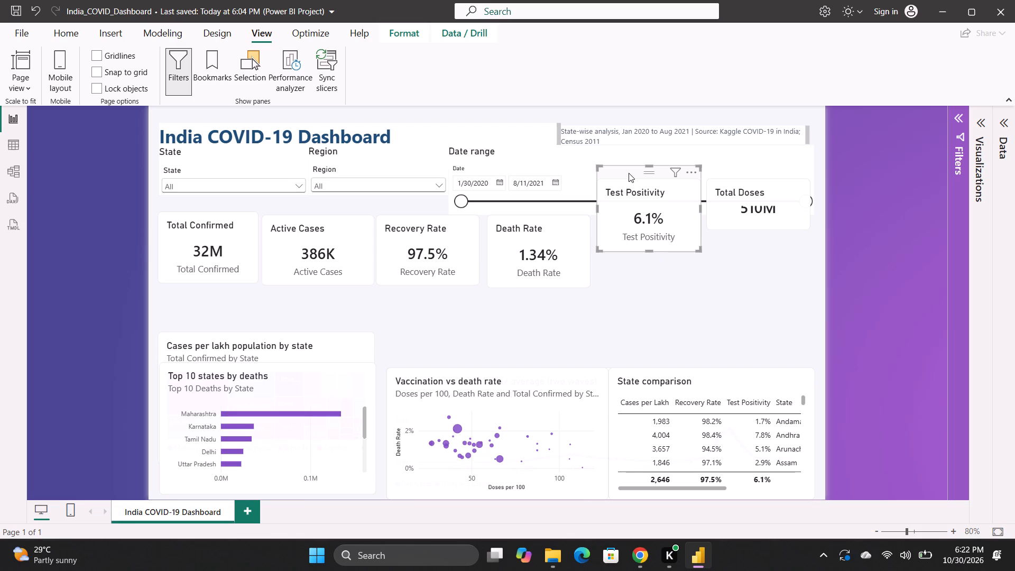
pyautogui.moveTo(624, 171); pyautogui.dragTo(631, 208)
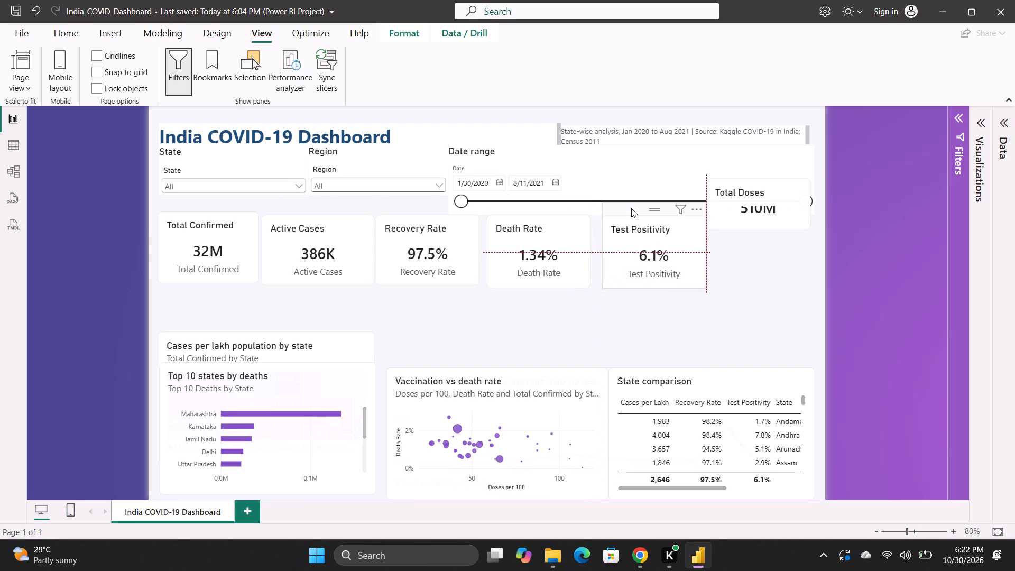
pyautogui.moveTo(631, 208); pyautogui.dragTo(625, 207)
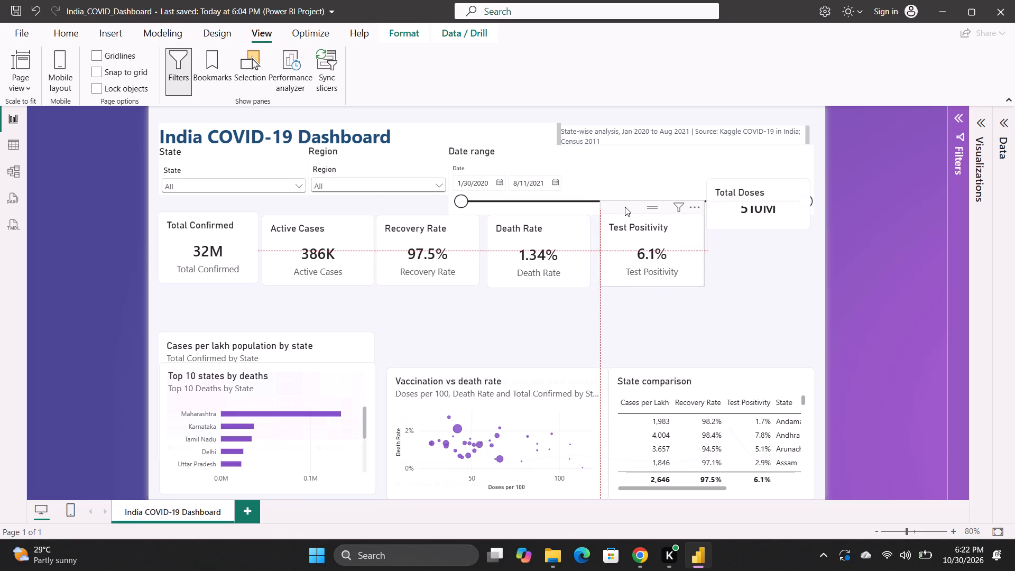
pyautogui.moveTo(625, 207); pyautogui.dragTo(624, 206)
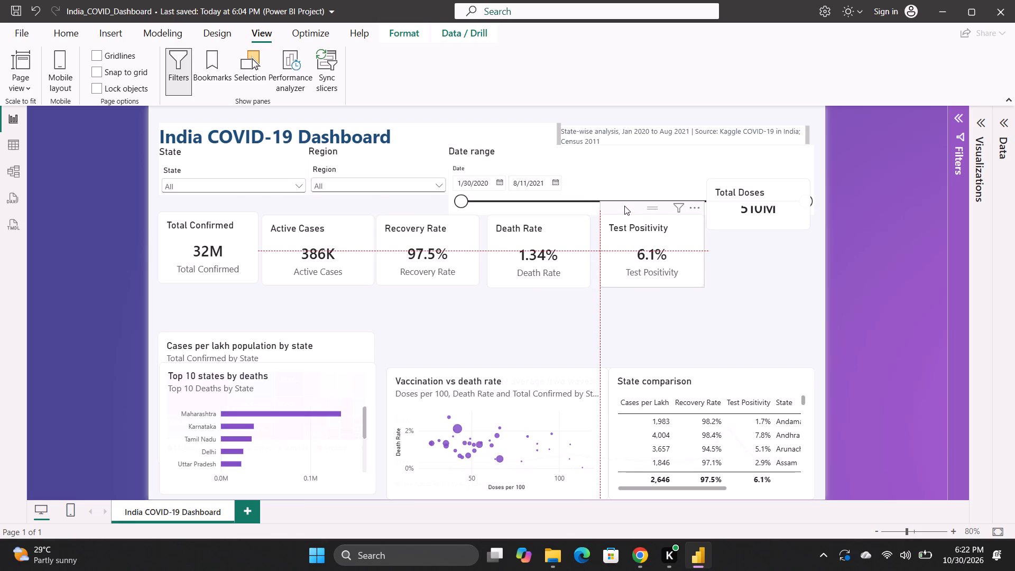
pyautogui.moveTo(624, 206); pyautogui.dragTo(624, 206)
# Make the Total Doses card taller and move it down to complete the KPI row beside Test Positivity.
pyautogui.click(744, 192)
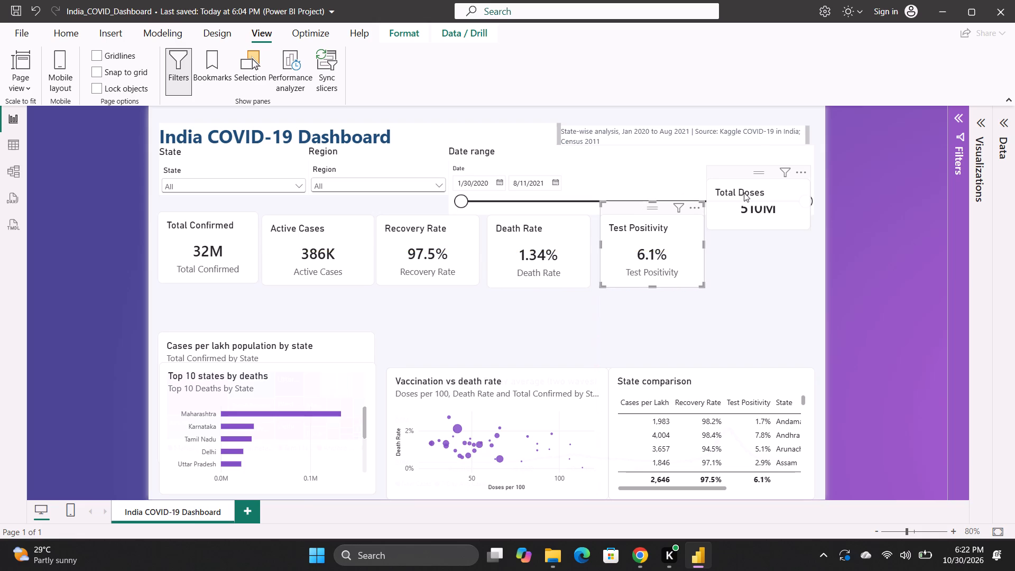
pyautogui.moveTo(760, 226); pyautogui.dragTo(756, 245)
pyautogui.moveTo(728, 173); pyautogui.dragTo(737, 215)
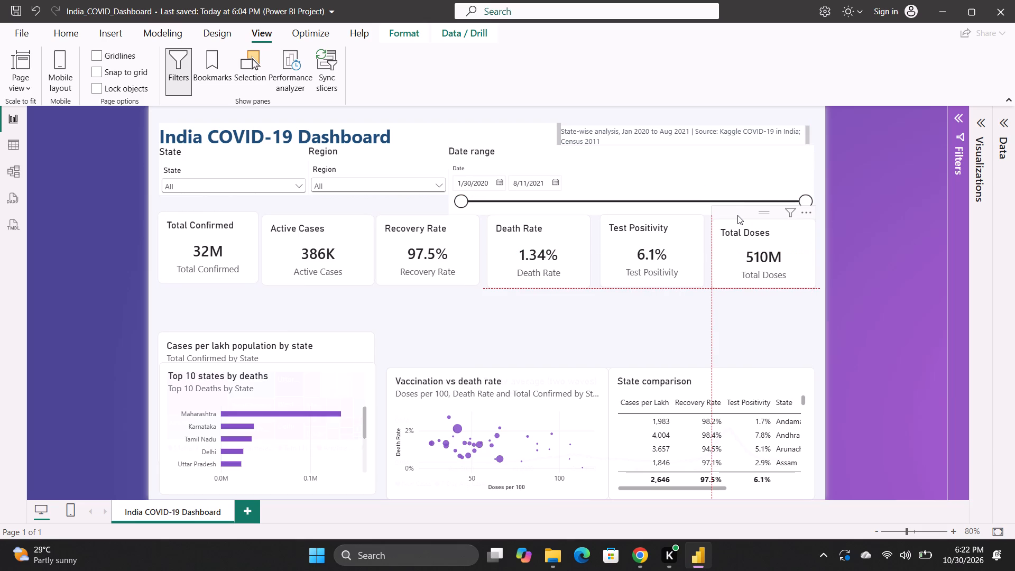
pyautogui.moveTo(737, 215); pyautogui.dragTo(737, 215)
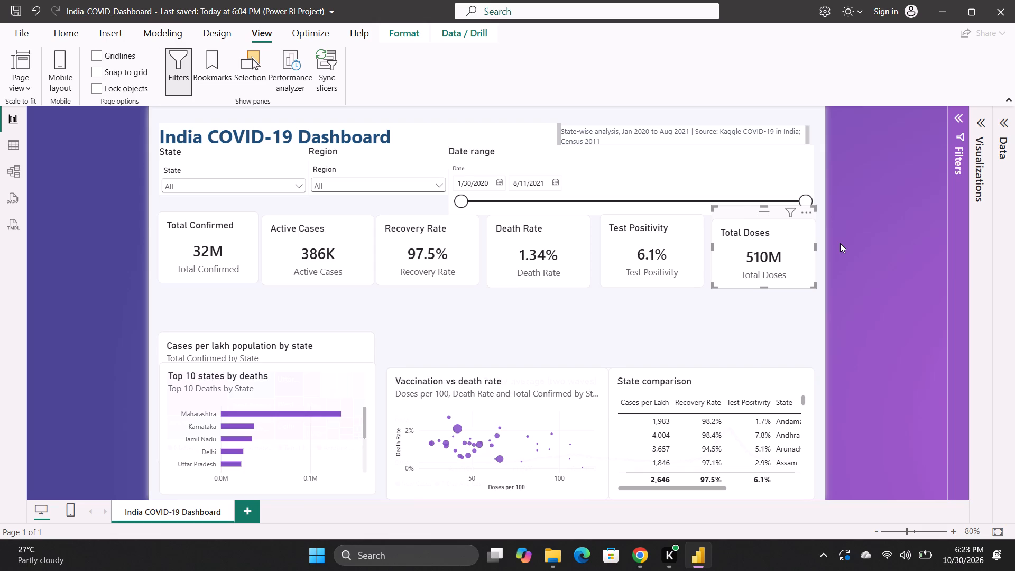
pyautogui.click(755, 320)
pyautogui.doubleClick(780, 242)
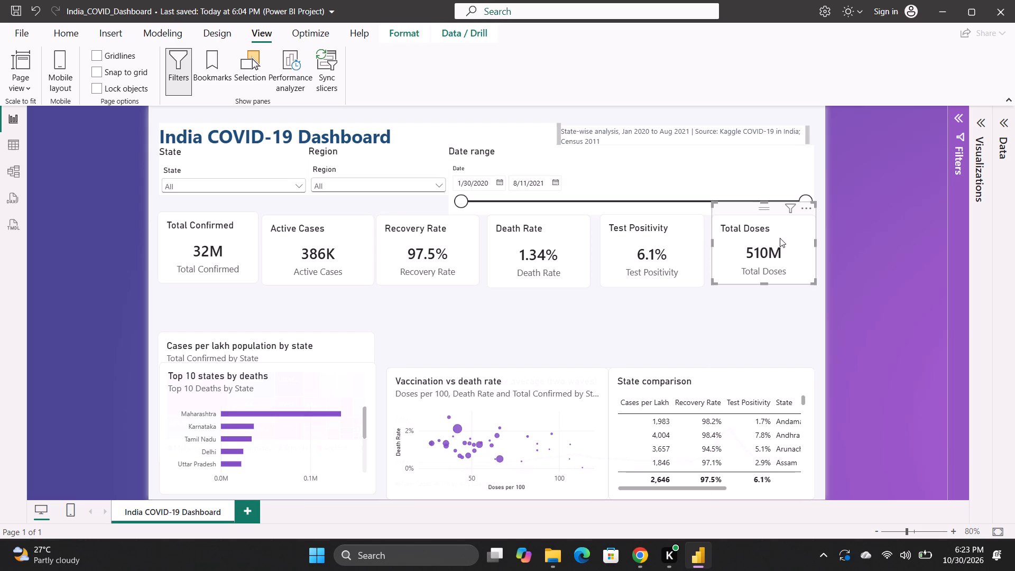
pyautogui.click(753, 302)
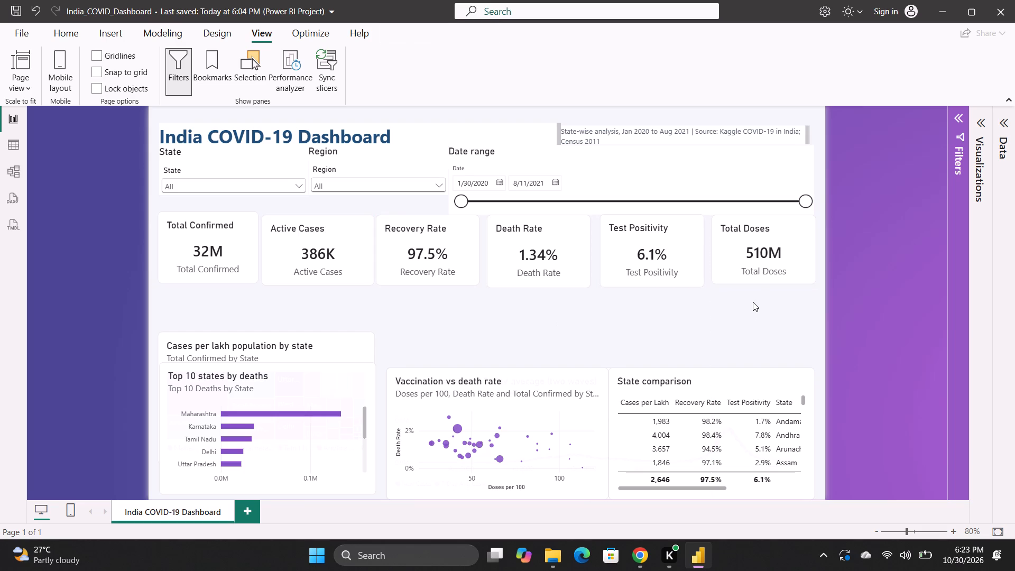
# Nudge the Total Confirmed card down so its title lines up with the other KPI cards.
pyautogui.click(236, 237)
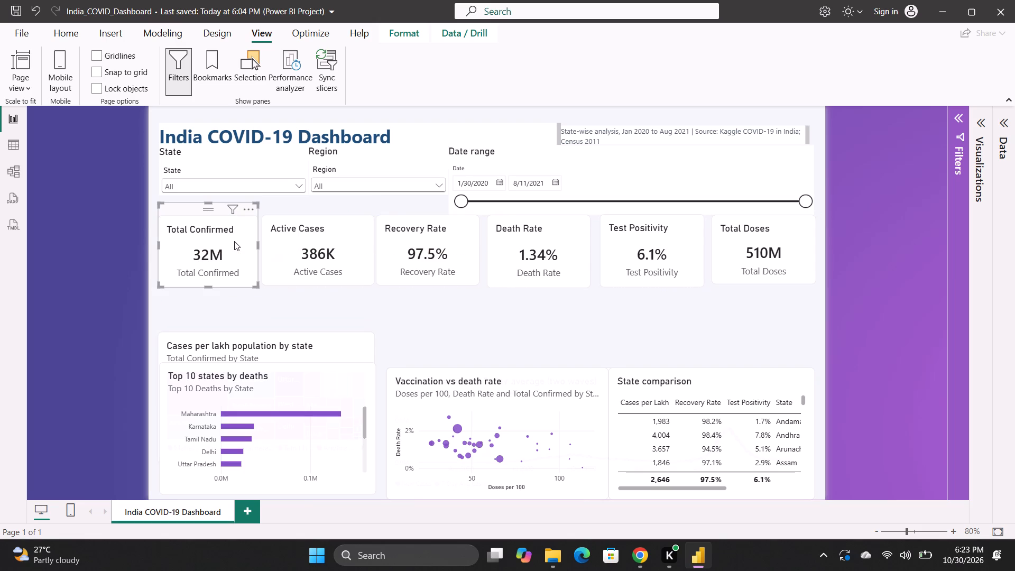
pyautogui.click(139, 256)
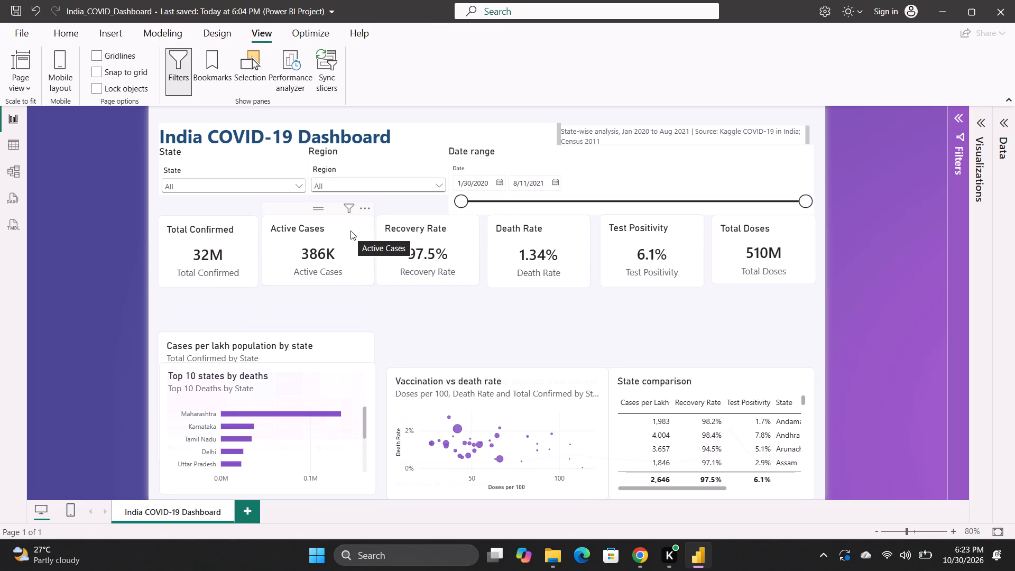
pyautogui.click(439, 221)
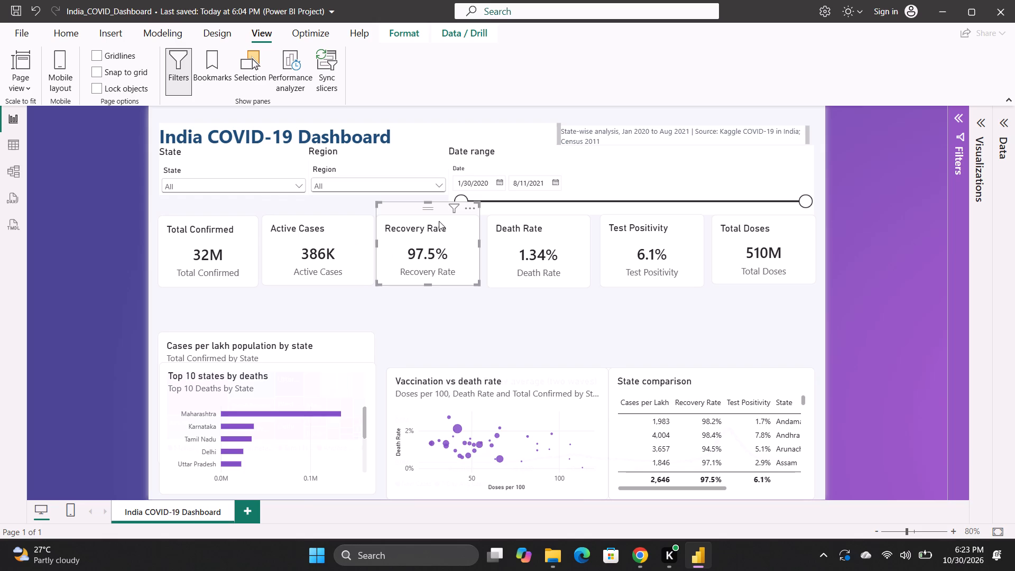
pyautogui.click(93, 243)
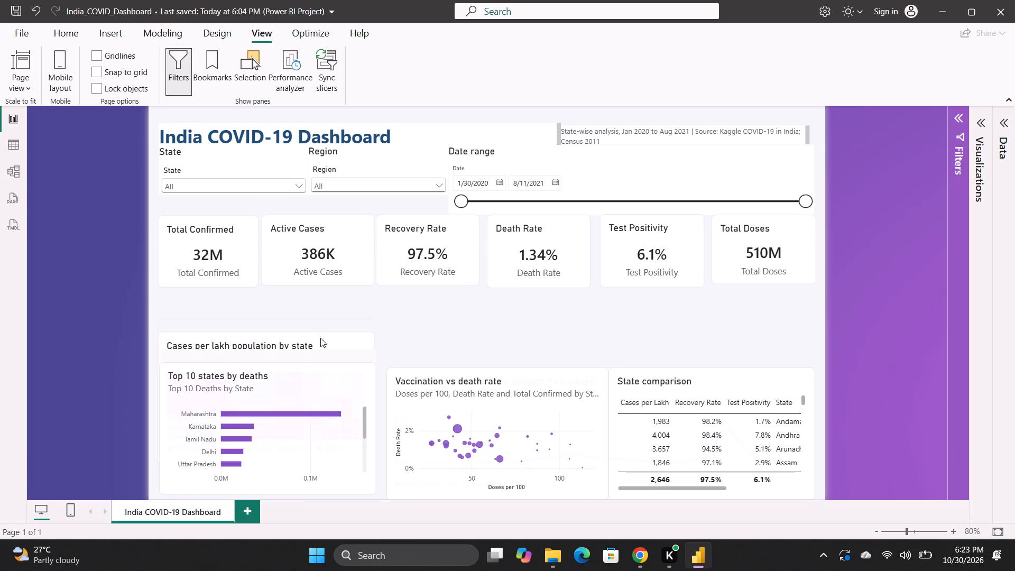
# Move the Cases per lakh treemap, Vaccination vs death rate scatter chart and State comparison table up into one row directly beneath the KPI cards.
pyautogui.moveTo(350, 344); pyautogui.dragTo(345, 310)
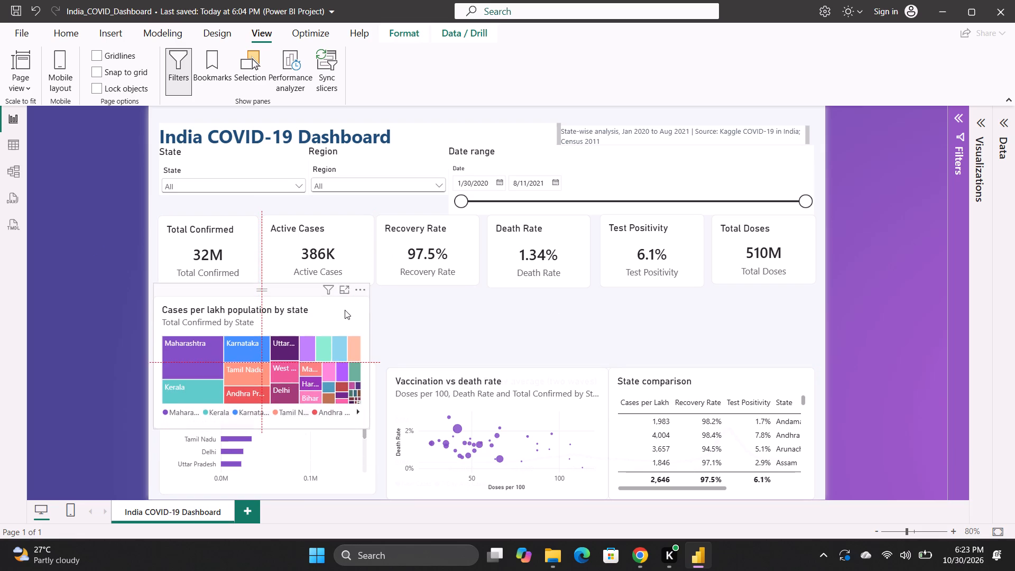
pyautogui.moveTo(345, 310); pyautogui.dragTo(355, 301)
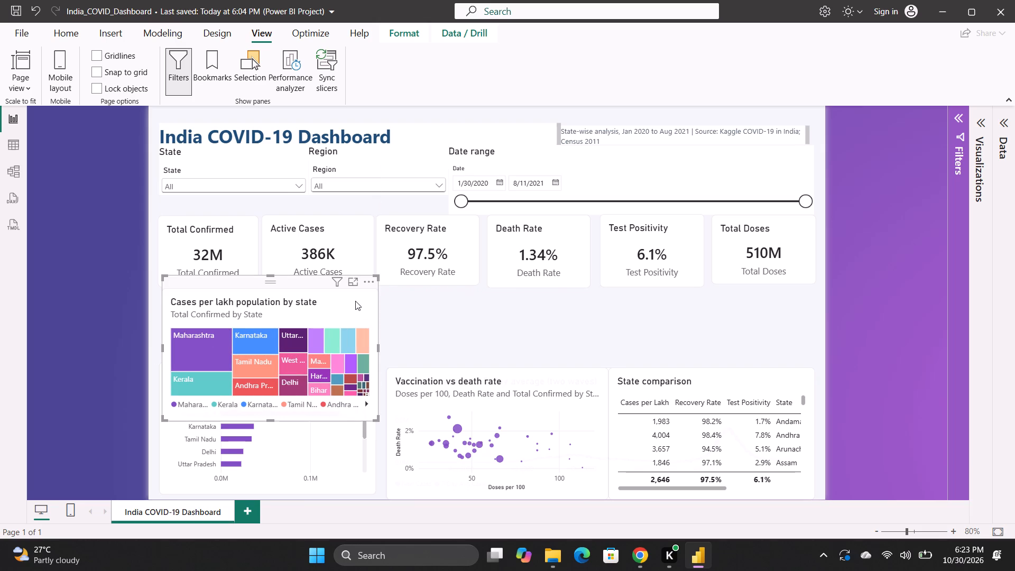
pyautogui.moveTo(536, 370); pyautogui.dragTo(533, 320)
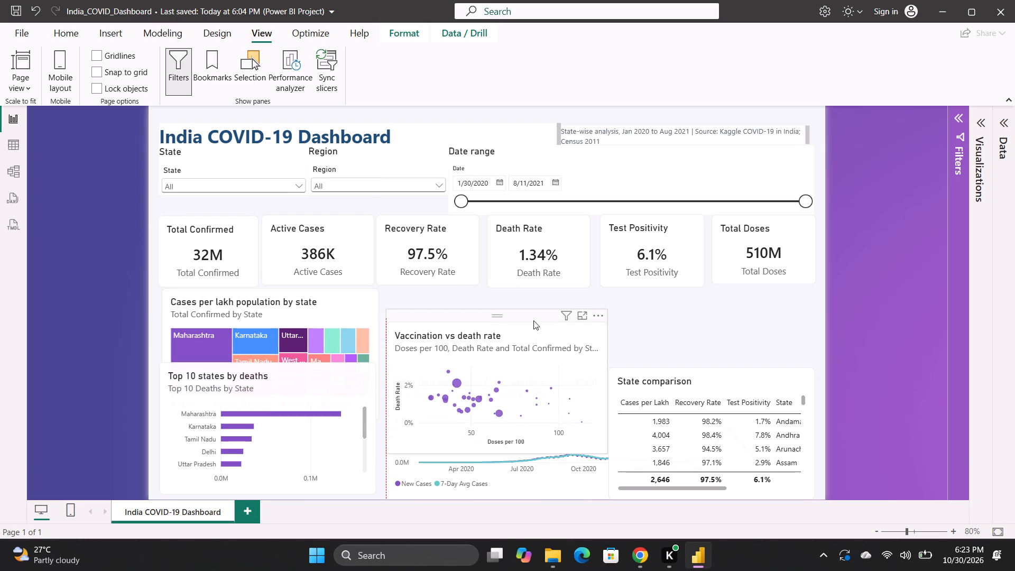
pyautogui.moveTo(533, 320); pyautogui.dragTo(531, 268)
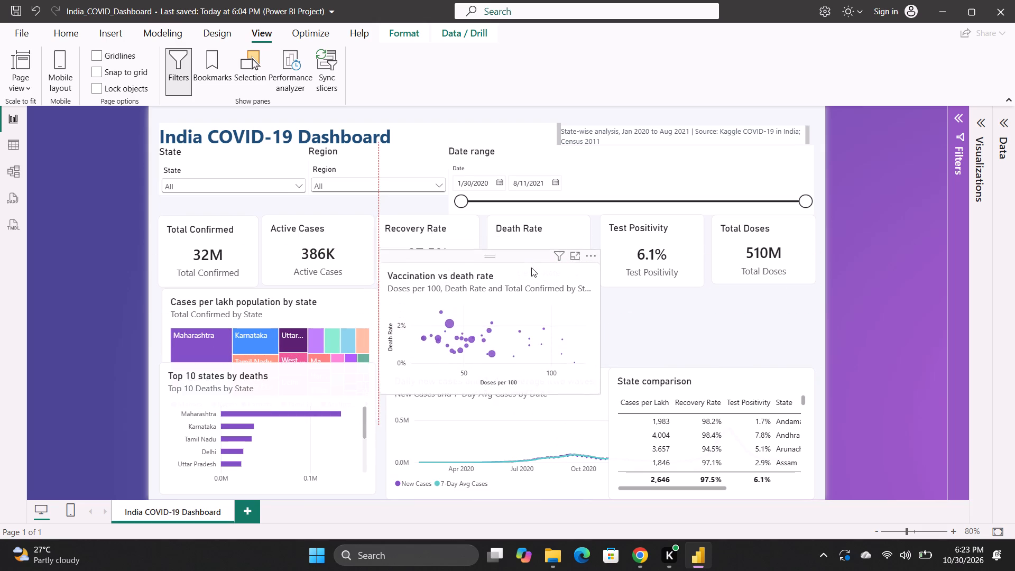
pyautogui.moveTo(531, 268); pyautogui.dragTo(534, 290)
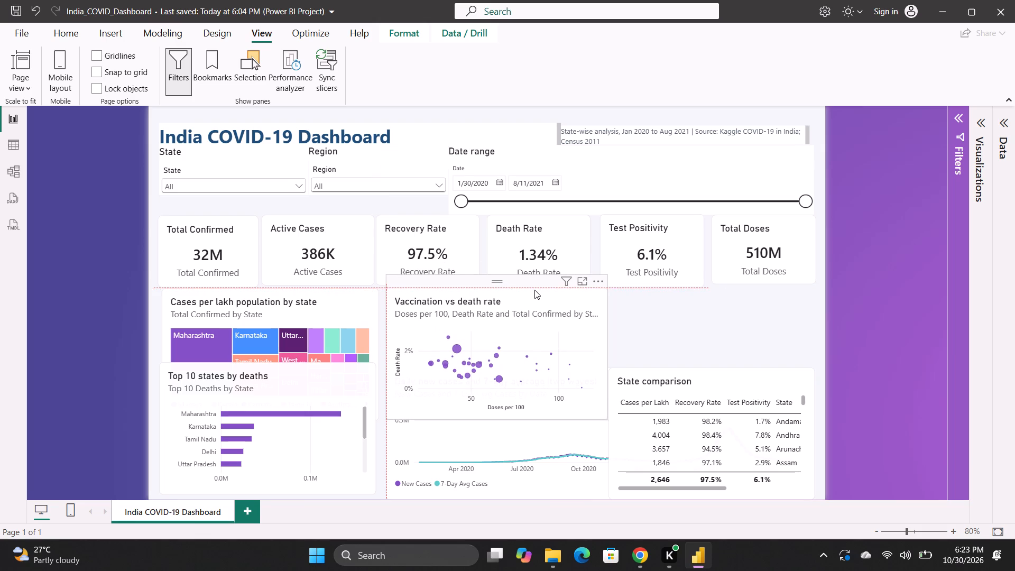
pyautogui.moveTo(534, 290); pyautogui.dragTo(534, 289)
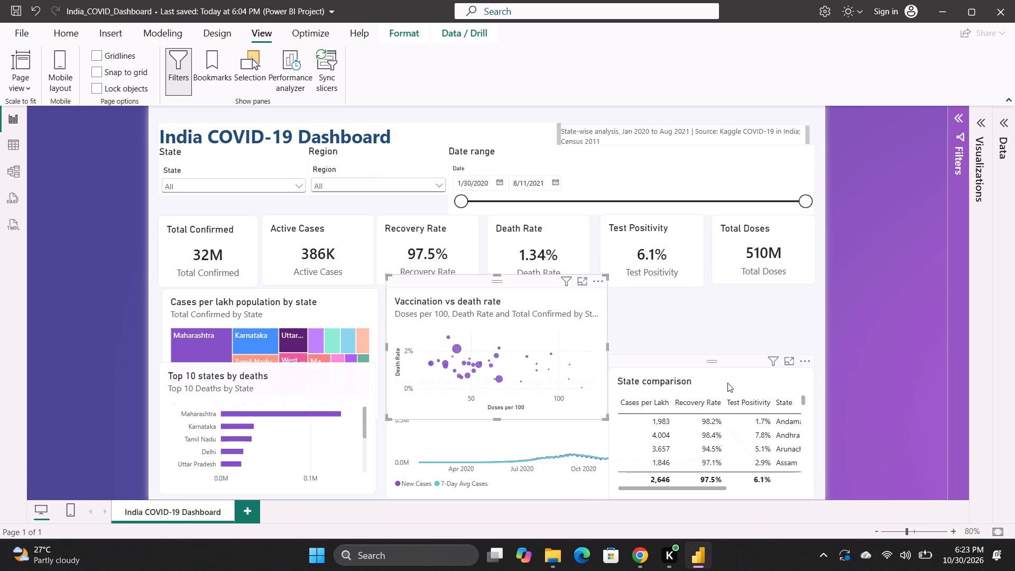
pyautogui.moveTo(727, 383); pyautogui.dragTo(732, 298)
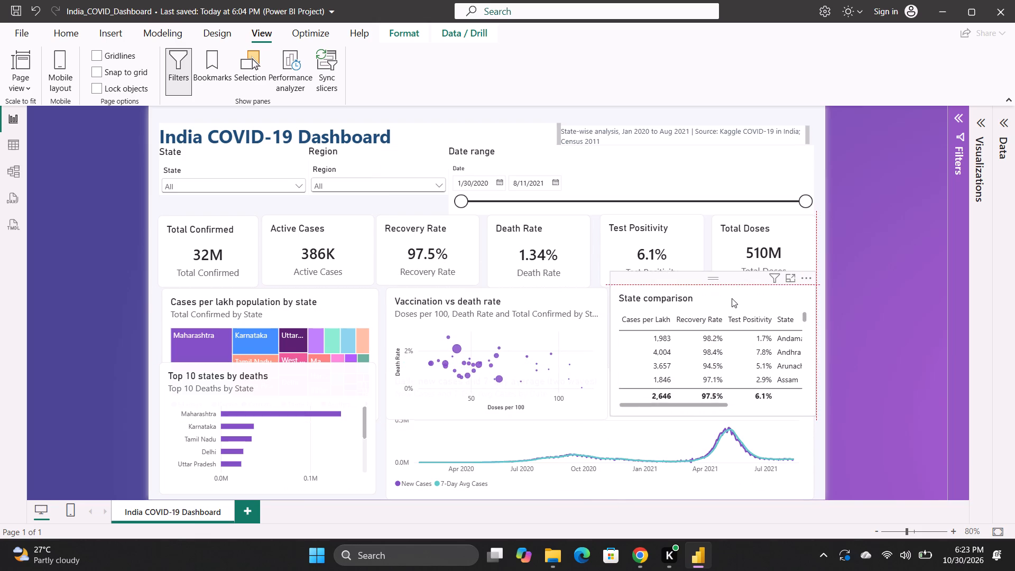
pyautogui.moveTo(732, 298); pyautogui.dragTo(733, 307)
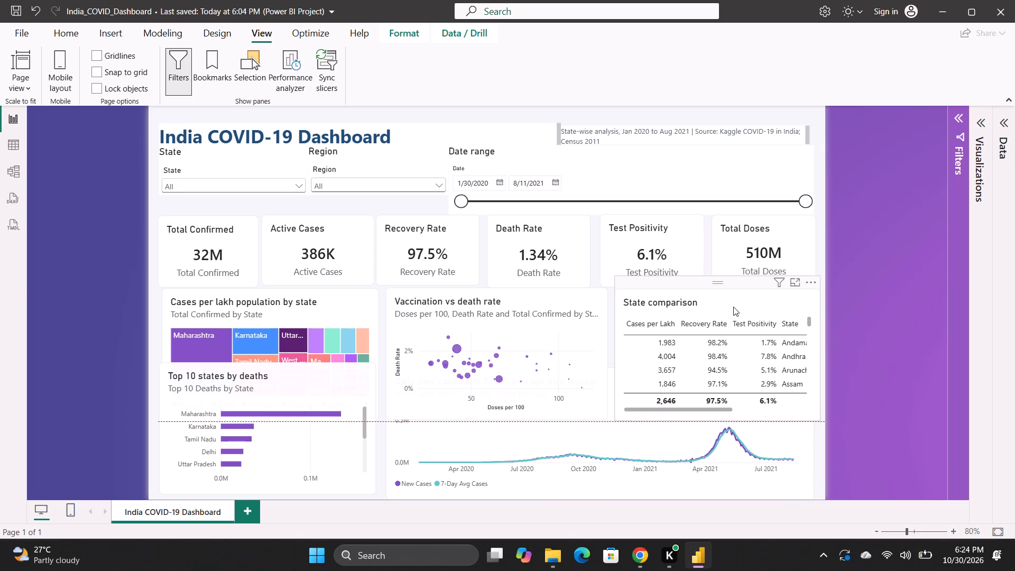
pyautogui.moveTo(733, 307); pyautogui.dragTo(733, 305)
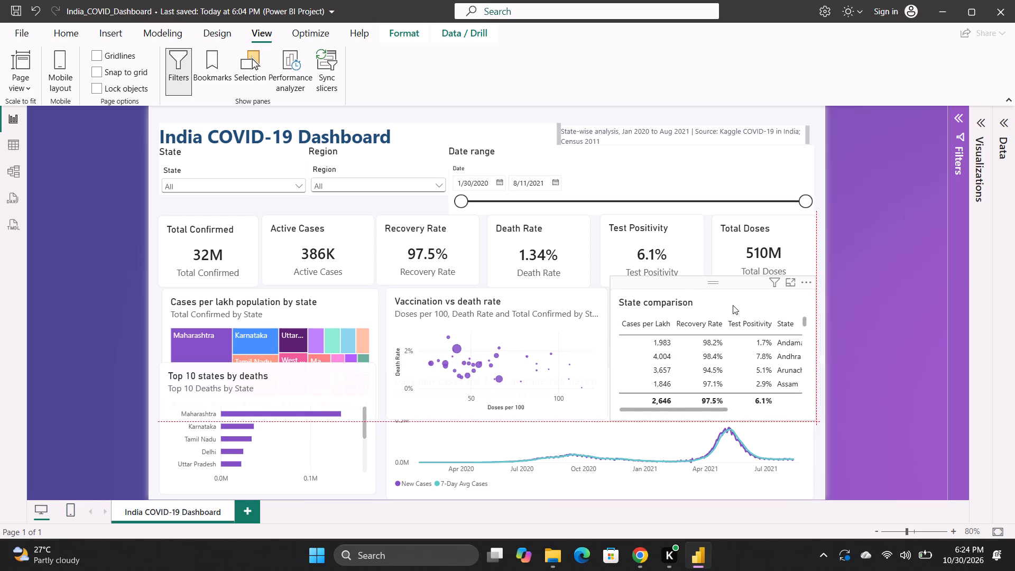
pyautogui.moveTo(733, 305); pyautogui.dragTo(733, 305)
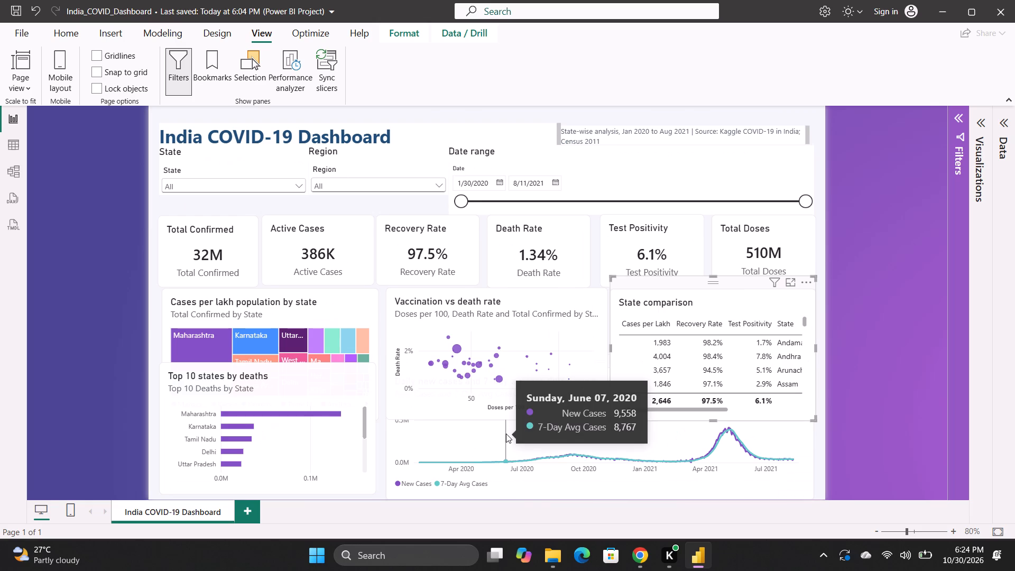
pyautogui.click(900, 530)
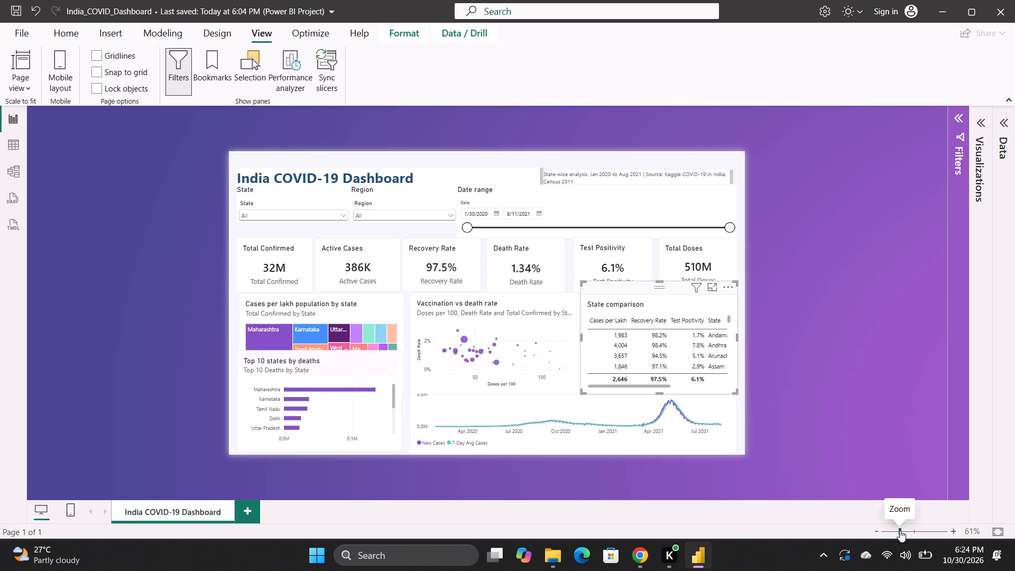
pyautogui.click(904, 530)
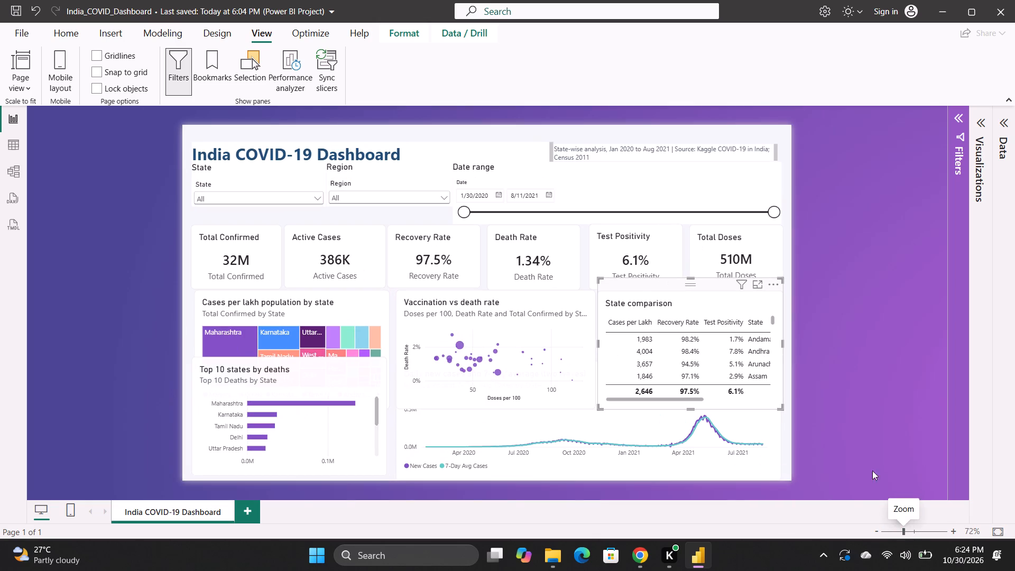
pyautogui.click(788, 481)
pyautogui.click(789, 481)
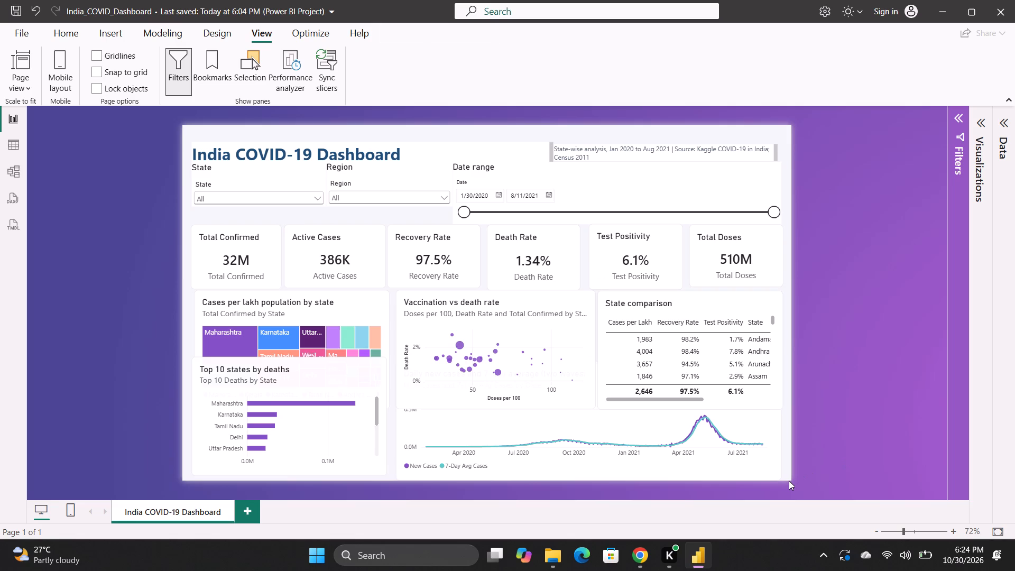
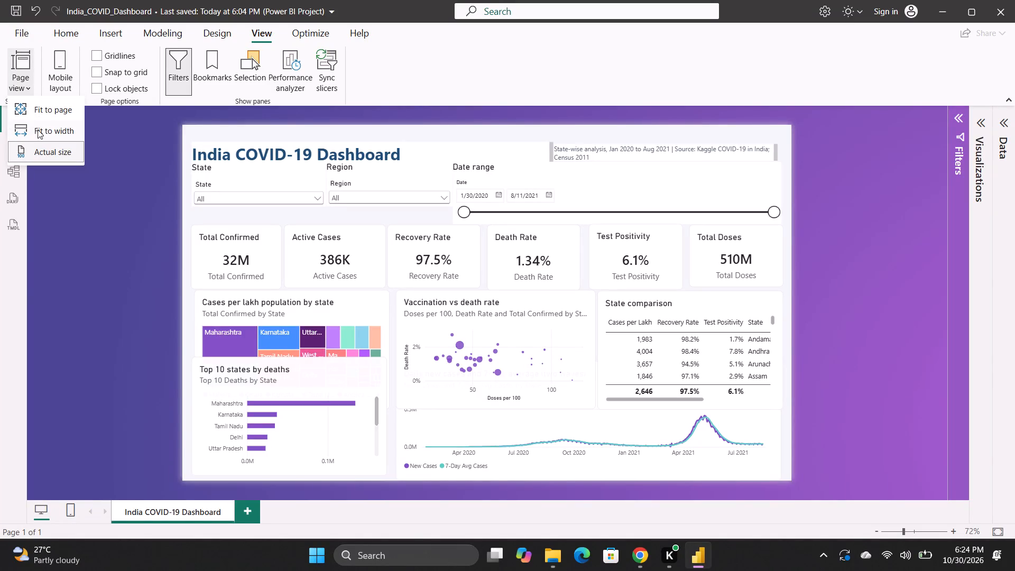
# Narrow the Total Confirmed card slightly from its lower-left corner.
pyautogui.click(44, 109)
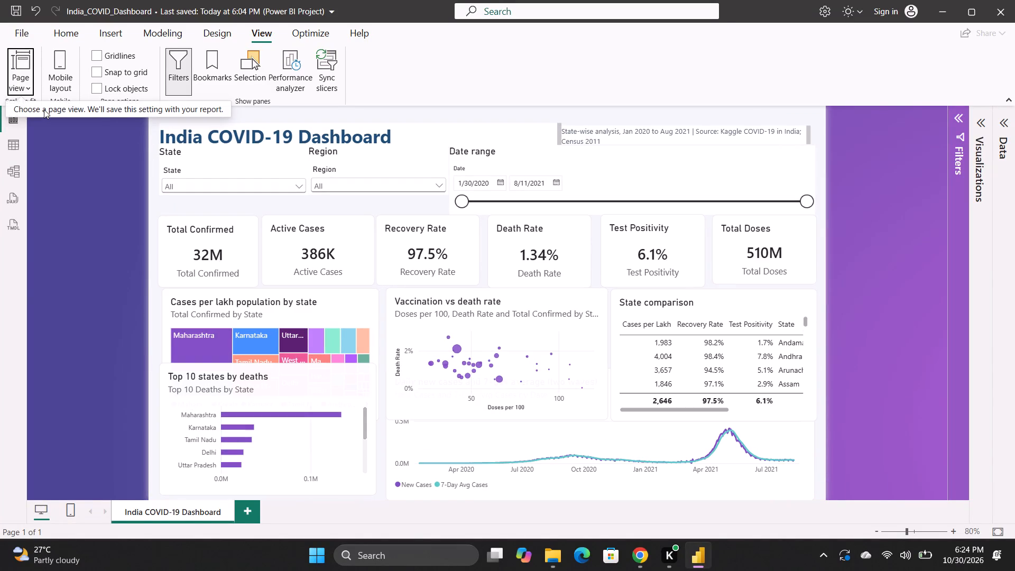
pyautogui.click(25, 89)
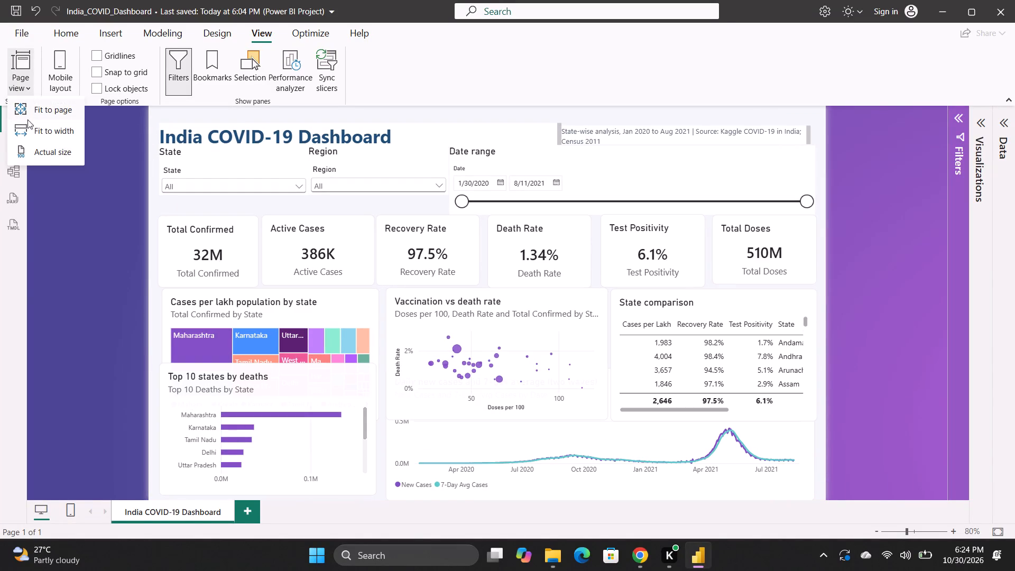
pyautogui.click(35, 148)
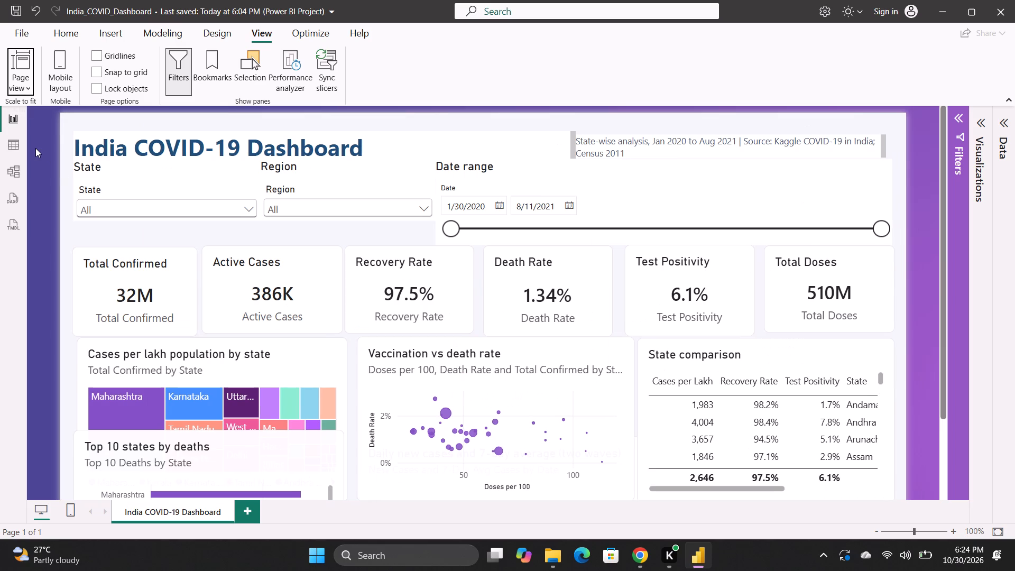
pyautogui.scroll(-3, 192, 277)
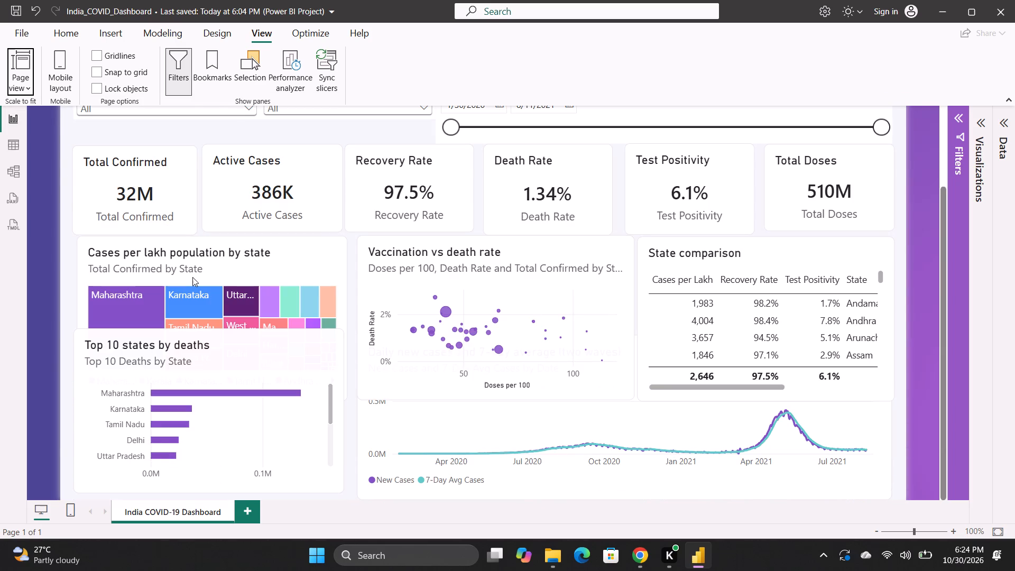
pyautogui.click(140, 195)
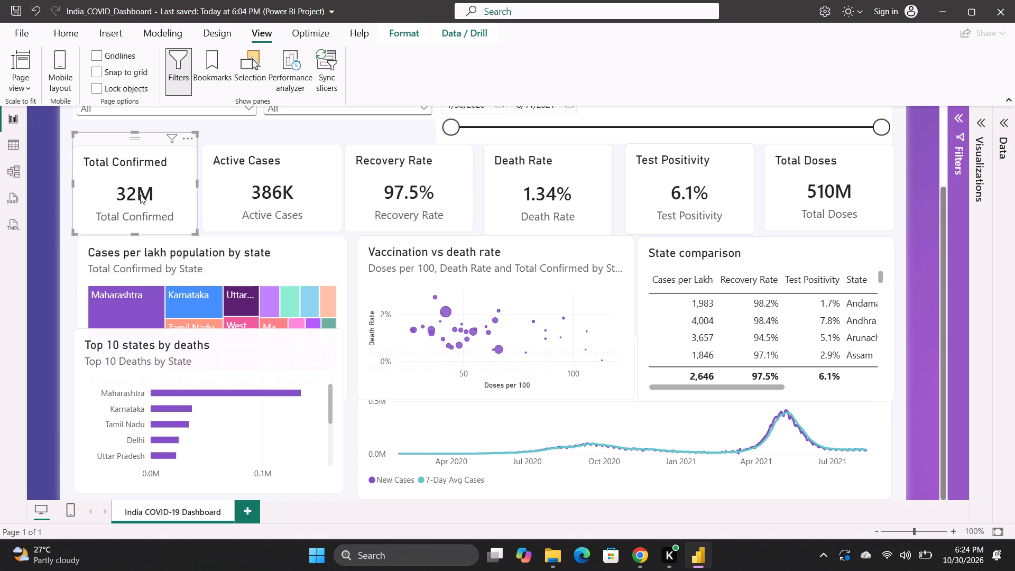
pyautogui.click(75, 233)
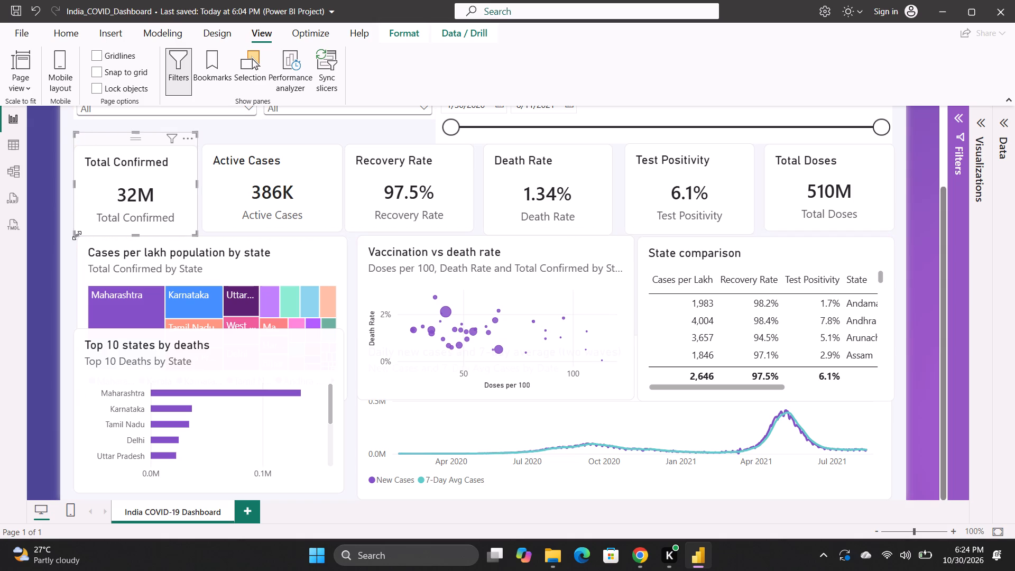
pyautogui.click(68, 257)
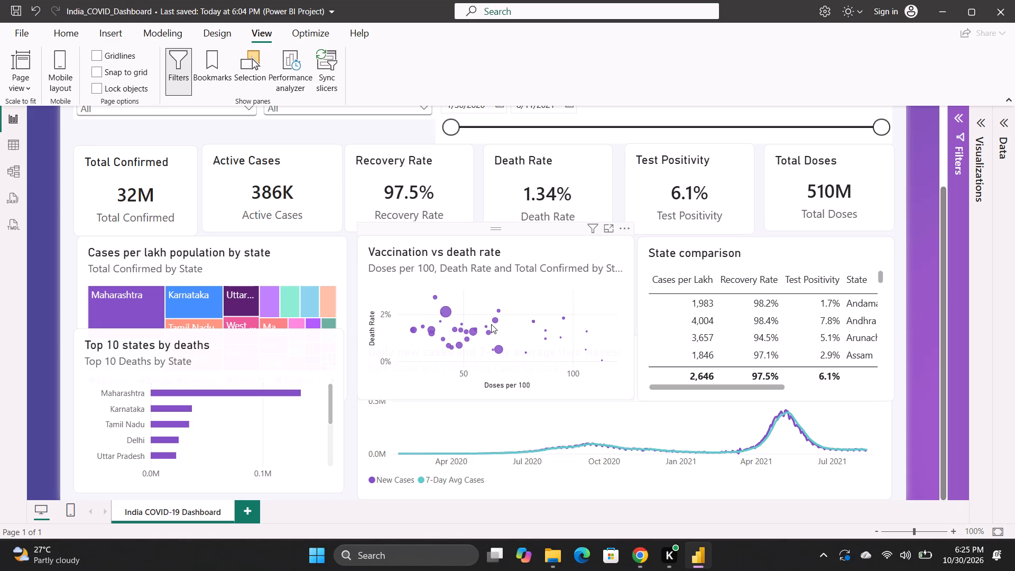
# Back in Power BI Desktop, move the Total Confirmed and Active Cases cards up side by side, directly beneath the State and Region slicers.
pyautogui.click(907, 531)
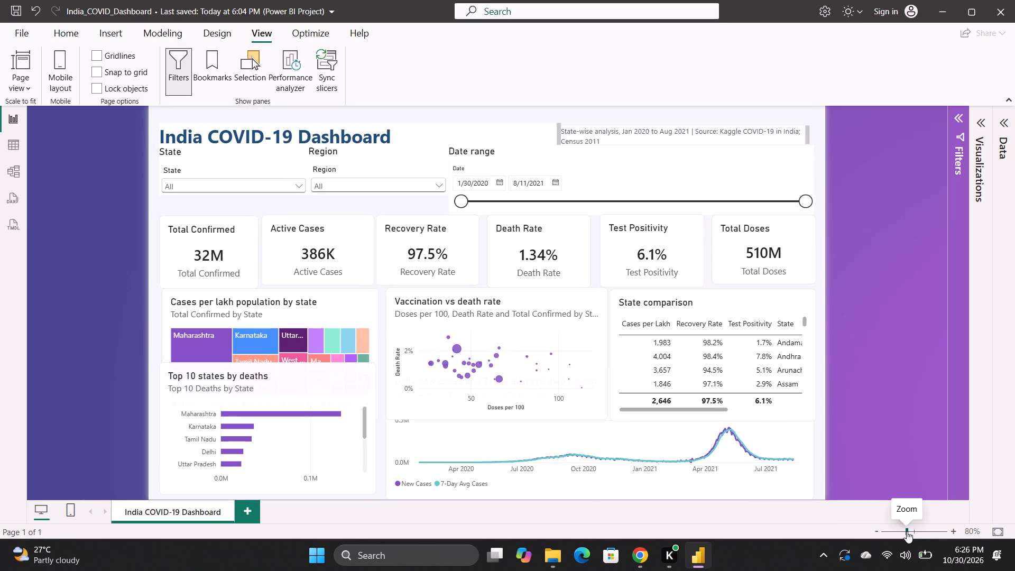
pyautogui.click(900, 530)
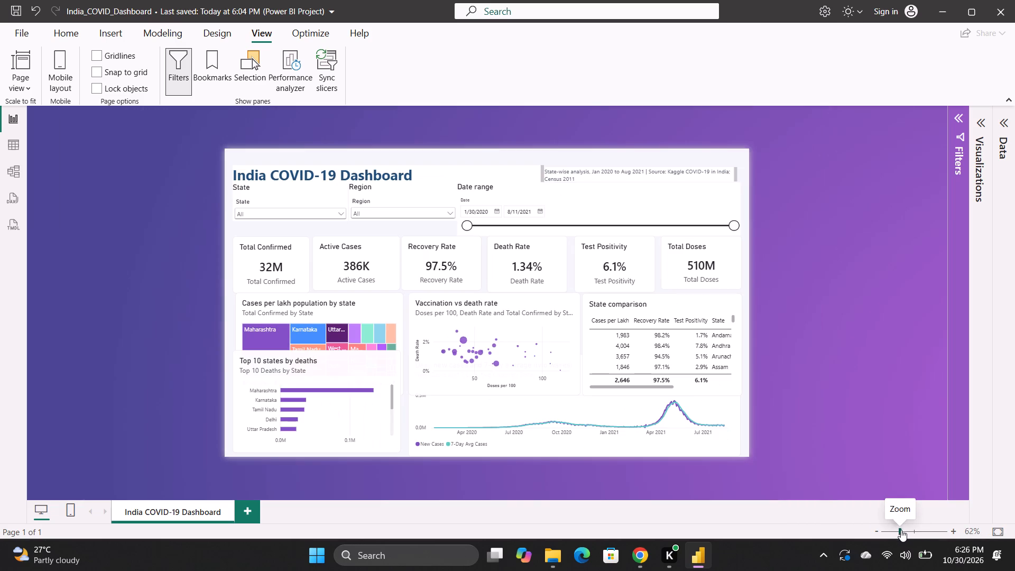
pyautogui.click(906, 530)
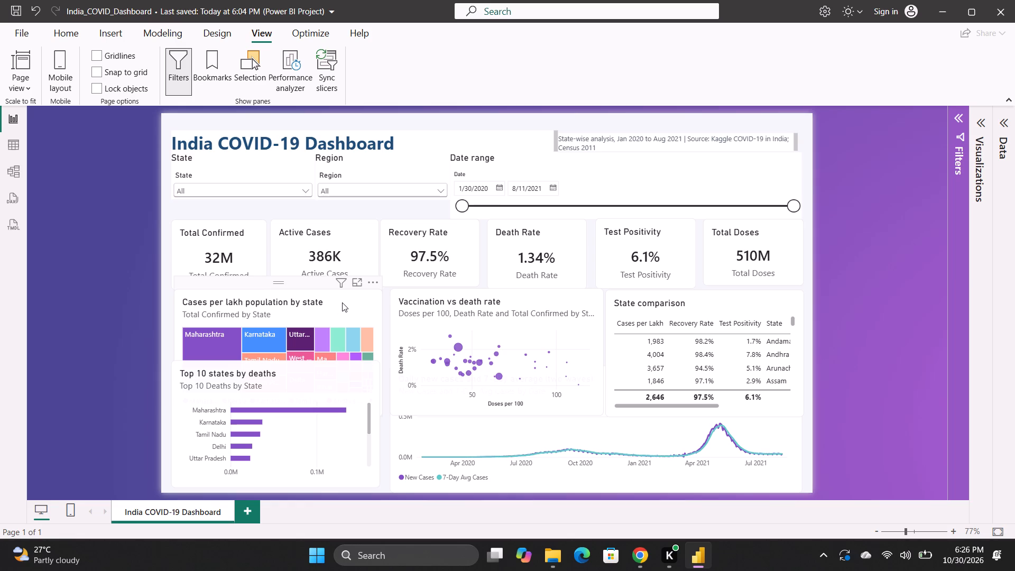
pyautogui.moveTo(341, 237); pyautogui.dragTo(342, 231)
pyautogui.moveTo(342, 231); pyautogui.dragTo(340, 228)
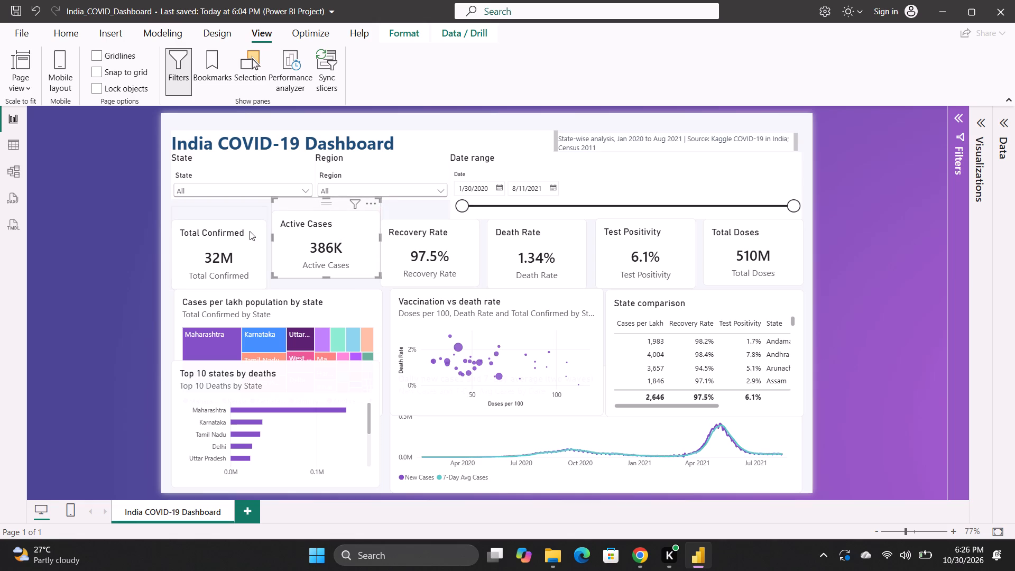
pyautogui.moveTo(249, 231); pyautogui.dragTo(251, 225)
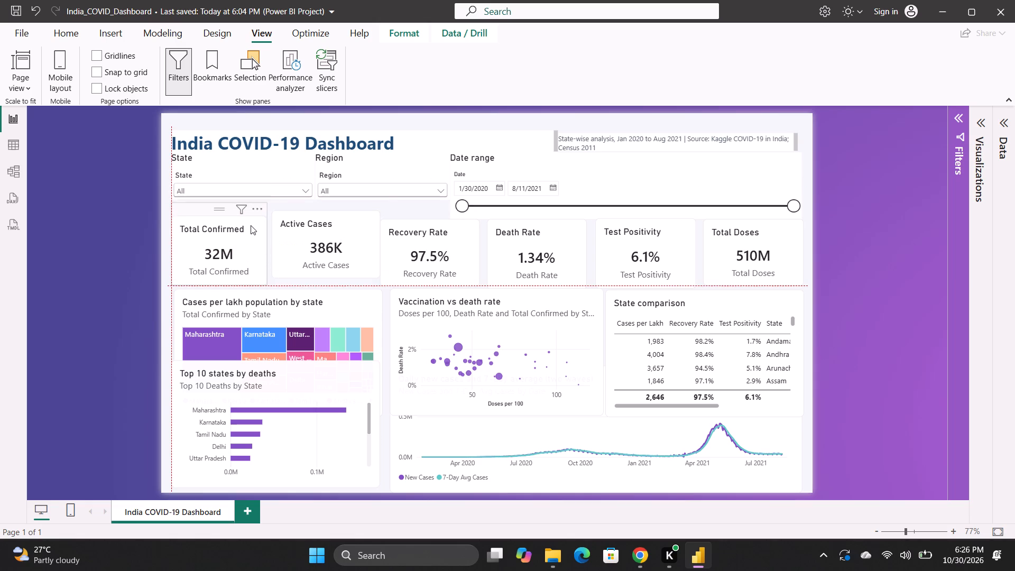
pyautogui.moveTo(251, 225); pyautogui.dragTo(251, 222)
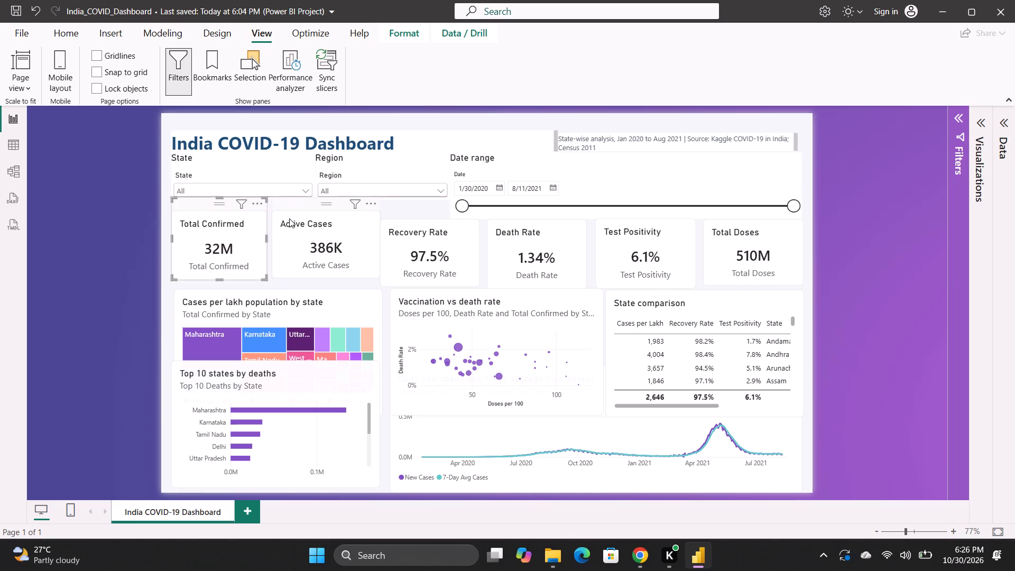
pyautogui.moveTo(296, 218); pyautogui.dragTo(294, 219)
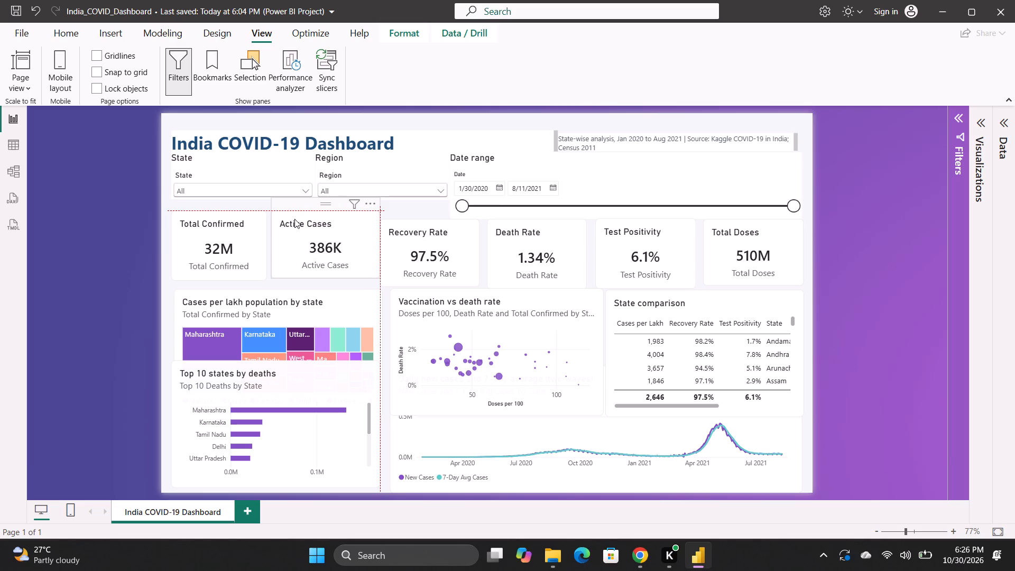
pyautogui.moveTo(294, 219); pyautogui.dragTo(294, 211)
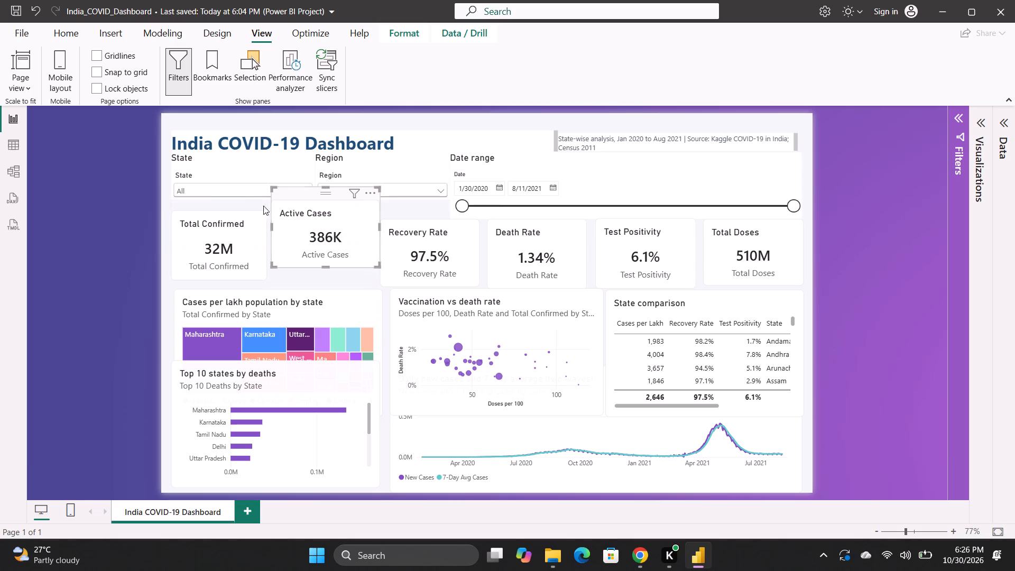
pyautogui.moveTo(251, 218); pyautogui.dragTo(253, 208)
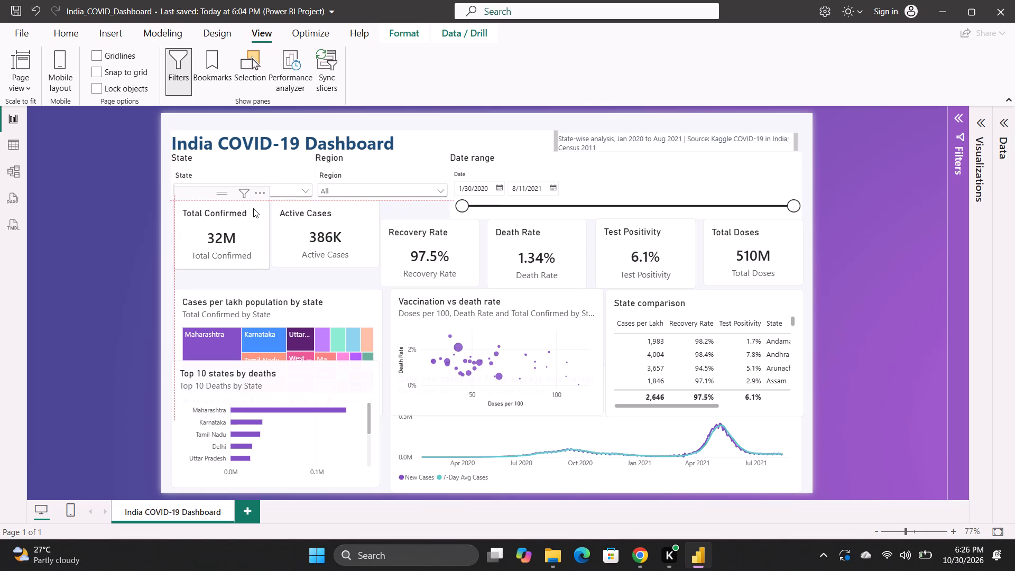
pyautogui.moveTo(253, 208); pyautogui.dragTo(253, 208)
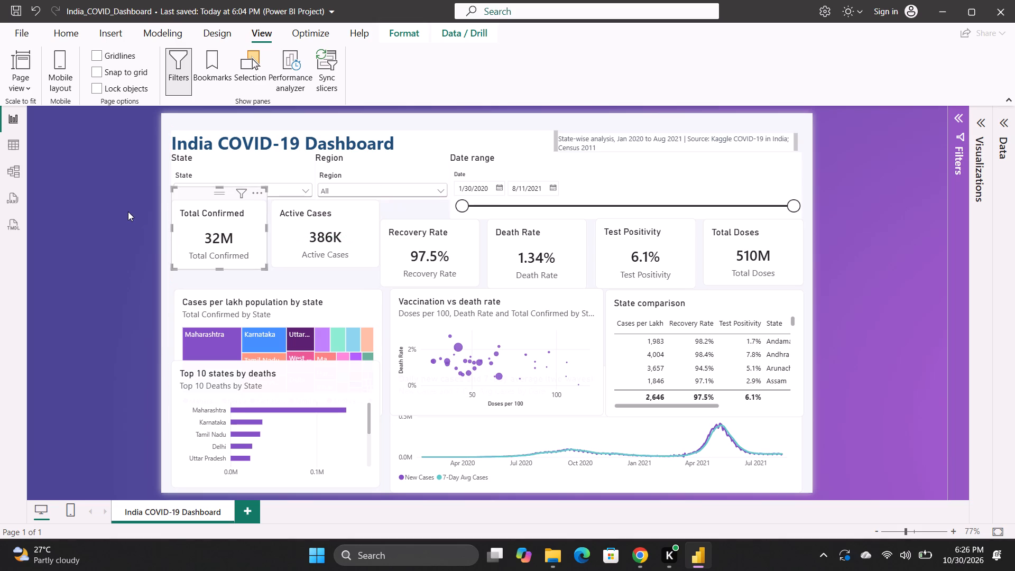
pyautogui.click(128, 211)
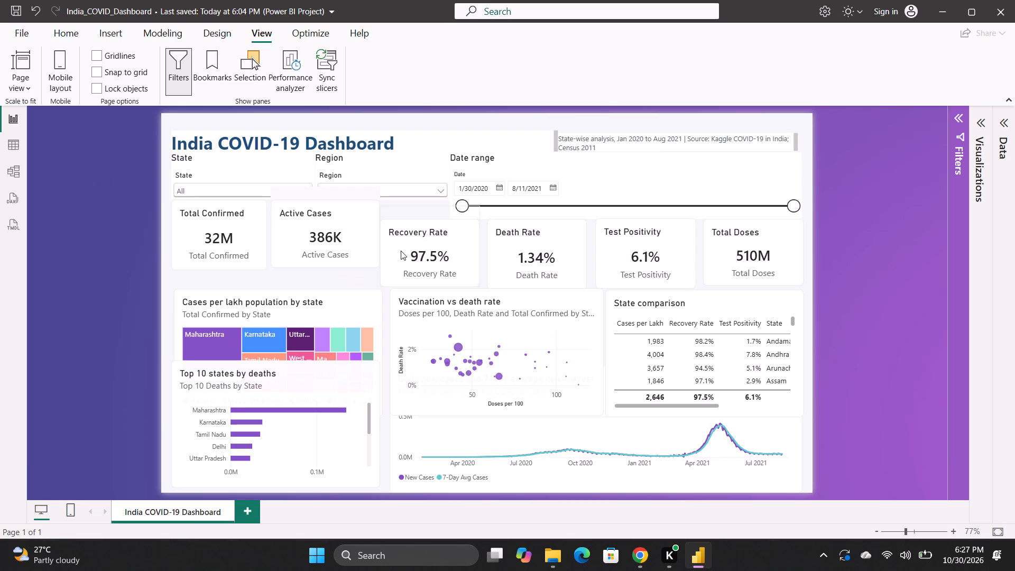
pyautogui.click(358, 206)
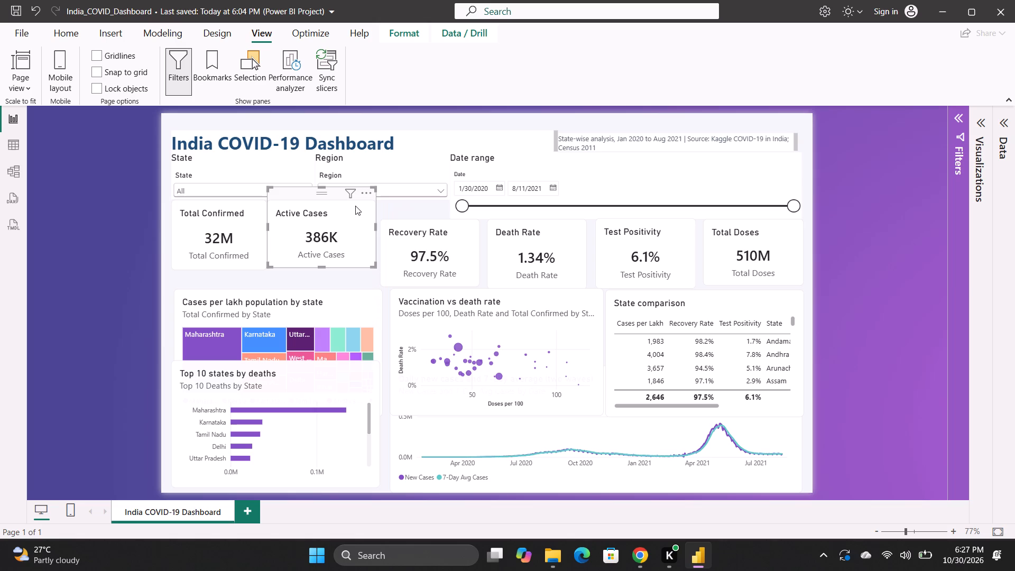
pyautogui.moveTo(355, 206); pyautogui.dragTo(359, 204)
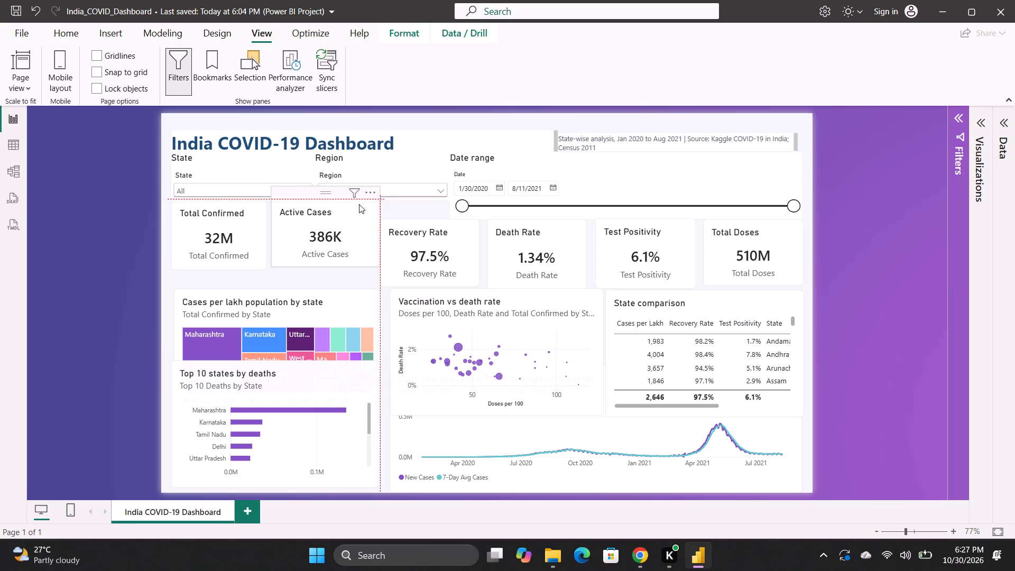
pyautogui.moveTo(359, 204); pyautogui.dragTo(361, 206)
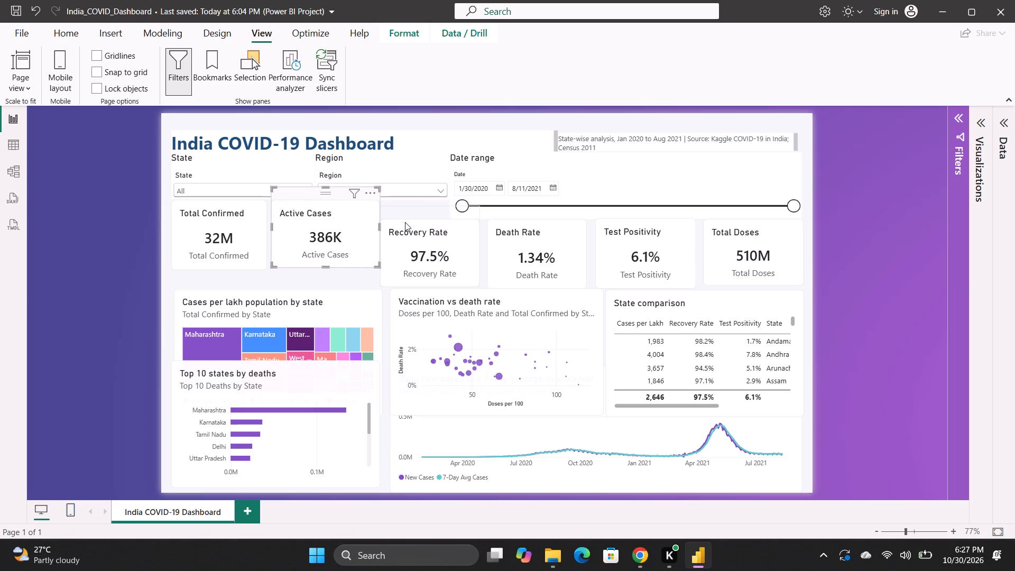
# Nudge the Recovery Rate card down slightly and widen it towards the Death Rate card.
pyautogui.moveTo(405, 222); pyautogui.dragTo(405, 227)
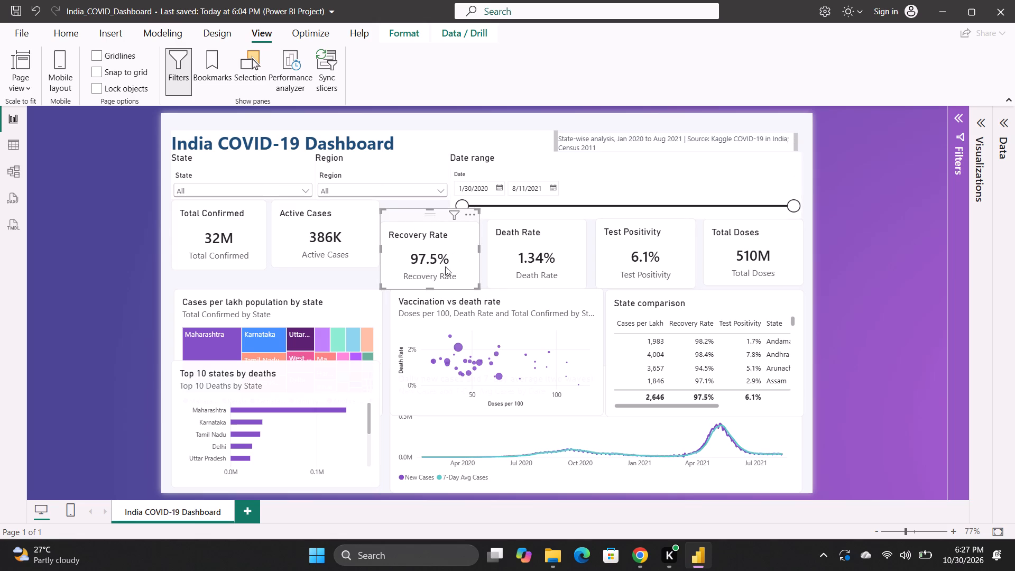
pyautogui.moveTo(478, 251); pyautogui.dragTo(484, 251)
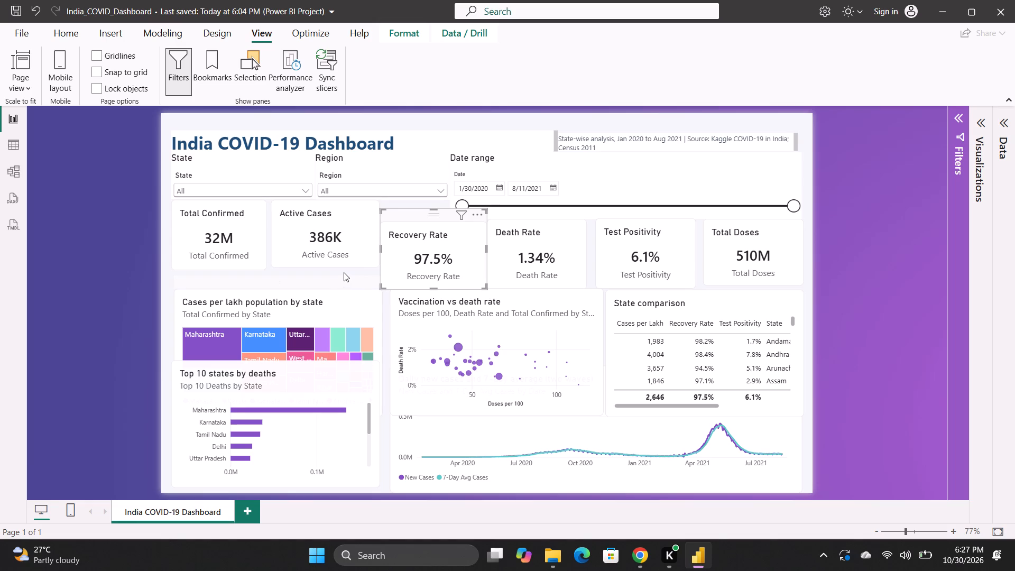
# Move the Cases per lakh treemap up beneath the Total Confirmed and Active Cases cards and widen it towards the Vaccination scatter chart.
pyautogui.moveTo(330, 299); pyautogui.dragTo(330, 281)
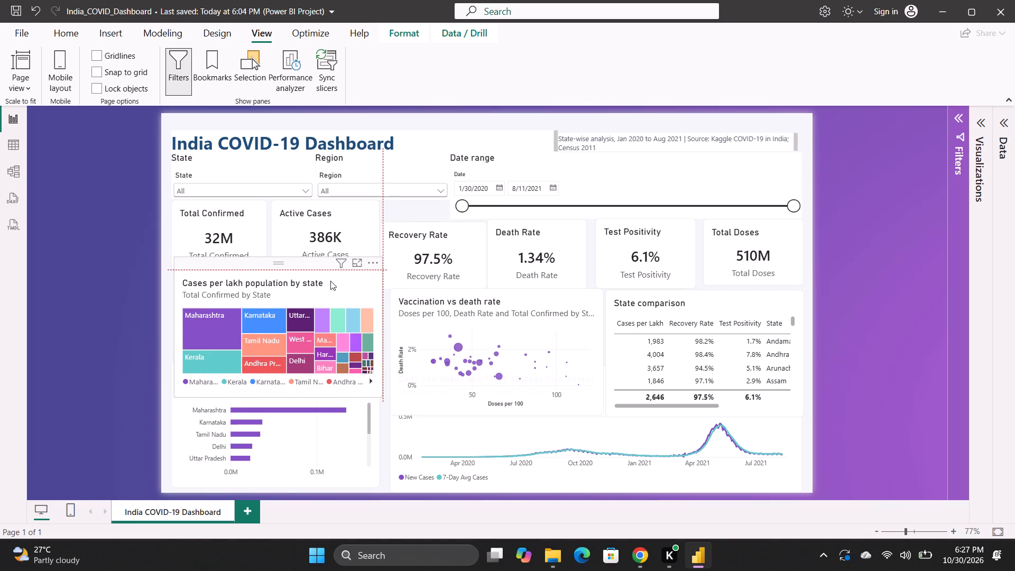
pyautogui.moveTo(330, 281); pyautogui.dragTo(329, 281)
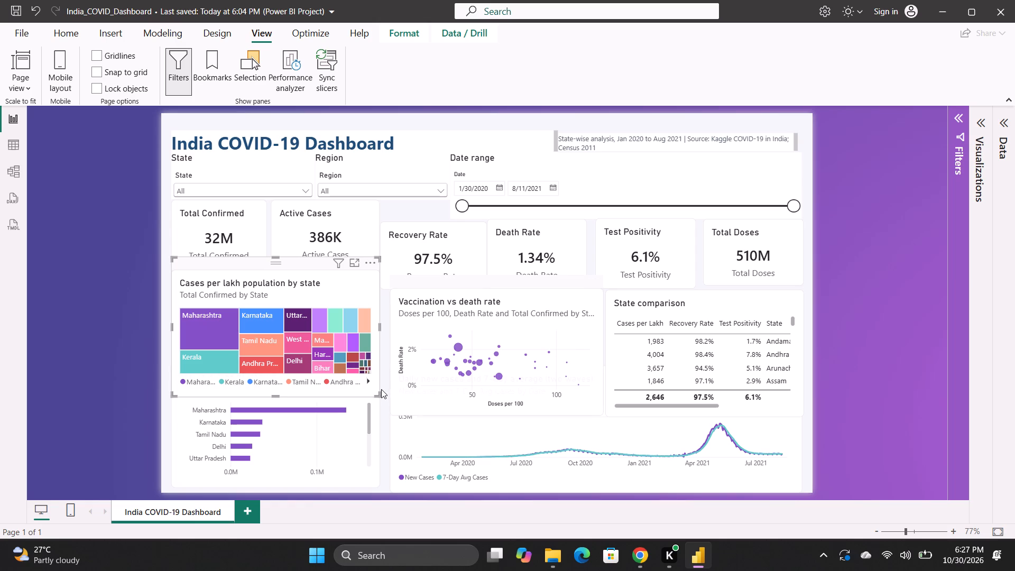
pyautogui.moveTo(379, 393); pyautogui.dragTo(385, 394)
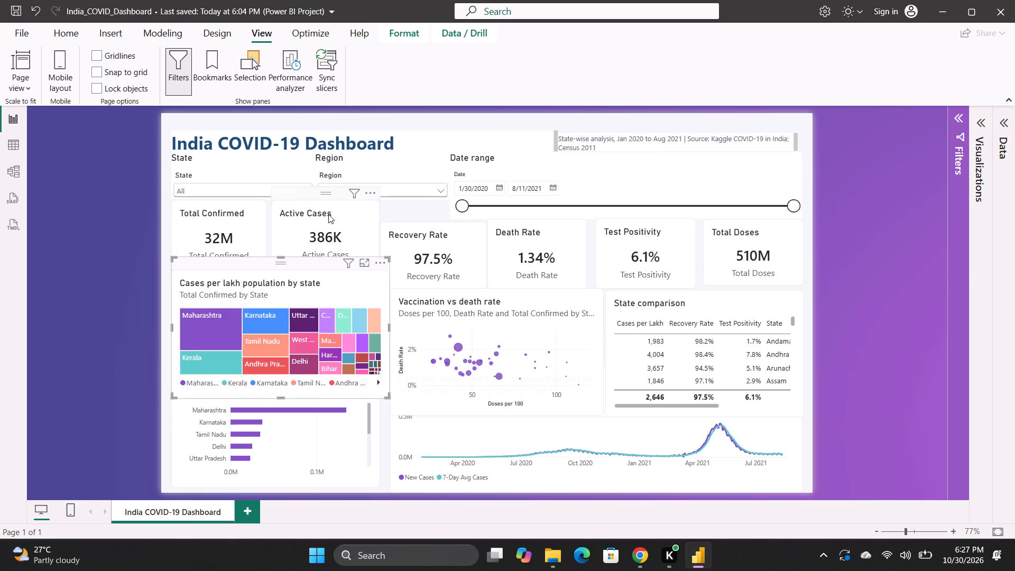
# Shrink the Total Confirmed card slightly from its lower-right corner, above the treemap.
pyautogui.click(253, 219)
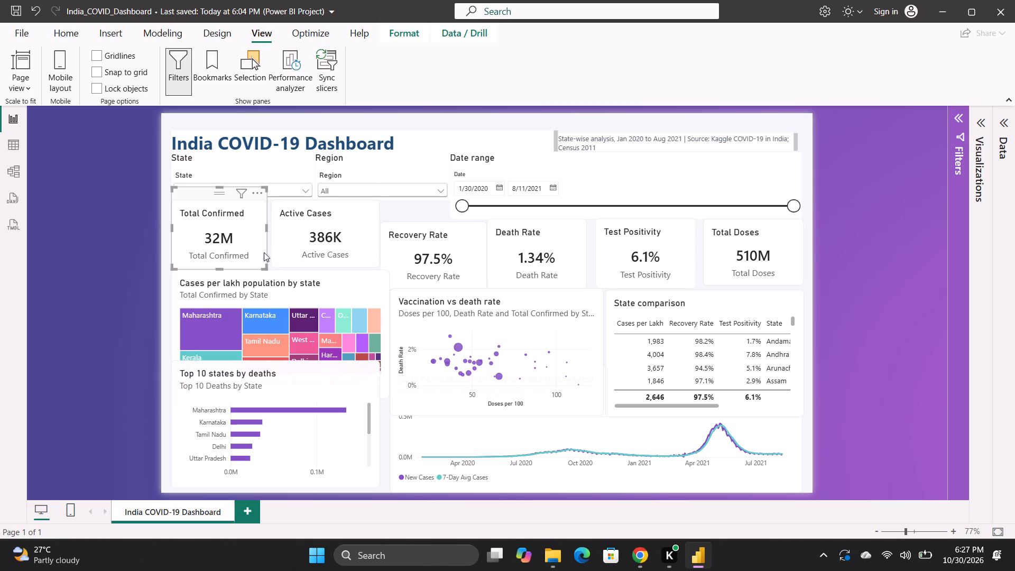
pyautogui.click(266, 264)
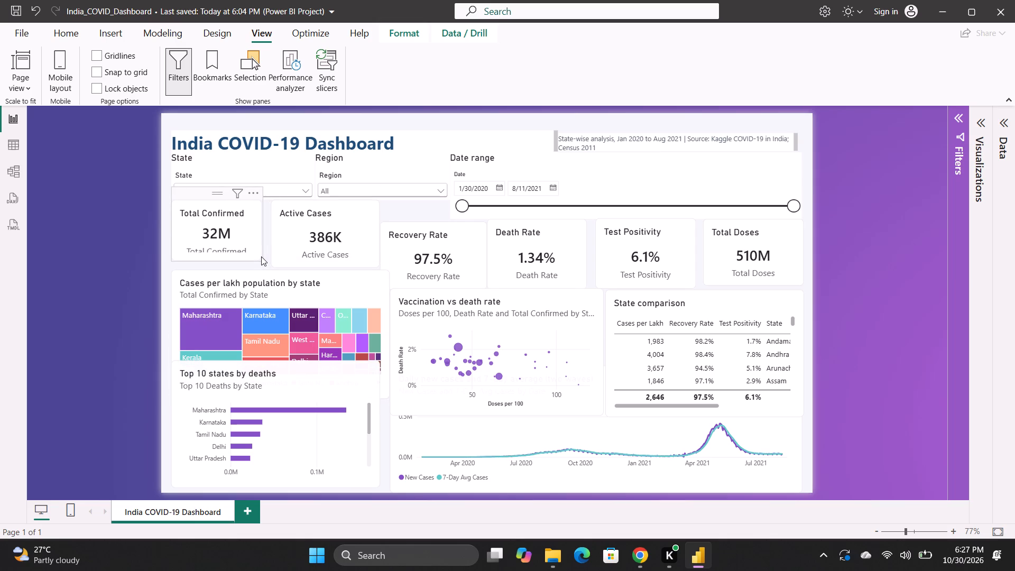
# Narrow the Active Cases card, extend it to the Total Confirmed card's bottom edge, and move it closer to that card with a small gap.
pyautogui.click(324, 238)
pyautogui.moveTo(378, 266); pyautogui.dragTo(365, 263)
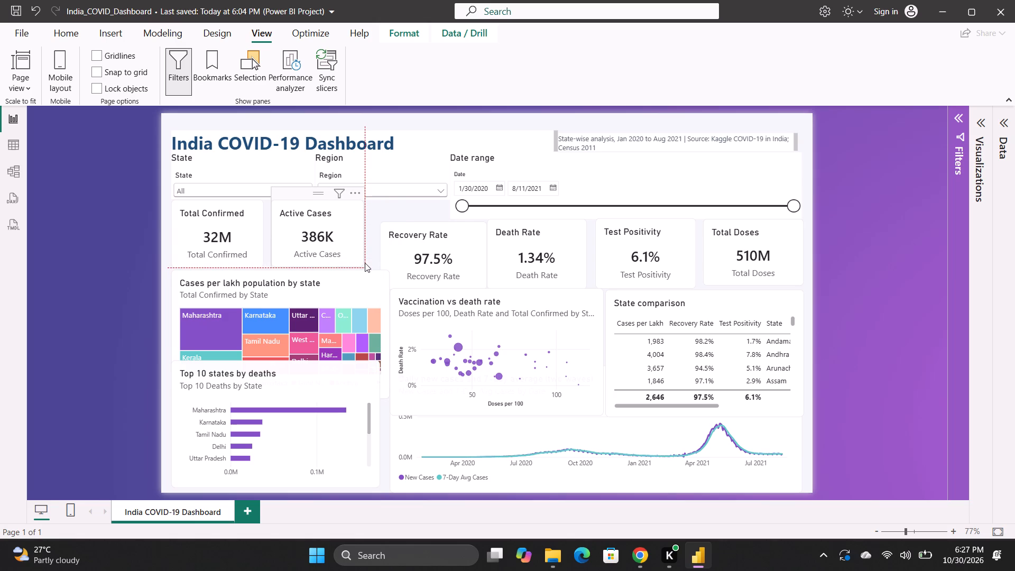
pyautogui.moveTo(365, 263); pyautogui.dragTo(364, 262)
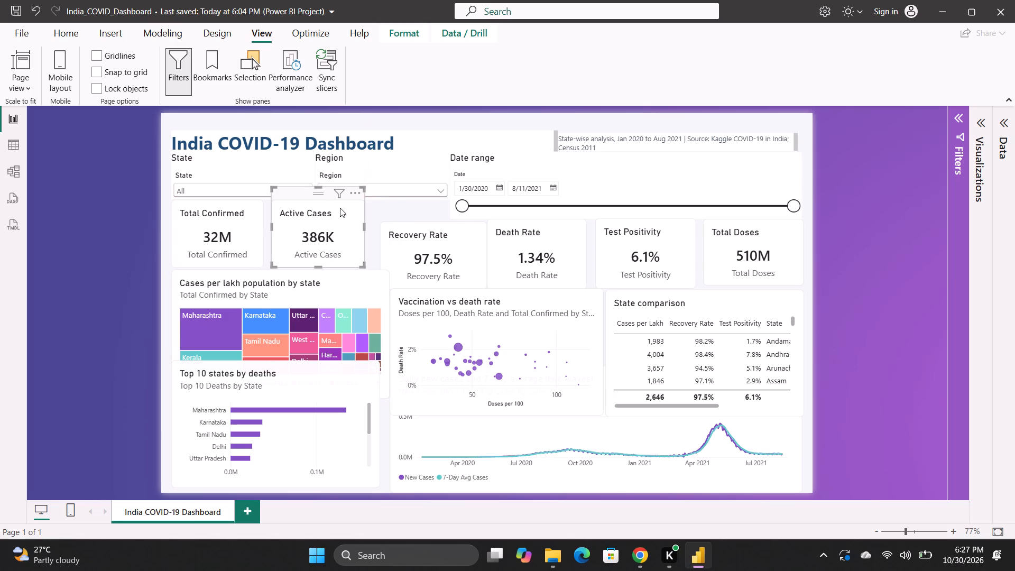
pyautogui.moveTo(345, 215); pyautogui.dragTo(339, 214)
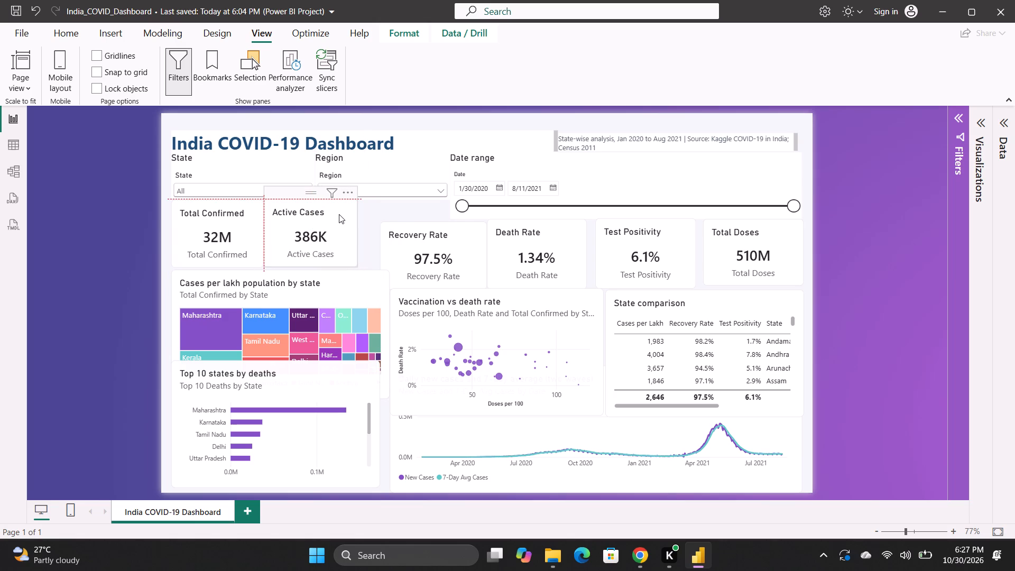
pyautogui.moveTo(339, 214); pyautogui.dragTo(339, 215)
pyautogui.moveTo(339, 215); pyautogui.dragTo(340, 215)
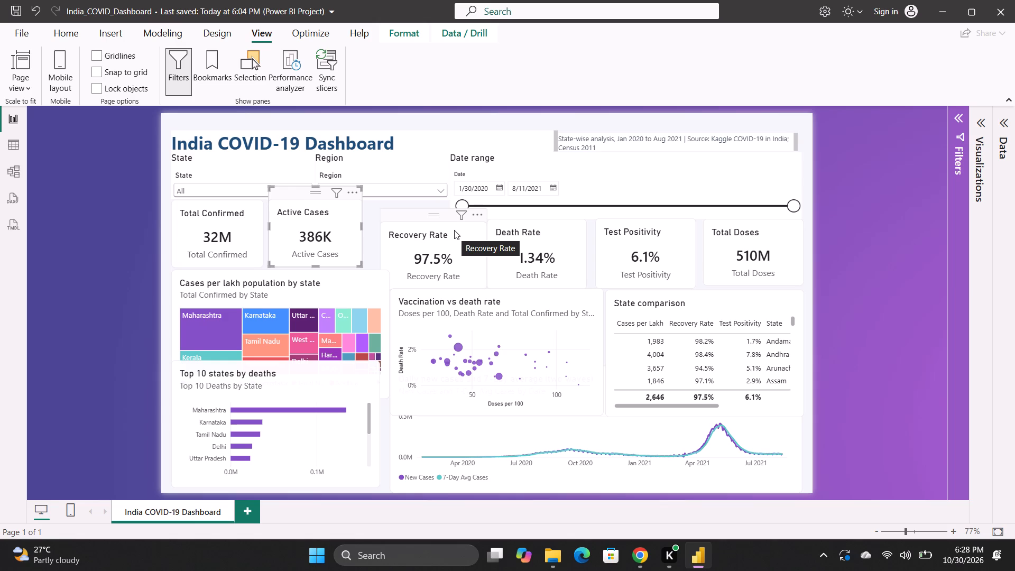
# Move the Recovery Rate card up beside the Active Cases card and narrow it from both sides to fit beneath the Region slicer.
pyautogui.moveTo(454, 230); pyautogui.dragTo(437, 204)
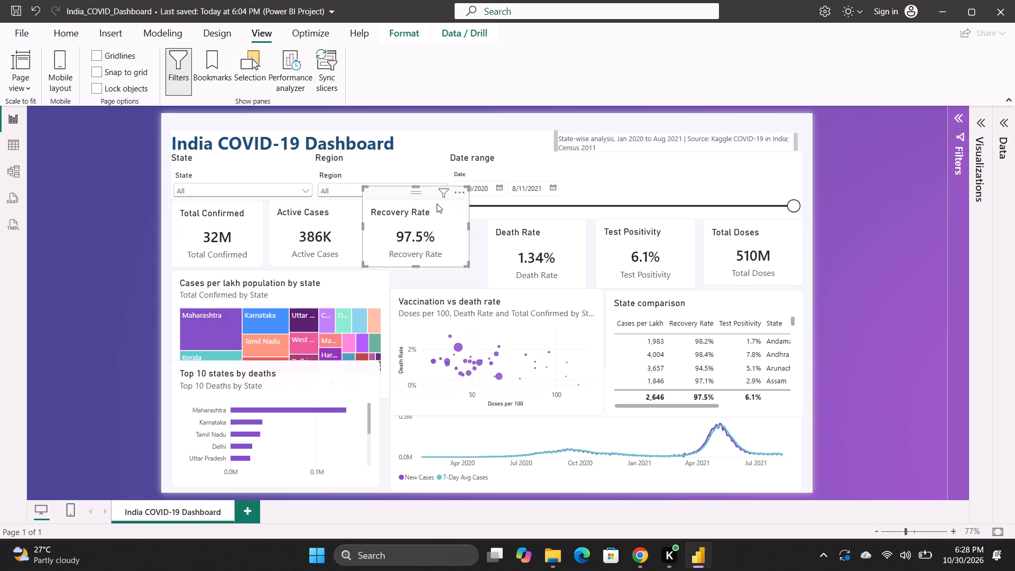
pyautogui.click(339, 219)
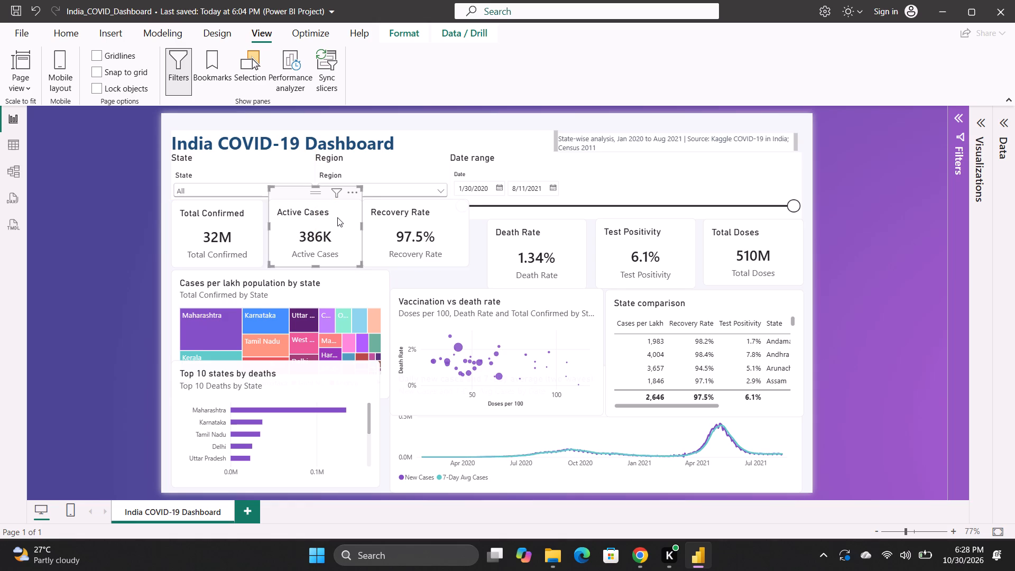
pyautogui.click(387, 226)
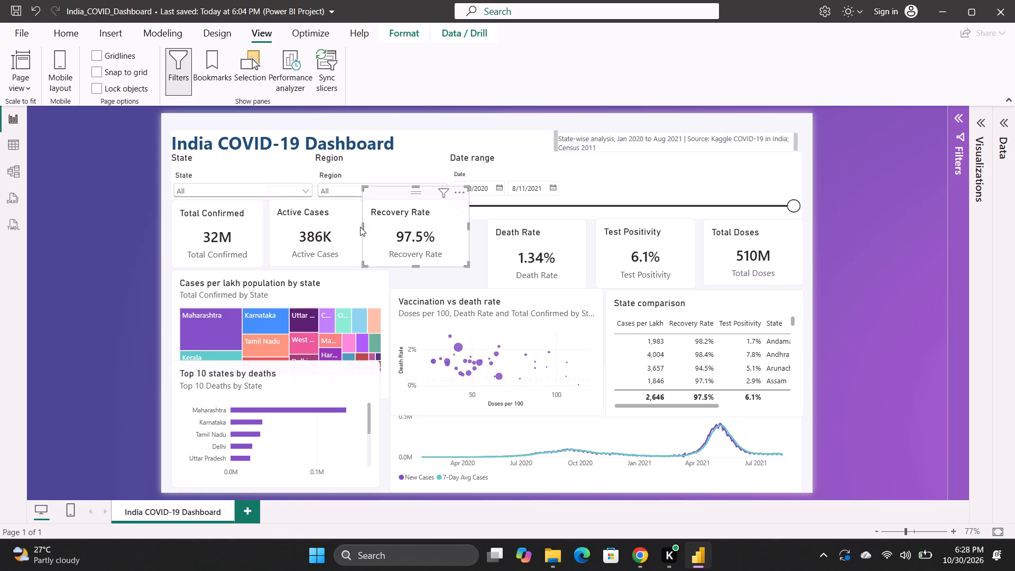
pyautogui.click(364, 227)
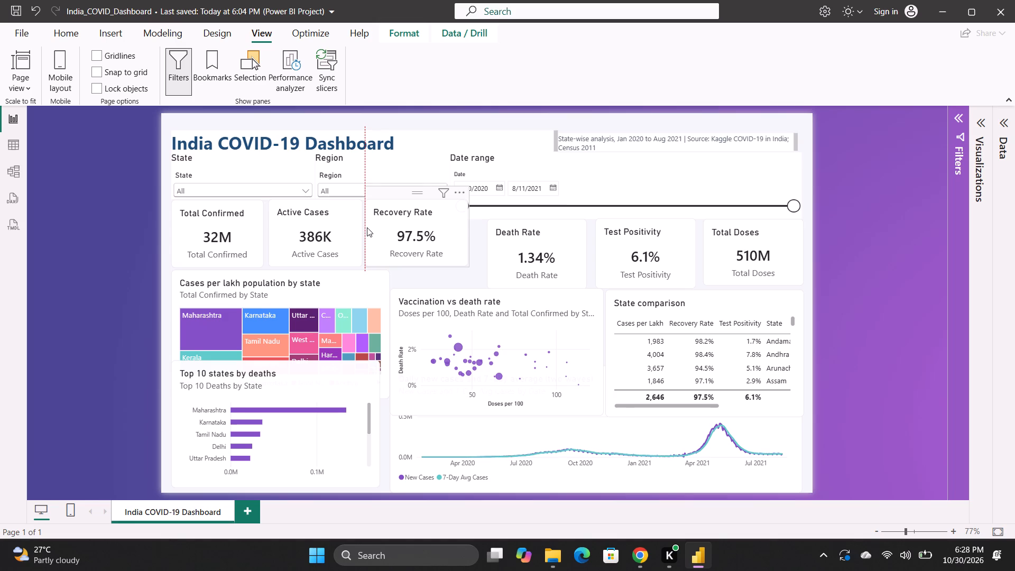
pyautogui.click(449, 224)
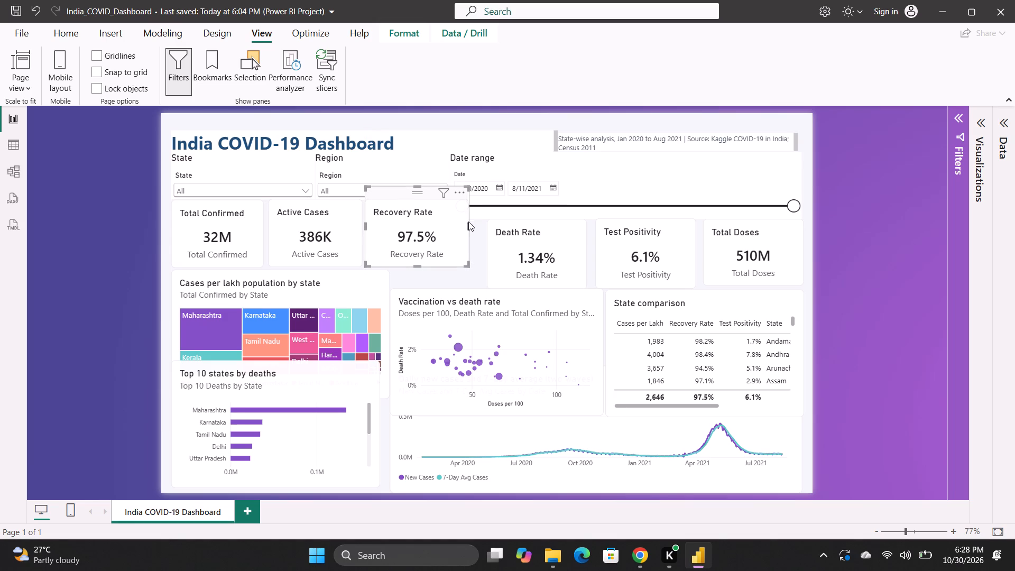
pyautogui.moveTo(468, 226); pyautogui.dragTo(457, 226)
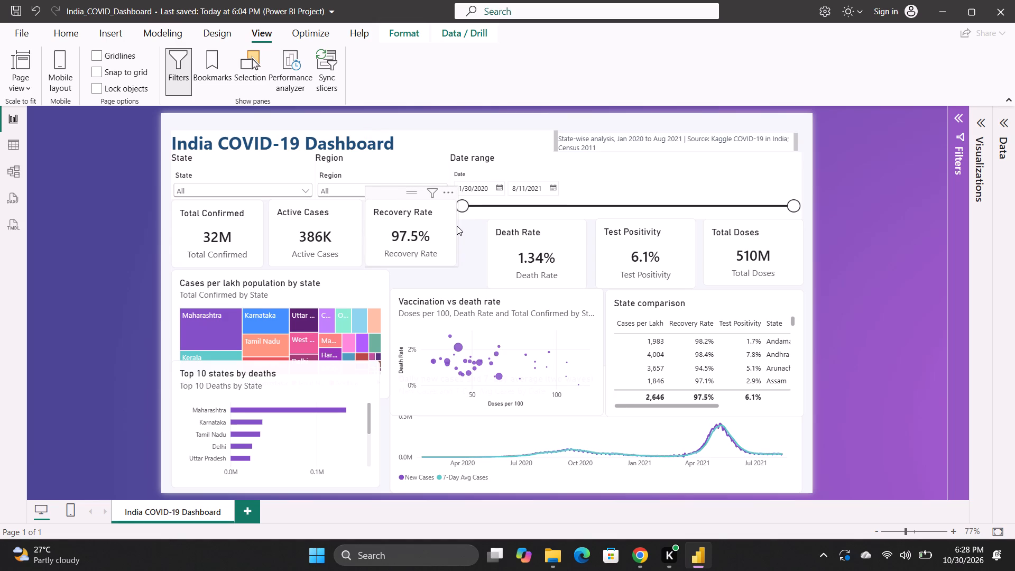
pyautogui.moveTo(457, 226); pyautogui.dragTo(450, 226)
pyautogui.click(478, 241)
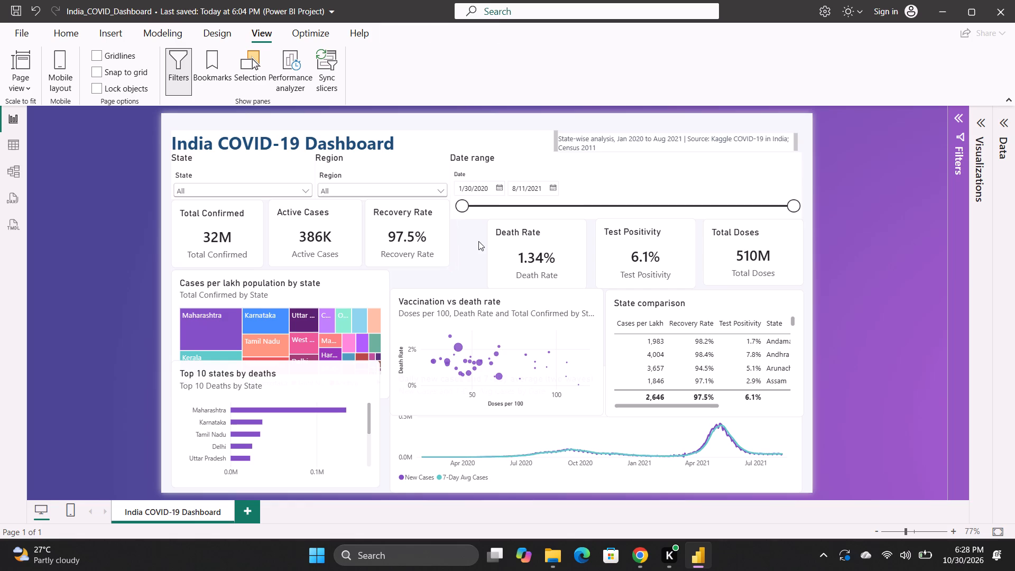
# Move the Death Rate card towards the Recovery Rate card, narrow it, and trim its bottom edge level with the Total Doses card.
pyautogui.click(505, 249)
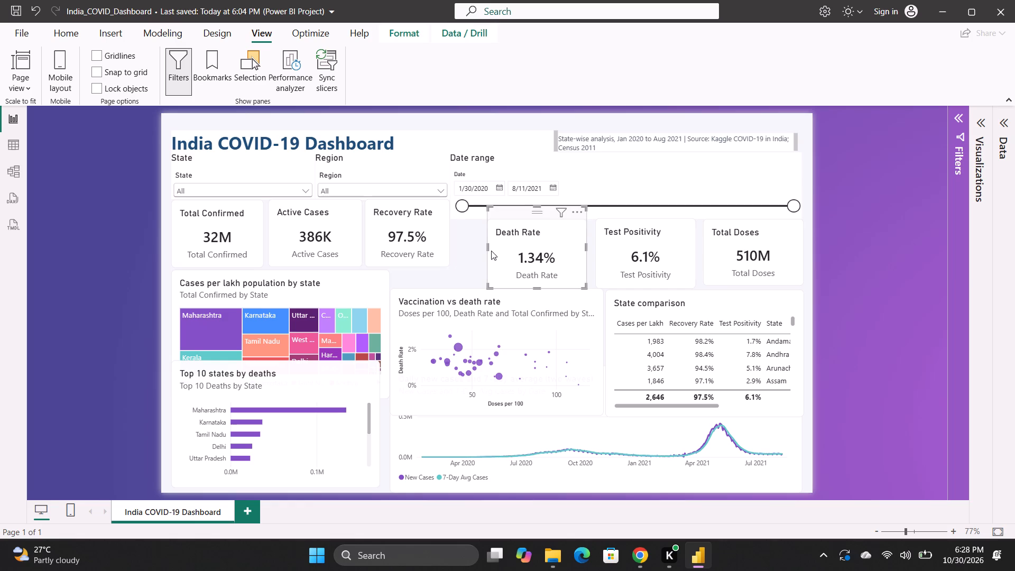
pyautogui.moveTo(509, 252); pyautogui.dragTo(499, 252)
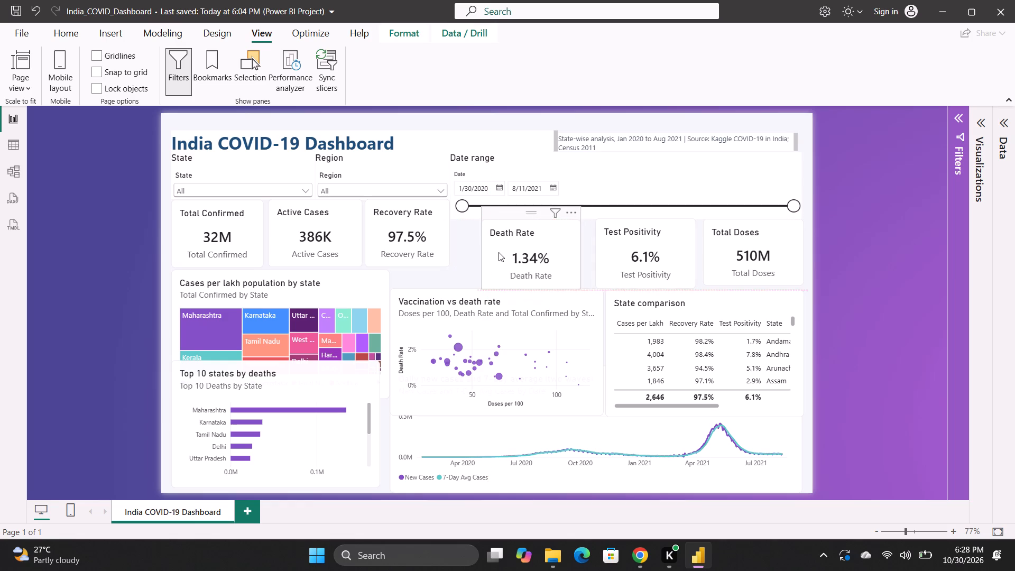
pyautogui.moveTo(499, 252); pyautogui.dragTo(479, 252)
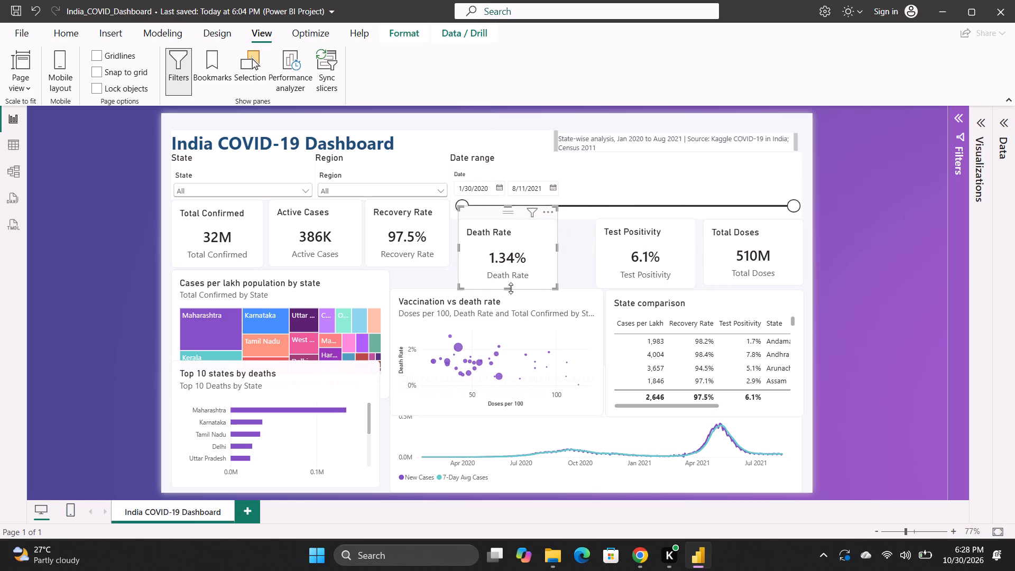
pyautogui.moveTo(511, 288); pyautogui.dragTo(515, 281)
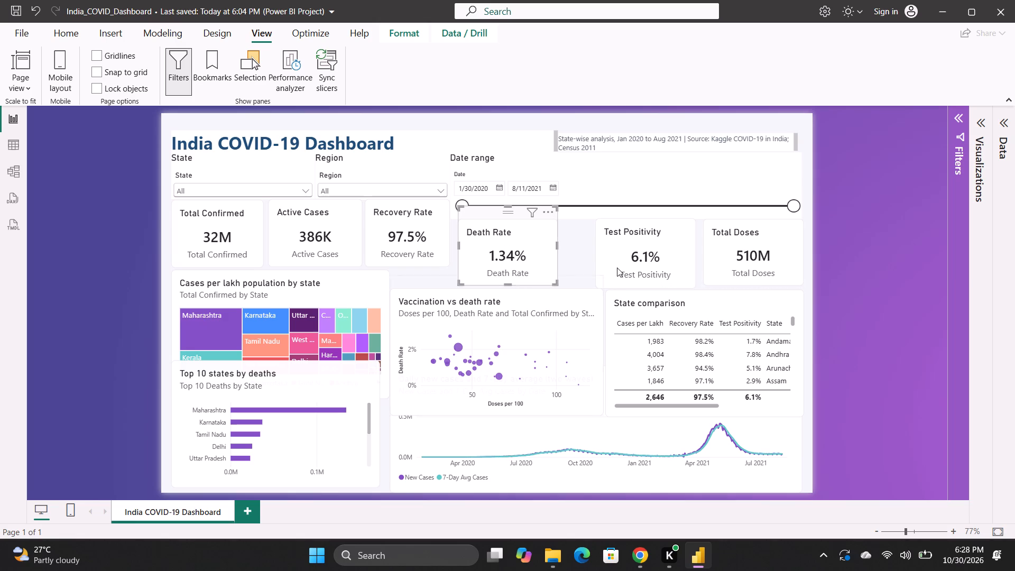
pyautogui.click(627, 263)
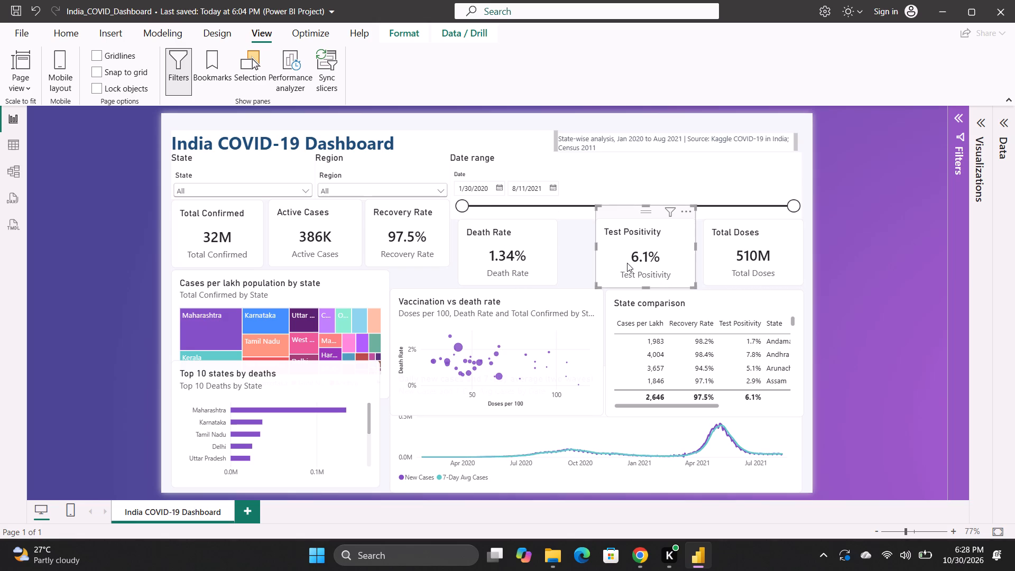
pyautogui.click(515, 256)
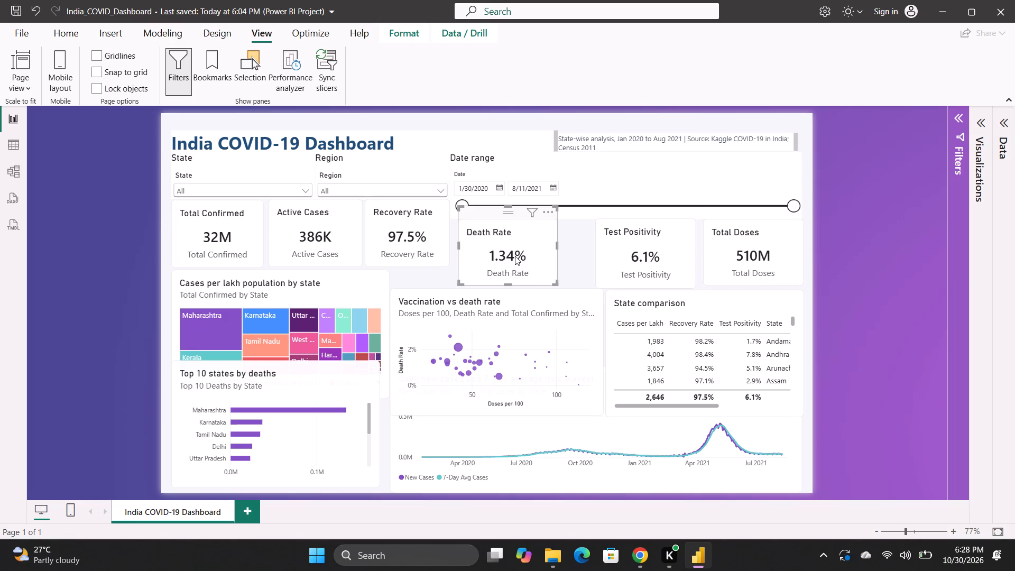
pyautogui.moveTo(554, 283); pyautogui.dragTo(549, 280)
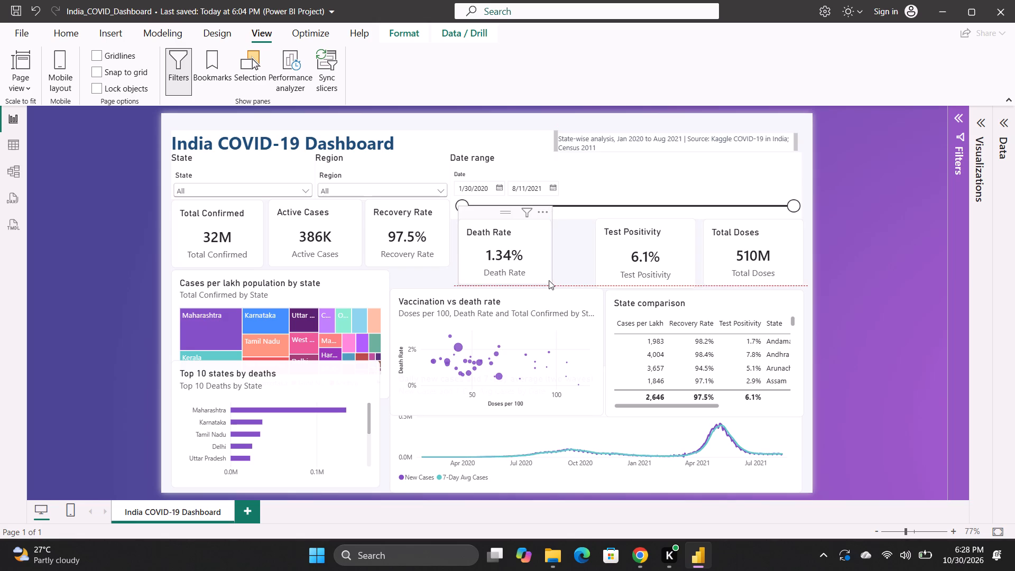
pyautogui.moveTo(549, 280); pyautogui.dragTo(533, 273)
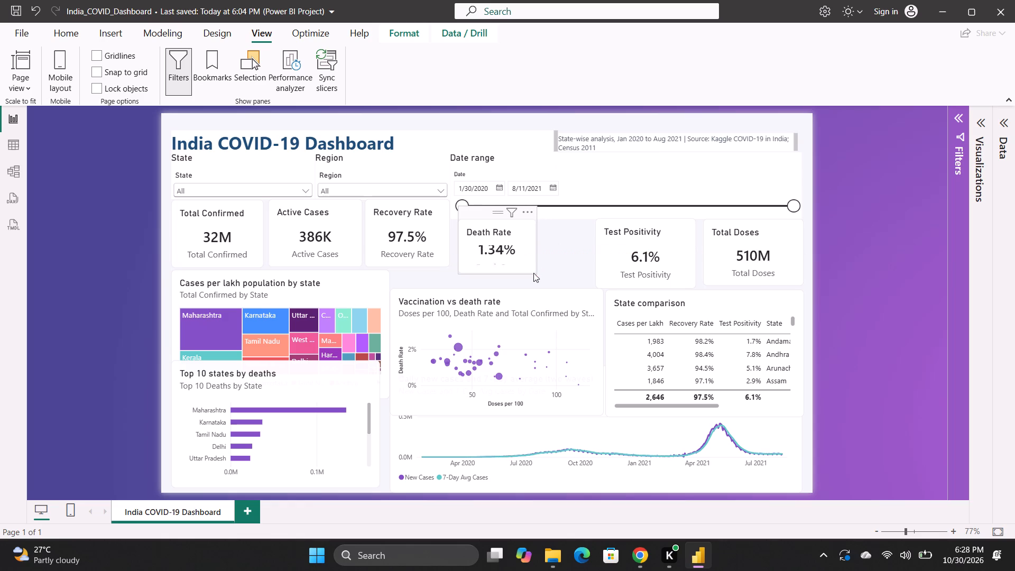
pyautogui.moveTo(533, 273); pyautogui.dragTo(534, 281)
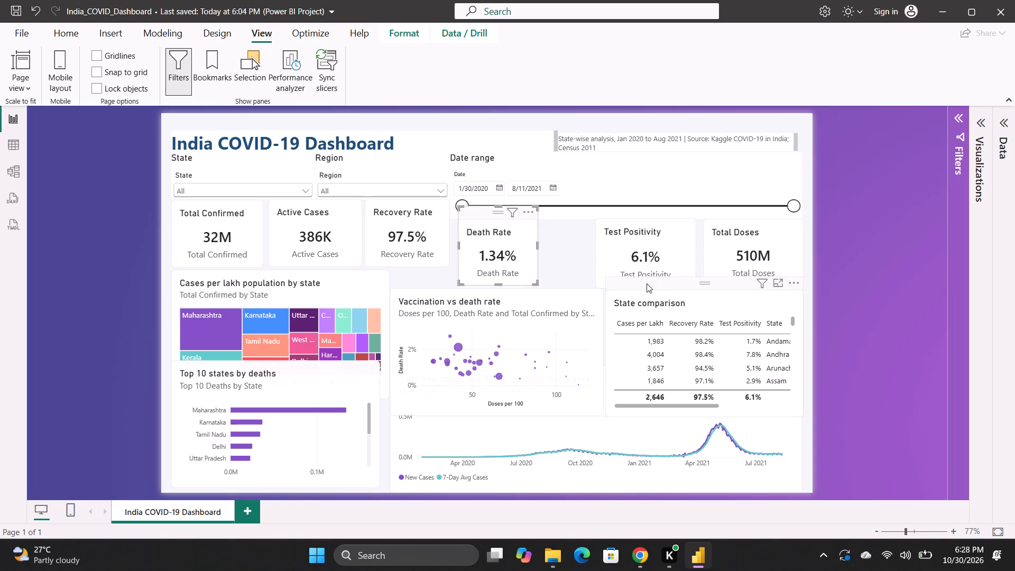
# Move the Test Positivity card against the Total Doses card and shrink it slightly from its lower-left corner.
pyautogui.click(629, 250)
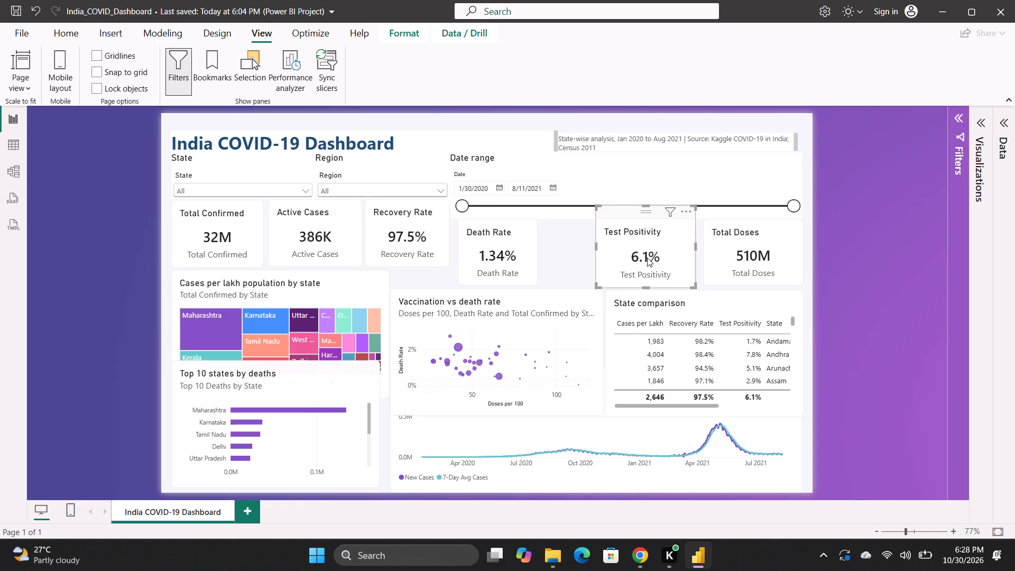
pyautogui.moveTo(647, 257); pyautogui.dragTo(645, 261)
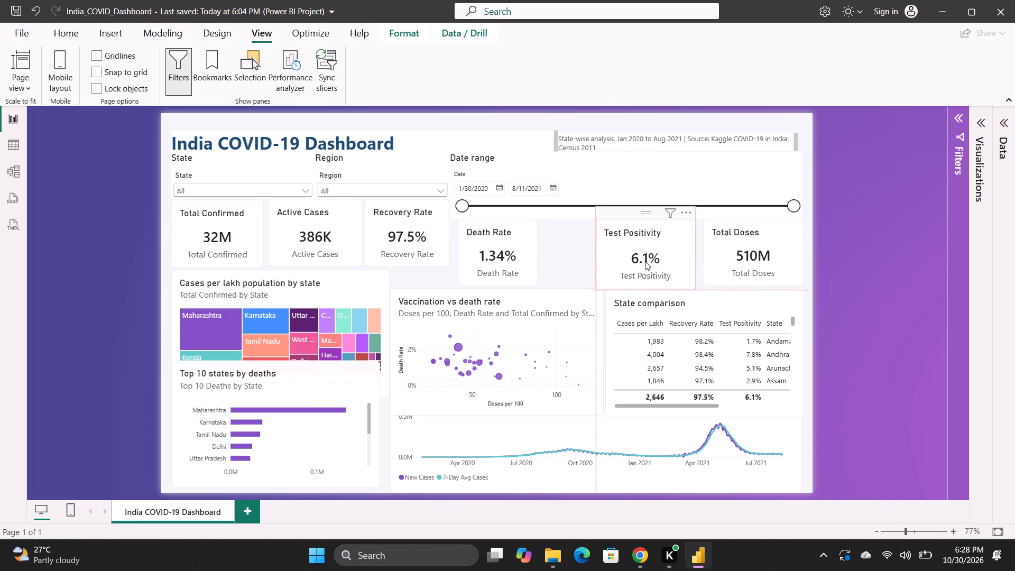
pyautogui.moveTo(645, 261); pyautogui.dragTo(647, 260)
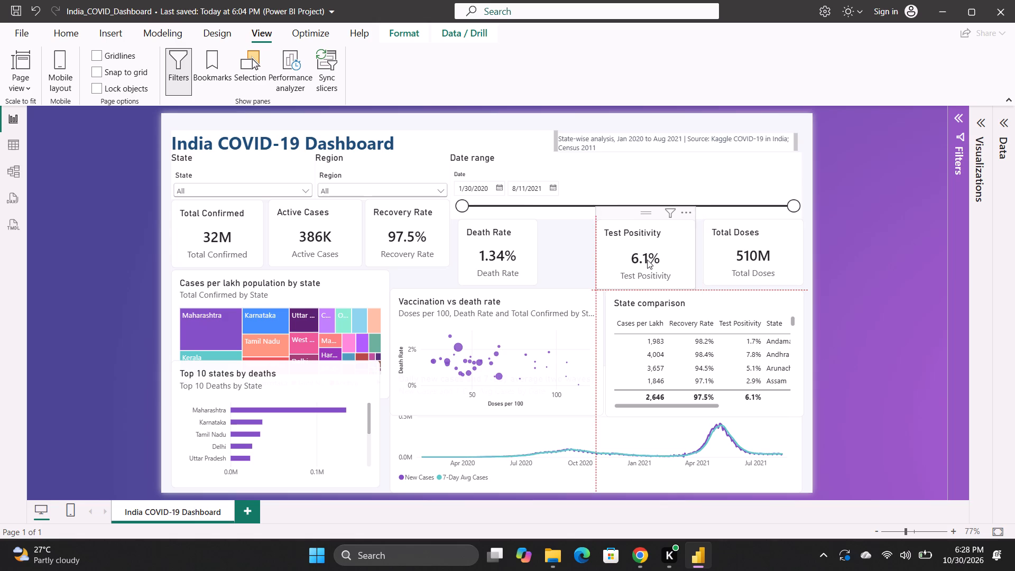
pyautogui.moveTo(647, 260); pyautogui.dragTo(654, 256)
pyautogui.click(654, 256)
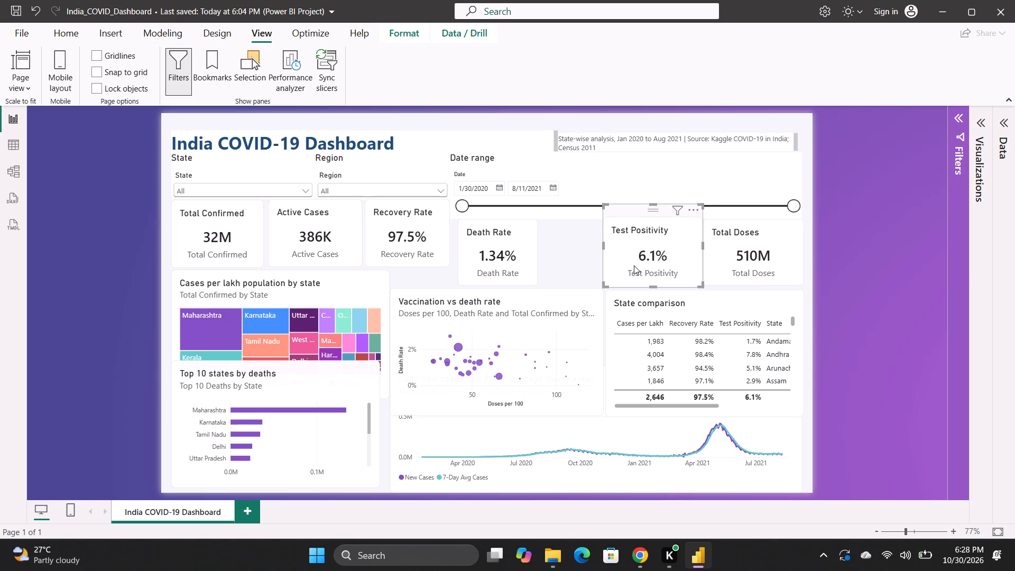
pyautogui.moveTo(604, 286); pyautogui.dragTo(613, 281)
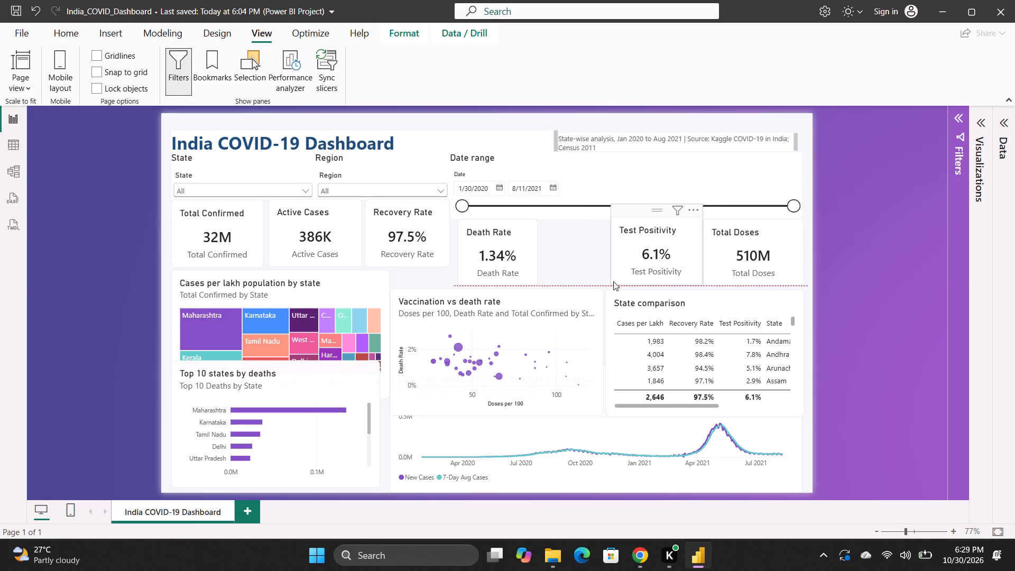
pyautogui.moveTo(613, 281); pyautogui.dragTo(617, 283)
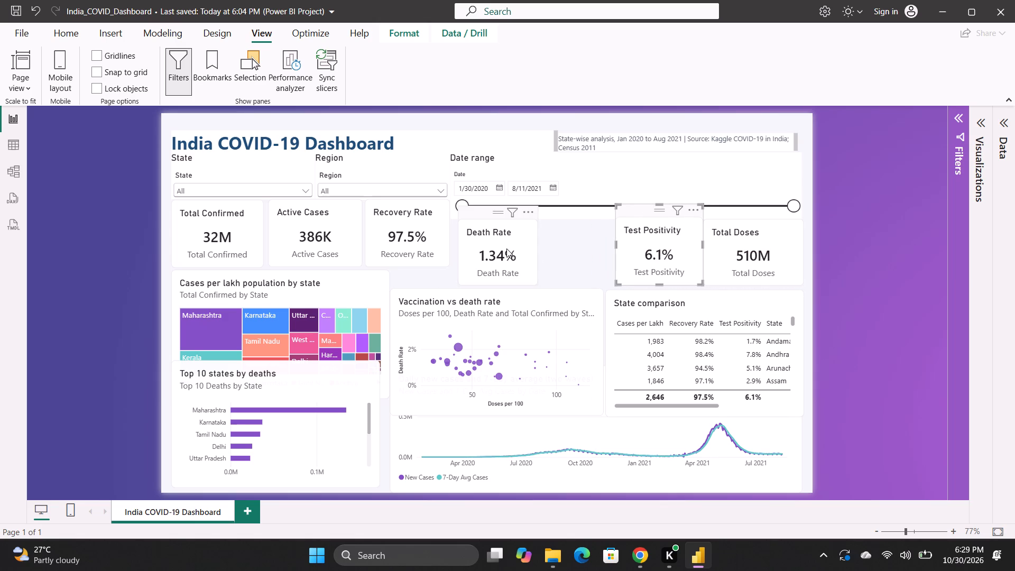
# Move the Death Rate card over beside the Test Positivity card and widen it slightly.
pyautogui.moveTo(506, 248); pyautogui.dragTo(576, 248)
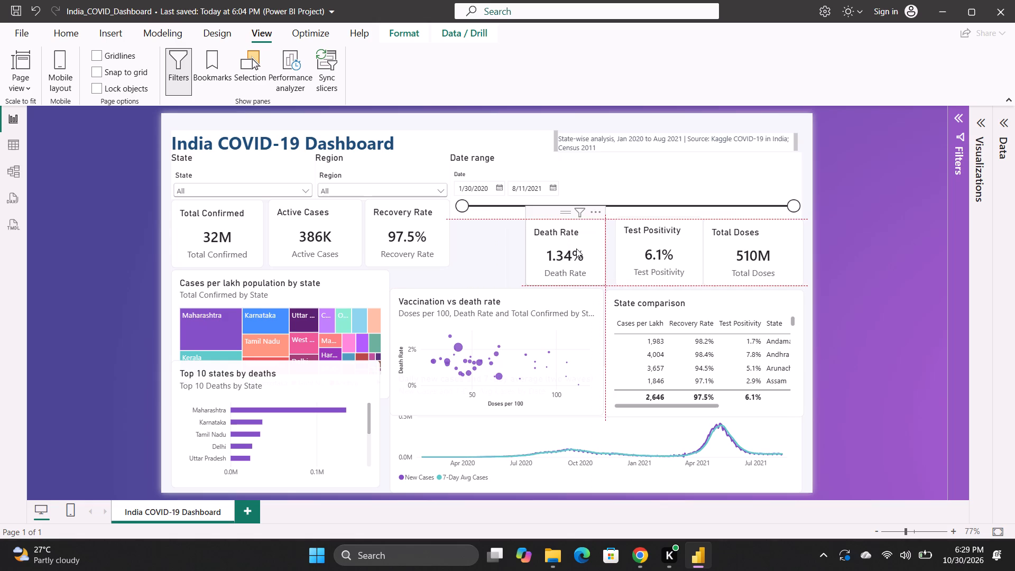
pyautogui.moveTo(576, 248); pyautogui.dragTo(577, 248)
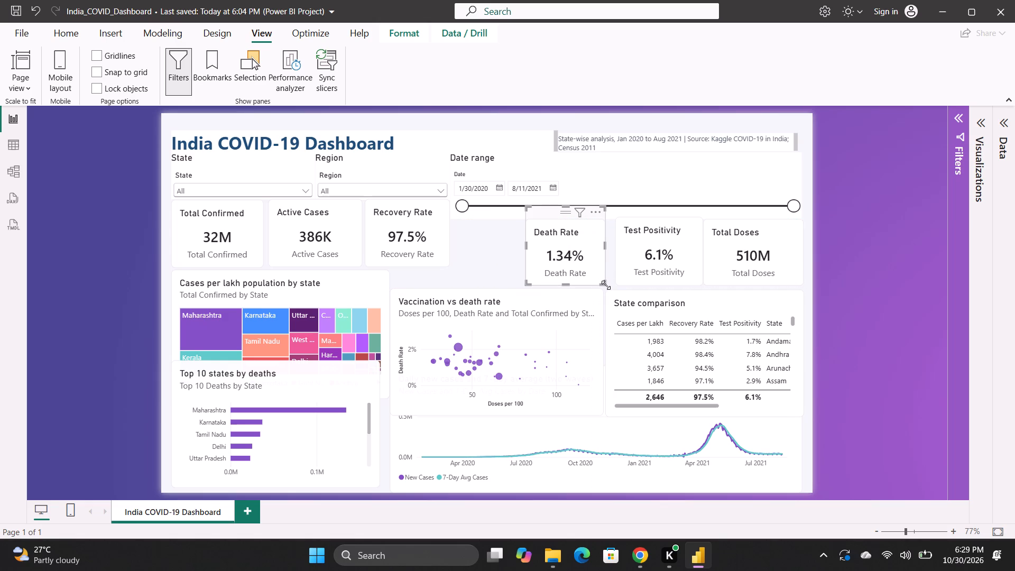
pyautogui.moveTo(606, 285); pyautogui.dragTo(611, 284)
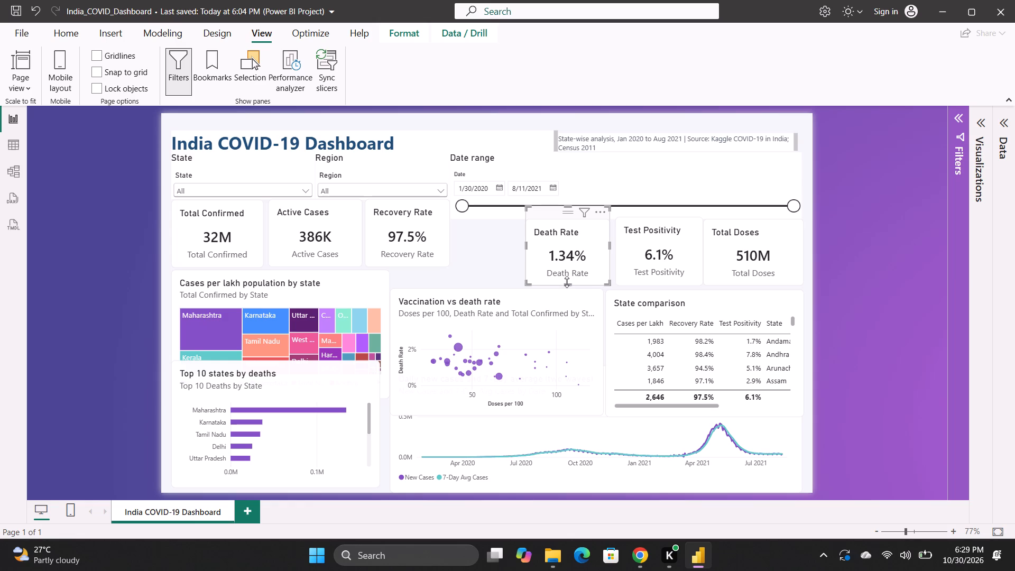
pyautogui.click(568, 283)
pyautogui.click(491, 266)
pyautogui.click(546, 259)
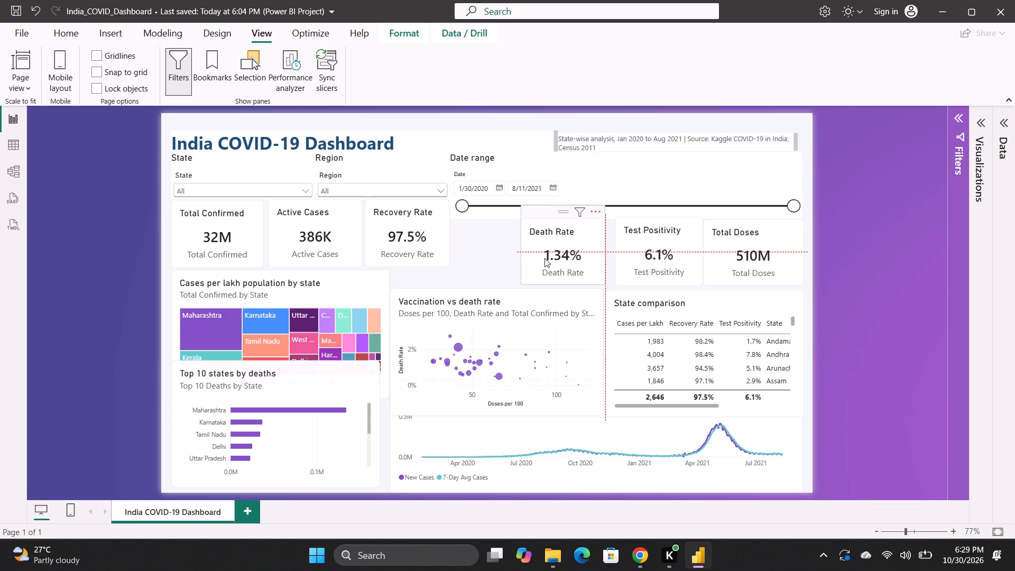
# Nudge the Test Positivity card slightly towards the Death Rate card, leaving a small gap before Total Doses.
pyautogui.click(631, 265)
pyautogui.moveTo(664, 247); pyautogui.dragTo(659, 245)
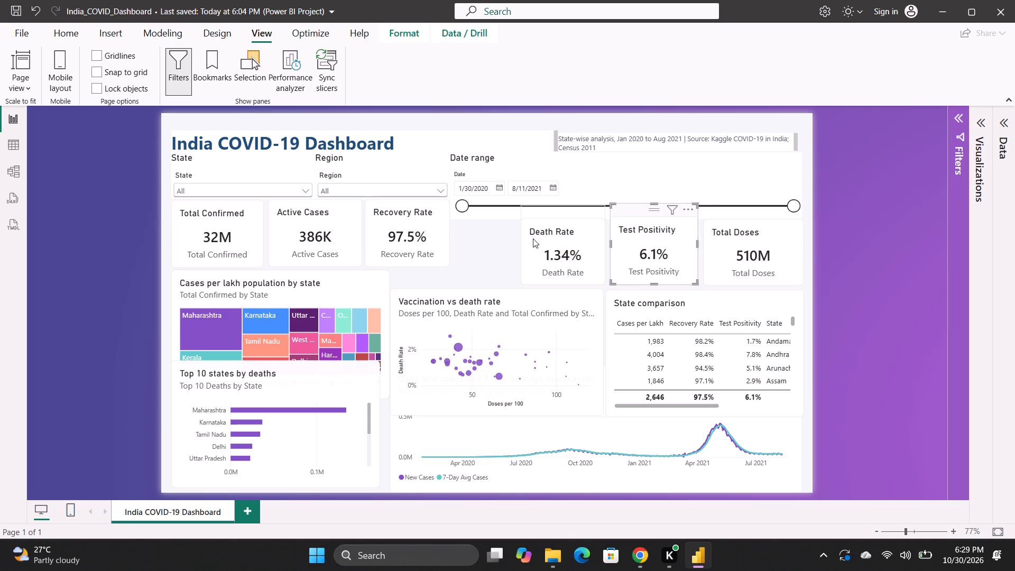
pyautogui.click(496, 247)
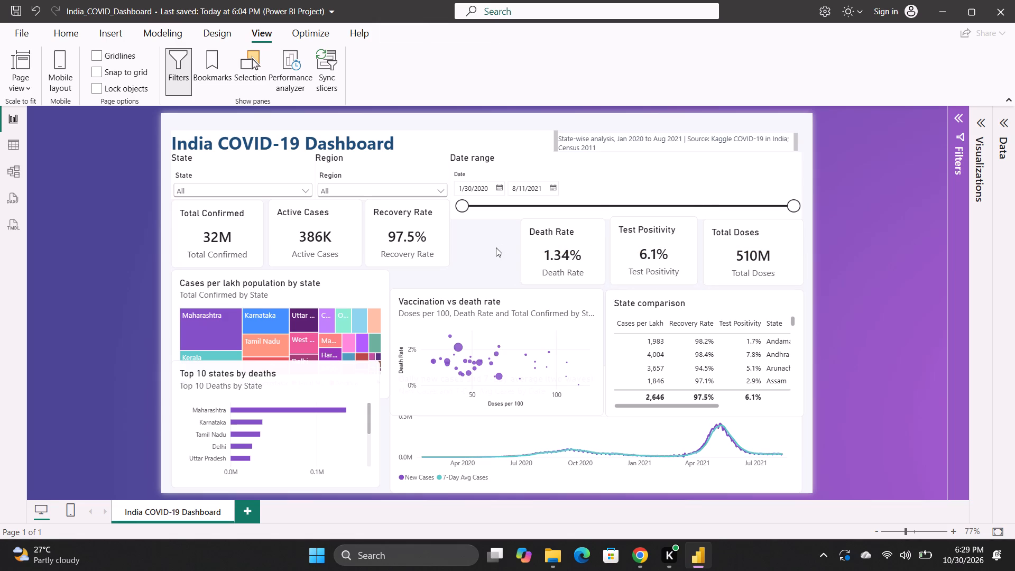
# Select the Vaccination vs death rate scatter chart beneath the KPI cards.
pyautogui.click(464, 351)
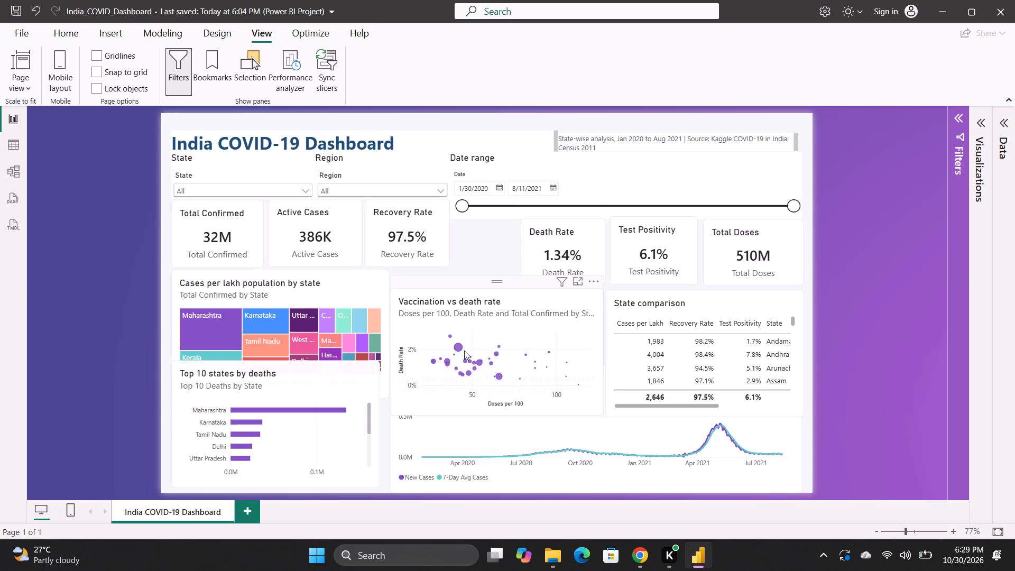
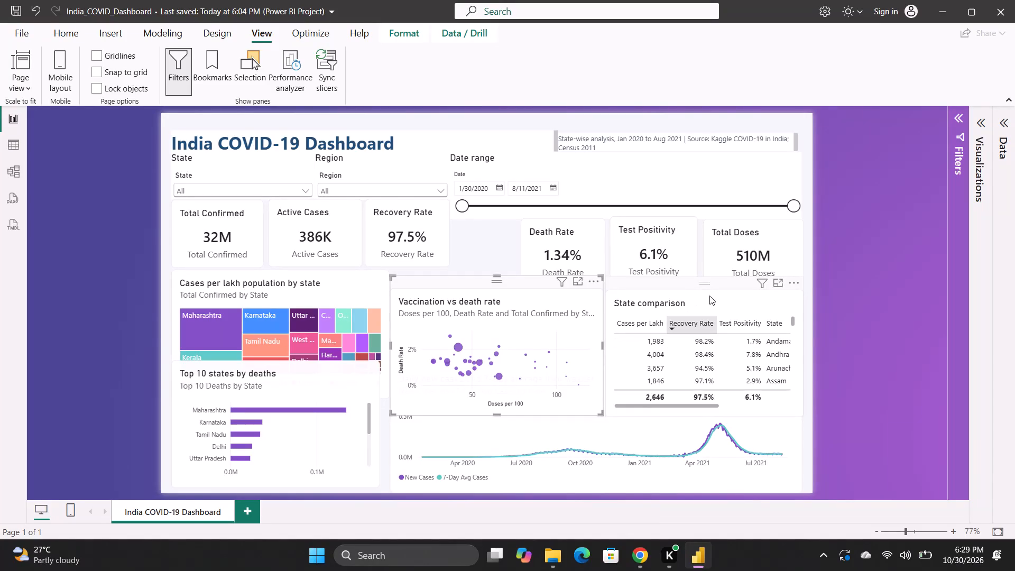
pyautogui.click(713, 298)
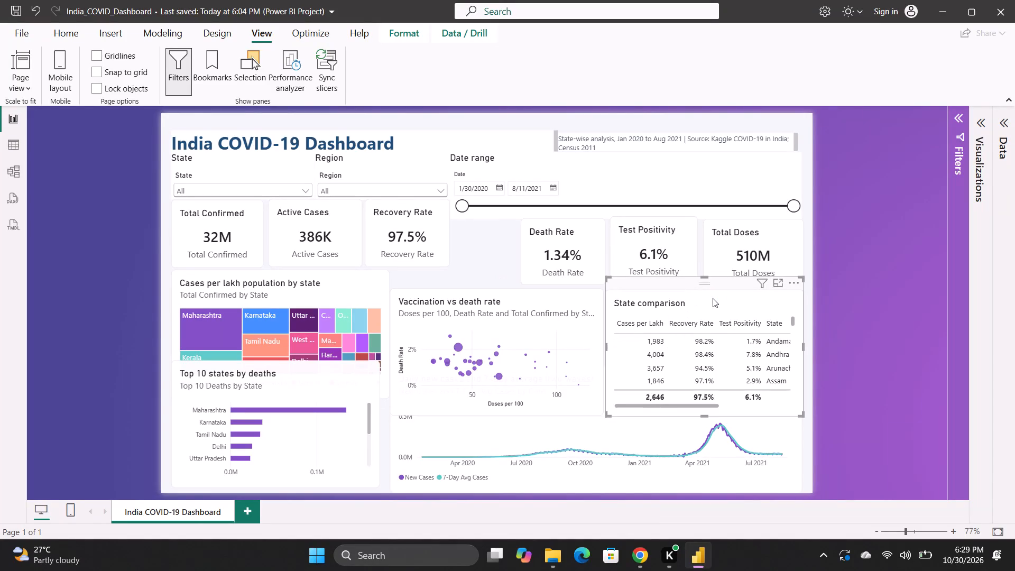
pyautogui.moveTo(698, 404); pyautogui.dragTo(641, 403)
# Extend the Vaccination vs death rate scatter chart slightly upward by raising its top edge towards the KPI cards.
pyautogui.click(500, 340)
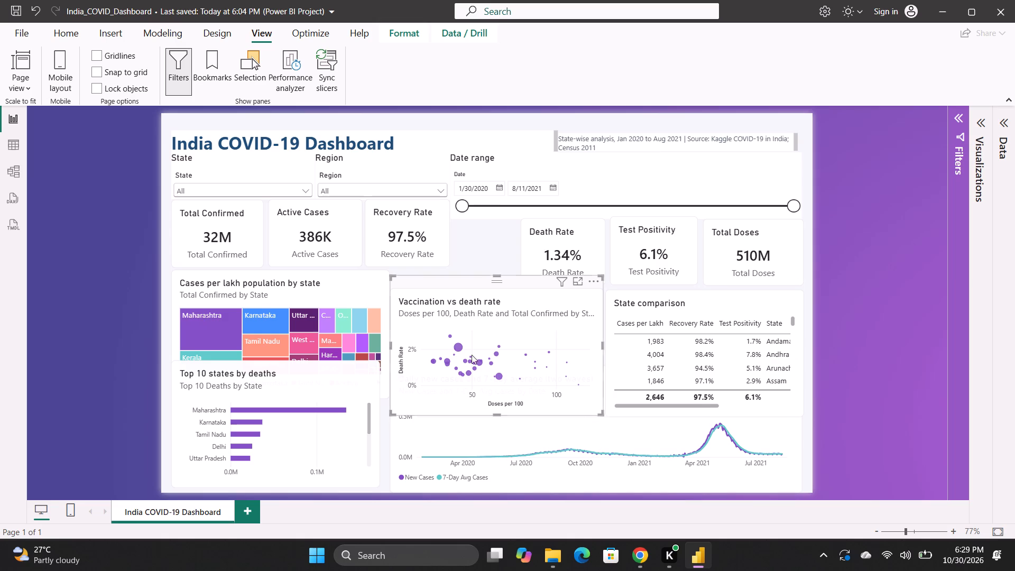
pyautogui.click(392, 347)
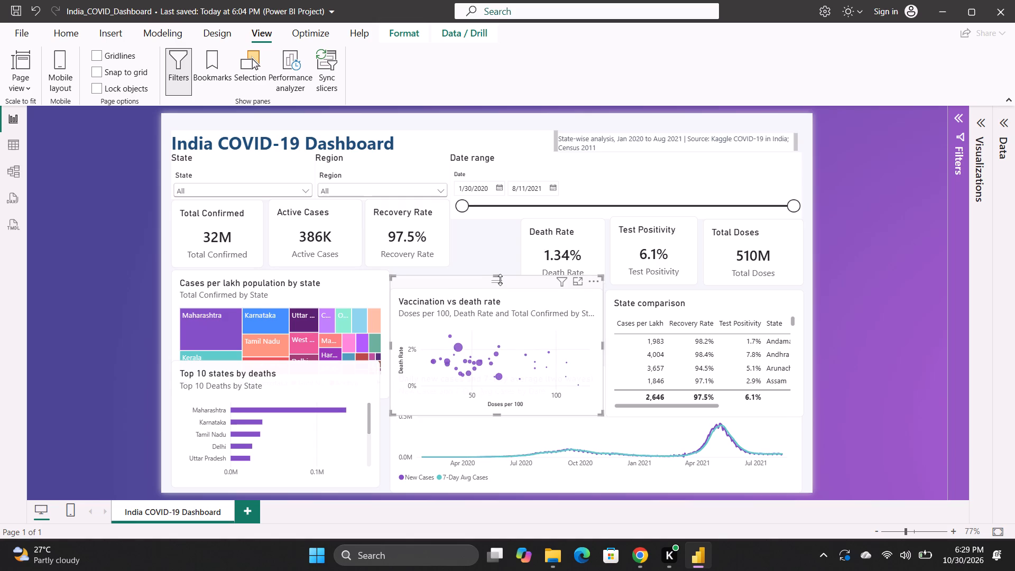
pyautogui.moveTo(500, 280); pyautogui.dragTo(501, 272)
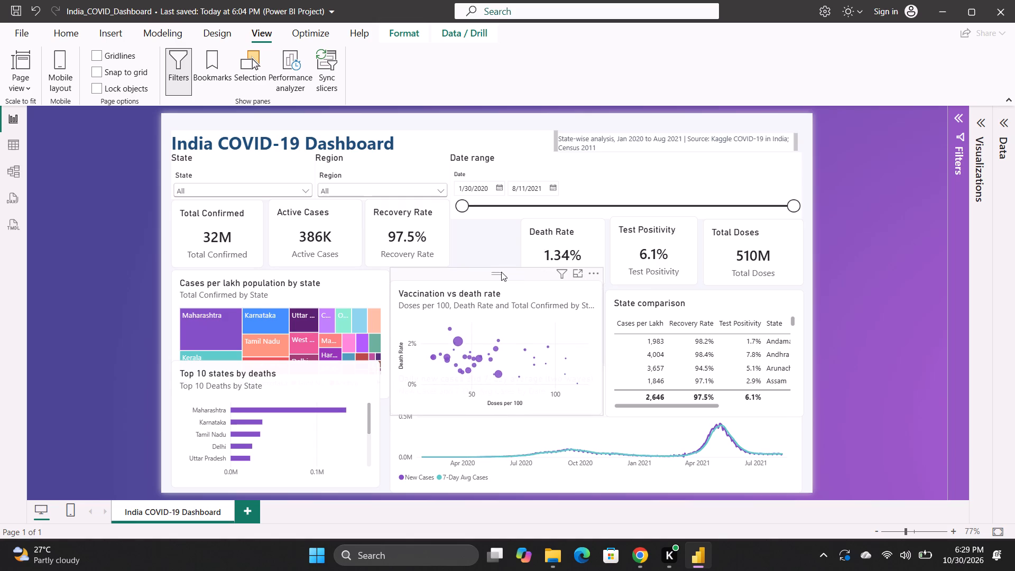
pyautogui.moveTo(501, 272); pyautogui.dragTo(502, 274)
pyautogui.click(465, 247)
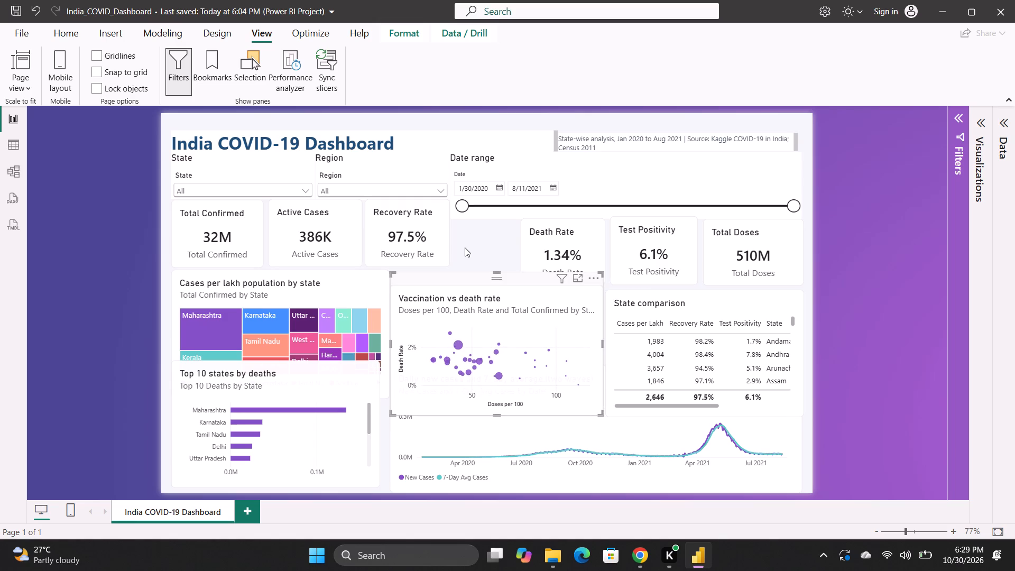
# Cross-filter the dashboard to Rajasthan using its tile in the Cases per lakh population by state treemap.
pyautogui.click(357, 312)
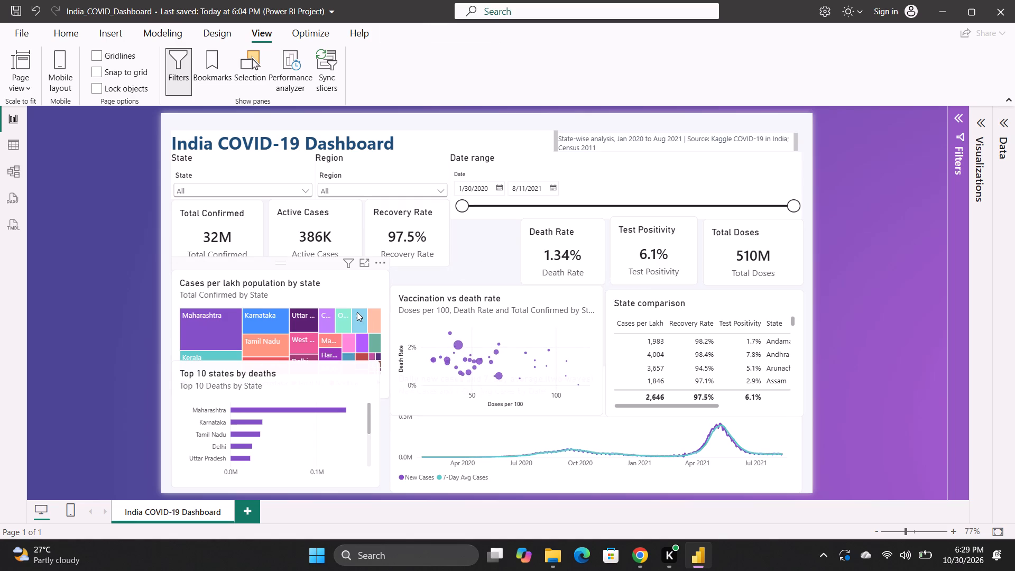
# Make the Top 10 states by deaths chart taller by raising its top edge over the treemap, and widen it slightly.
pyautogui.click(329, 429)
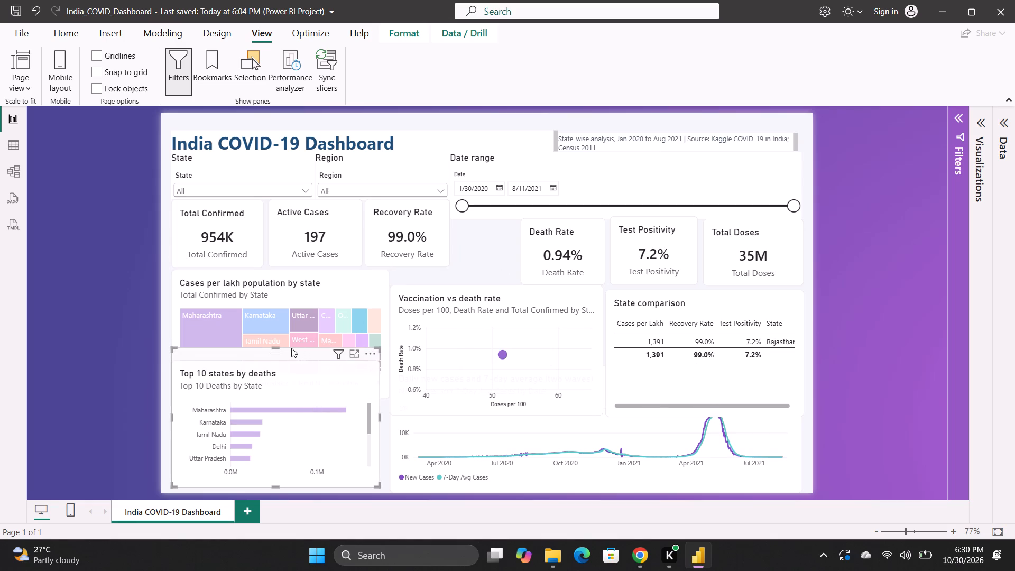
pyautogui.moveTo(274, 349); pyautogui.dragTo(274, 360)
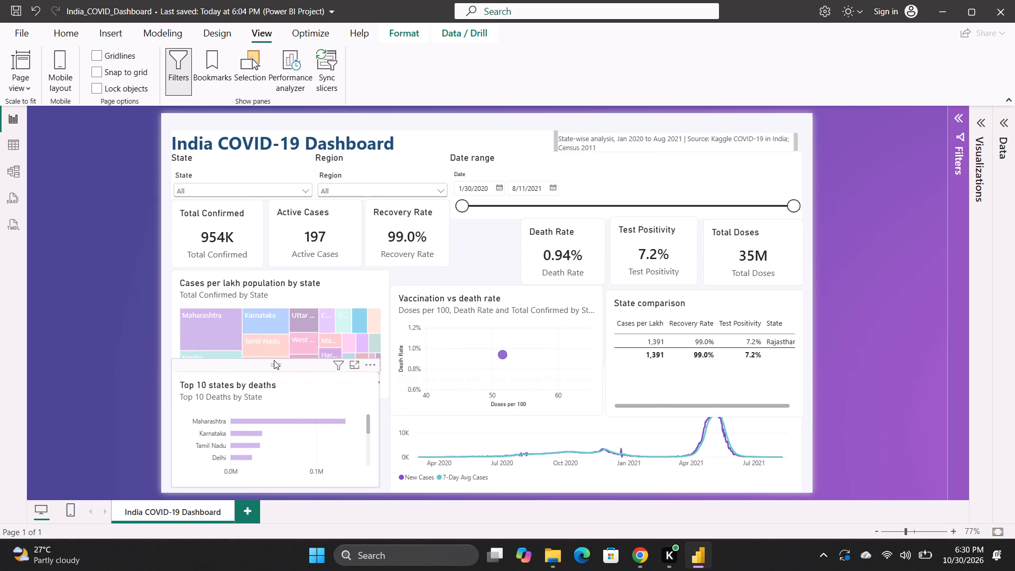
pyautogui.moveTo(274, 360); pyautogui.dragTo(276, 289)
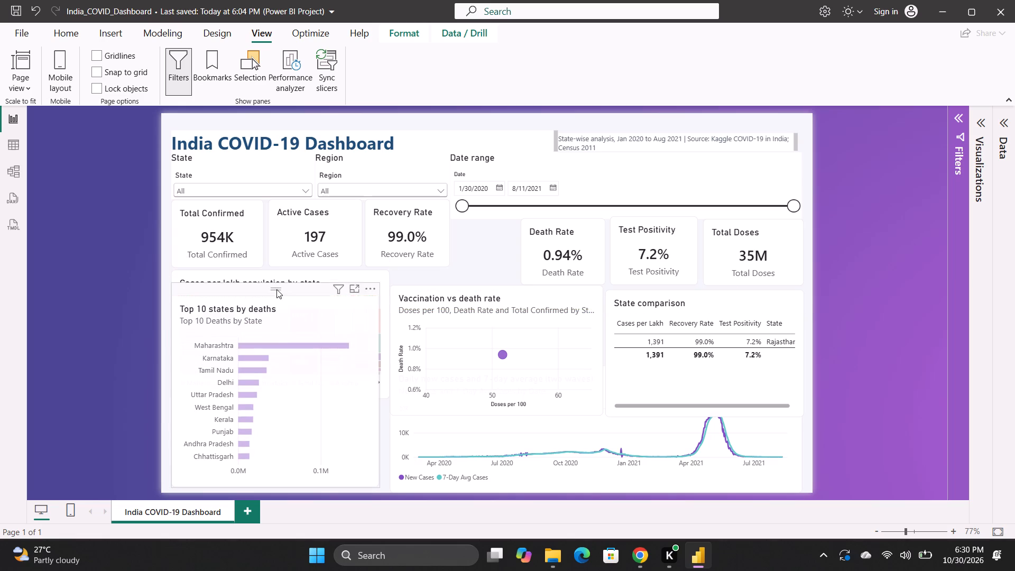
pyautogui.moveTo(276, 289); pyautogui.dragTo(275, 328)
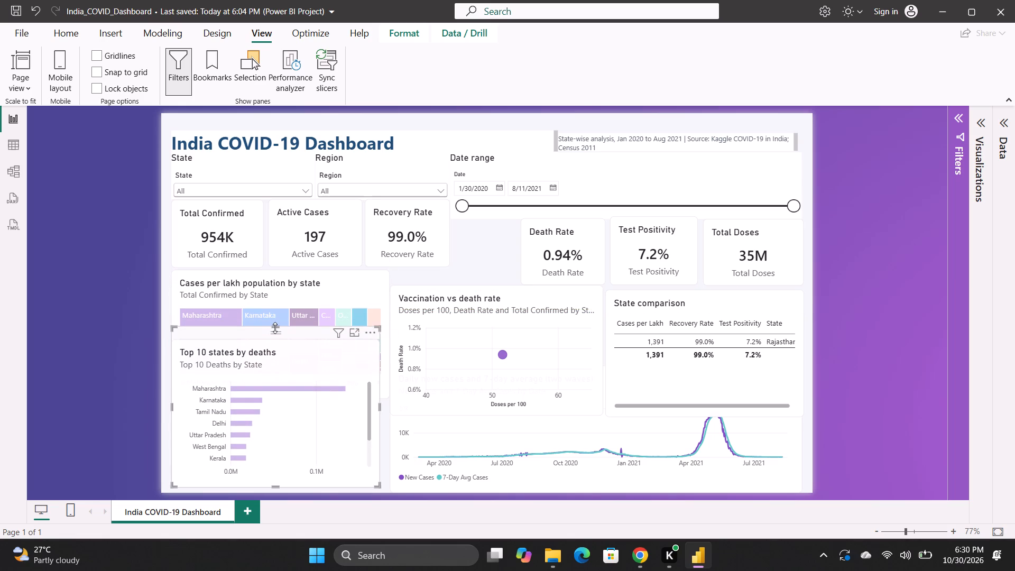
pyautogui.click(376, 326)
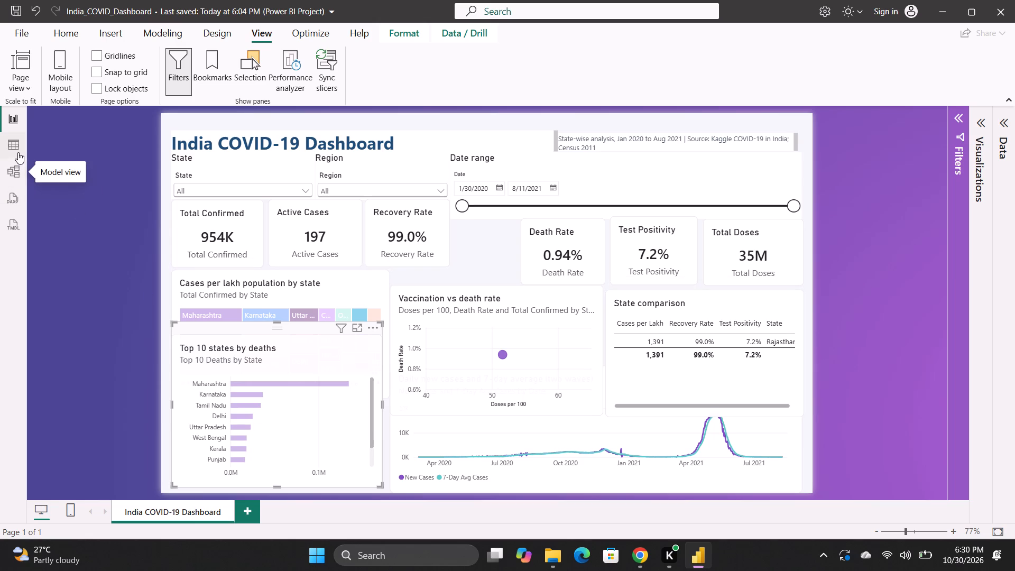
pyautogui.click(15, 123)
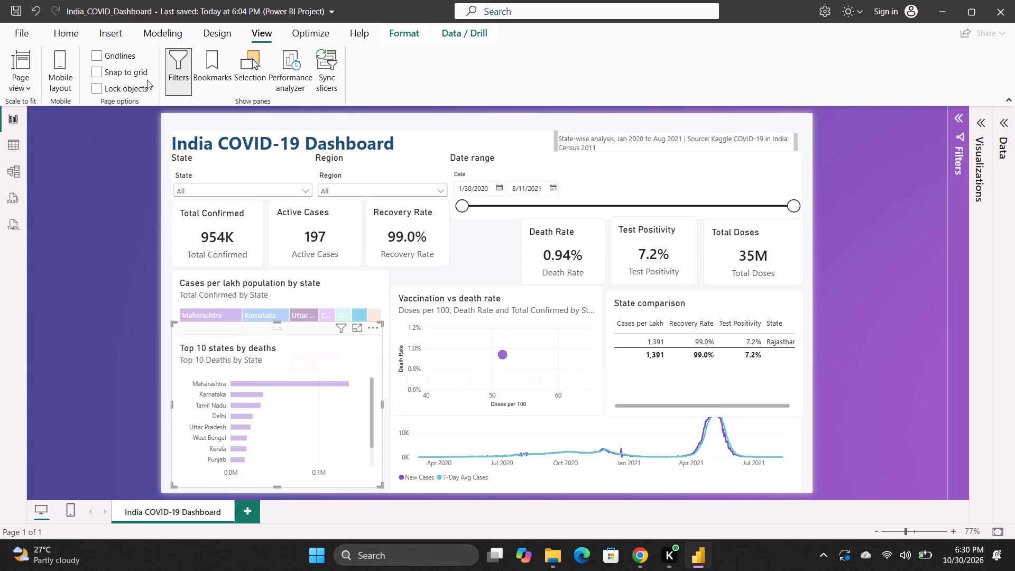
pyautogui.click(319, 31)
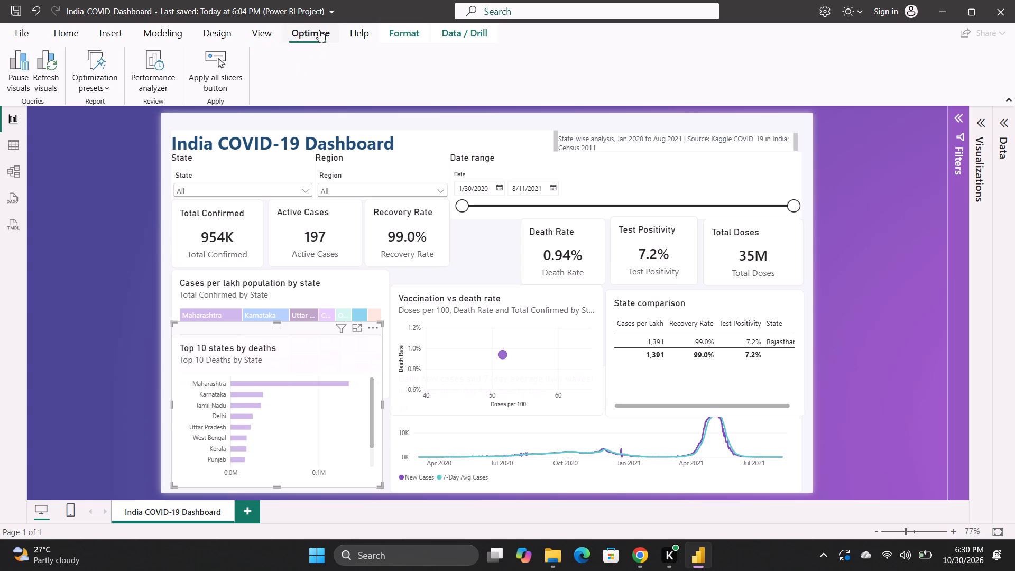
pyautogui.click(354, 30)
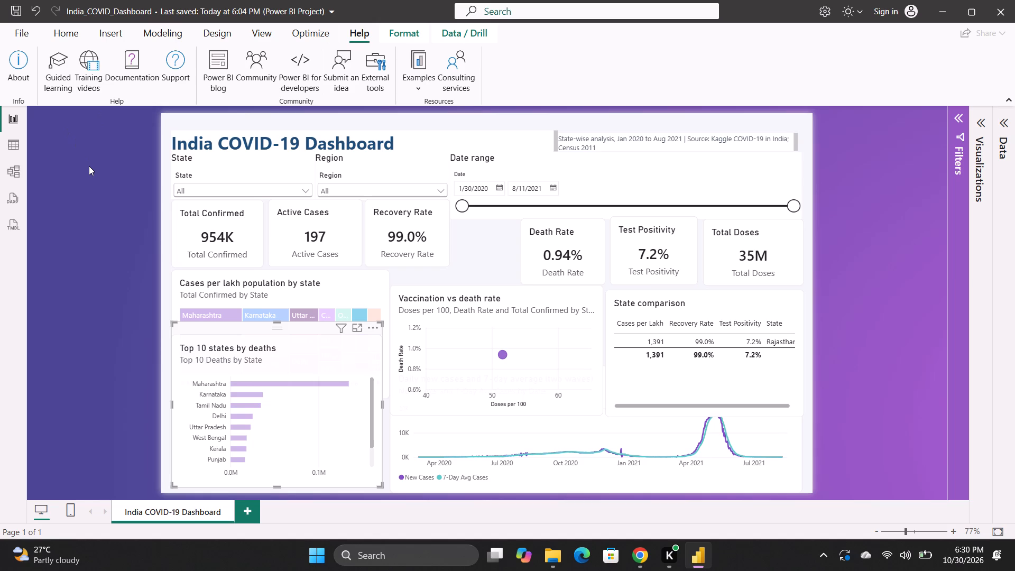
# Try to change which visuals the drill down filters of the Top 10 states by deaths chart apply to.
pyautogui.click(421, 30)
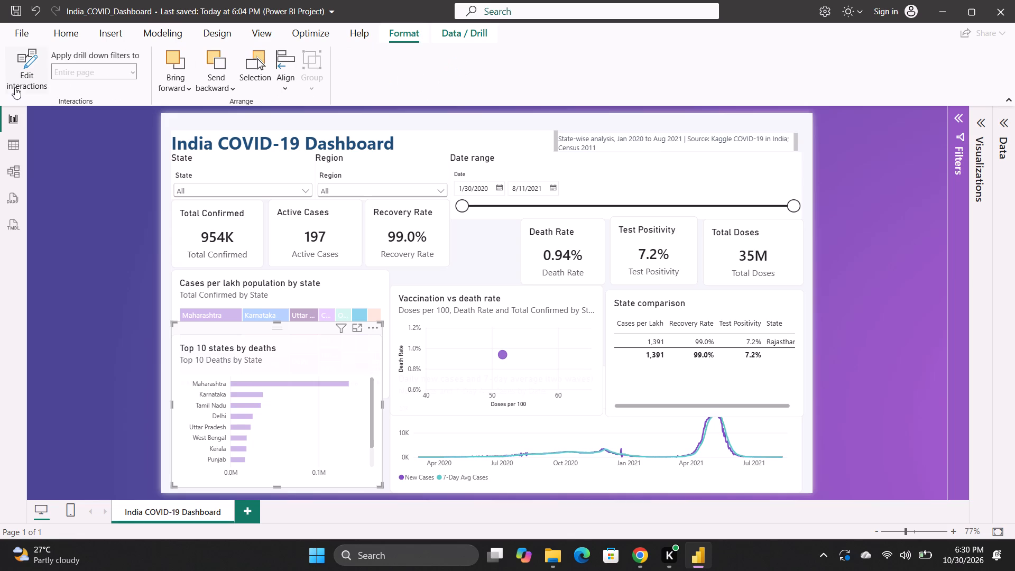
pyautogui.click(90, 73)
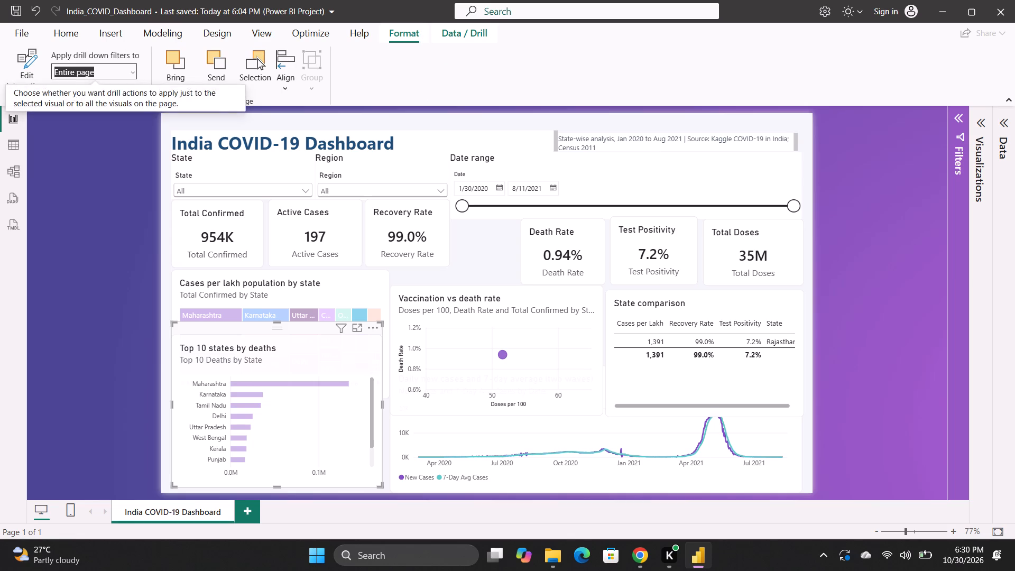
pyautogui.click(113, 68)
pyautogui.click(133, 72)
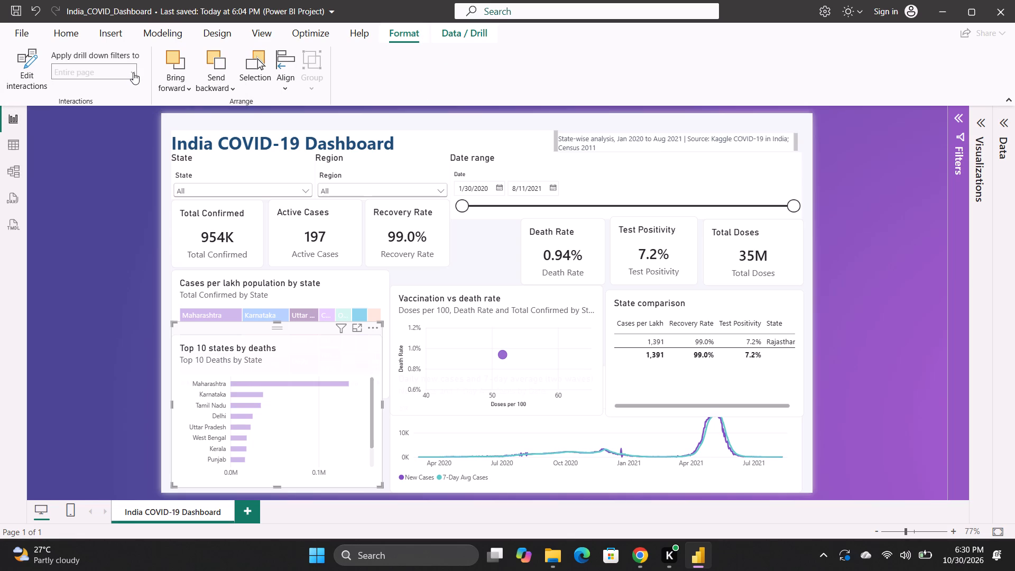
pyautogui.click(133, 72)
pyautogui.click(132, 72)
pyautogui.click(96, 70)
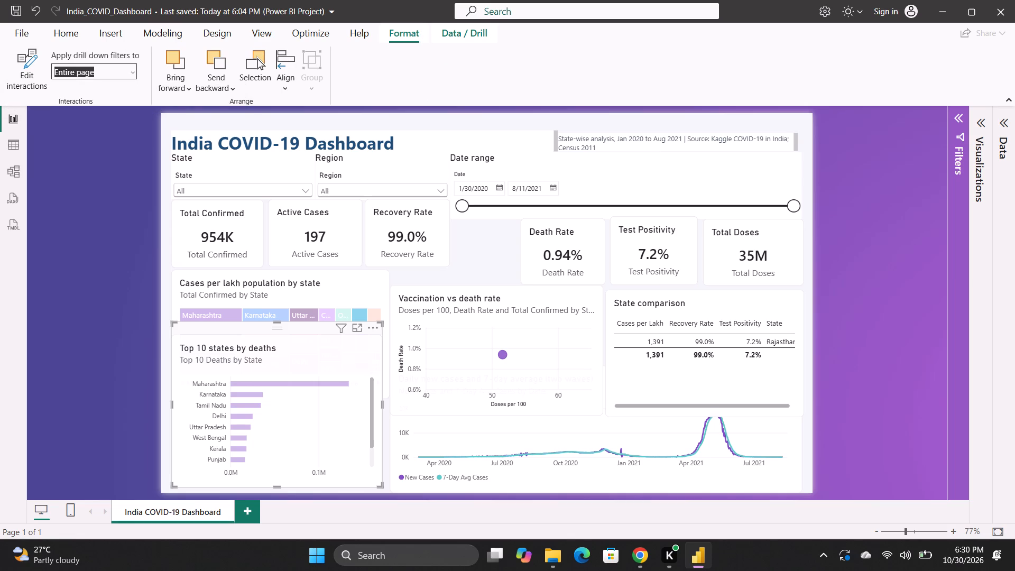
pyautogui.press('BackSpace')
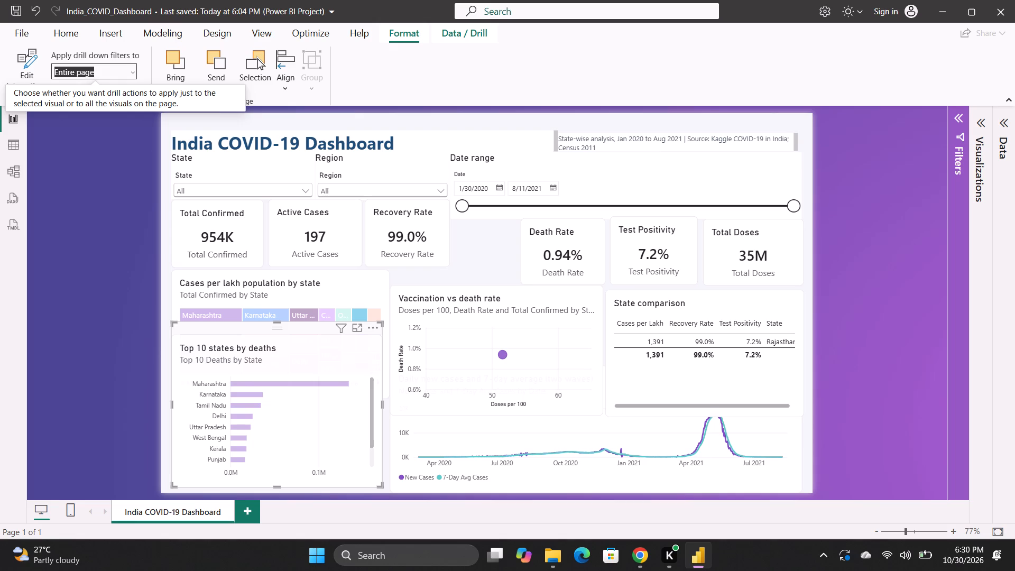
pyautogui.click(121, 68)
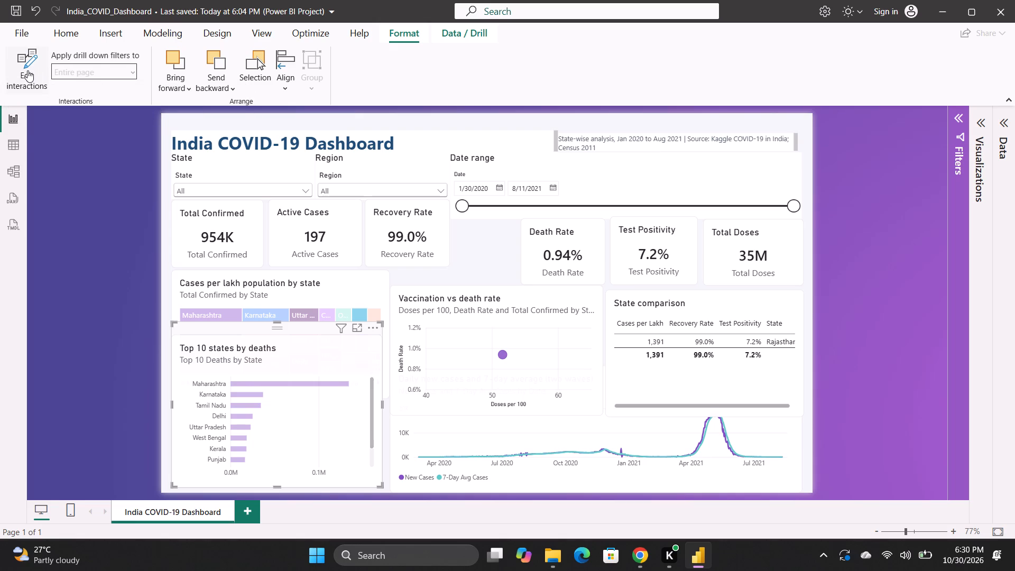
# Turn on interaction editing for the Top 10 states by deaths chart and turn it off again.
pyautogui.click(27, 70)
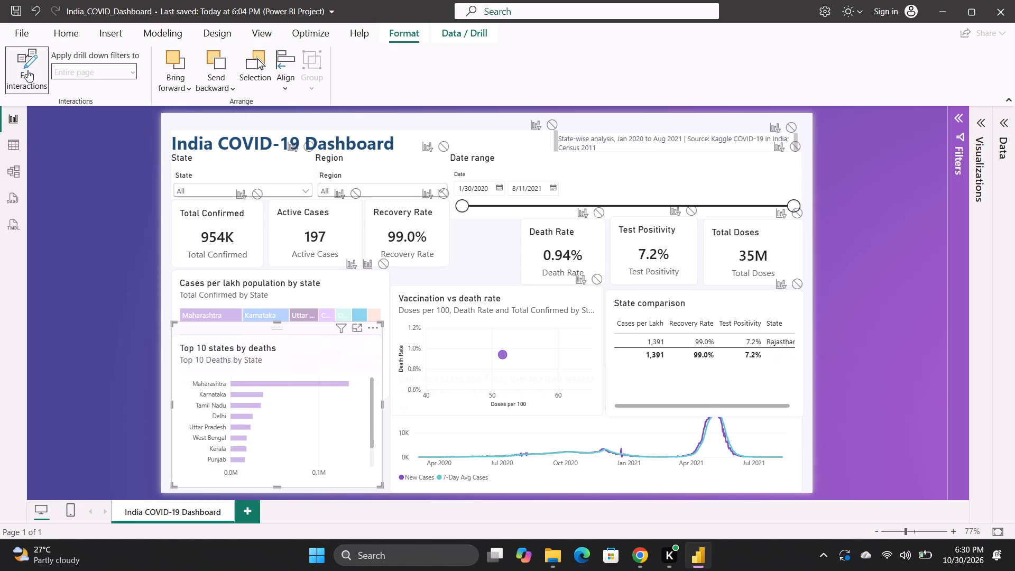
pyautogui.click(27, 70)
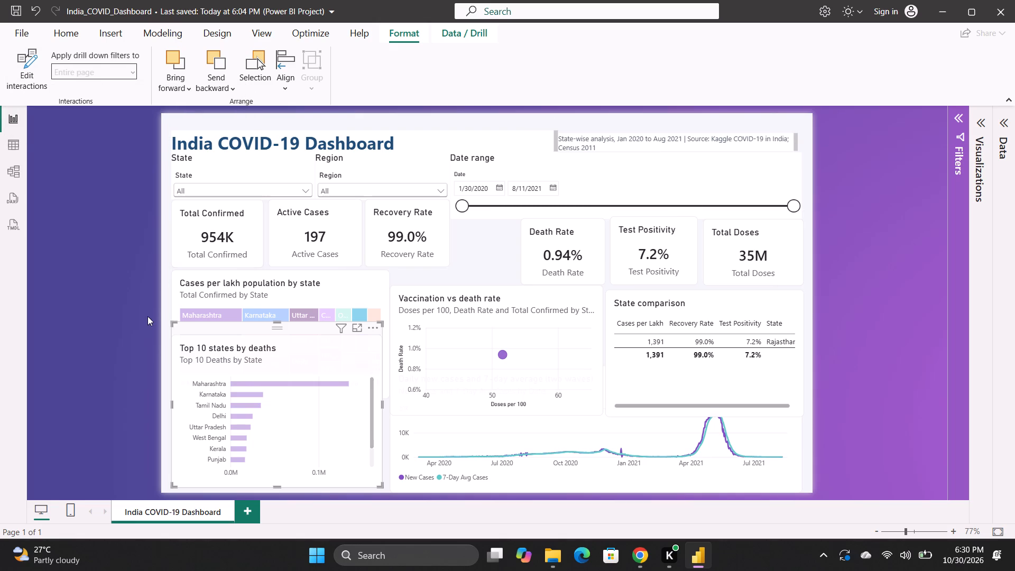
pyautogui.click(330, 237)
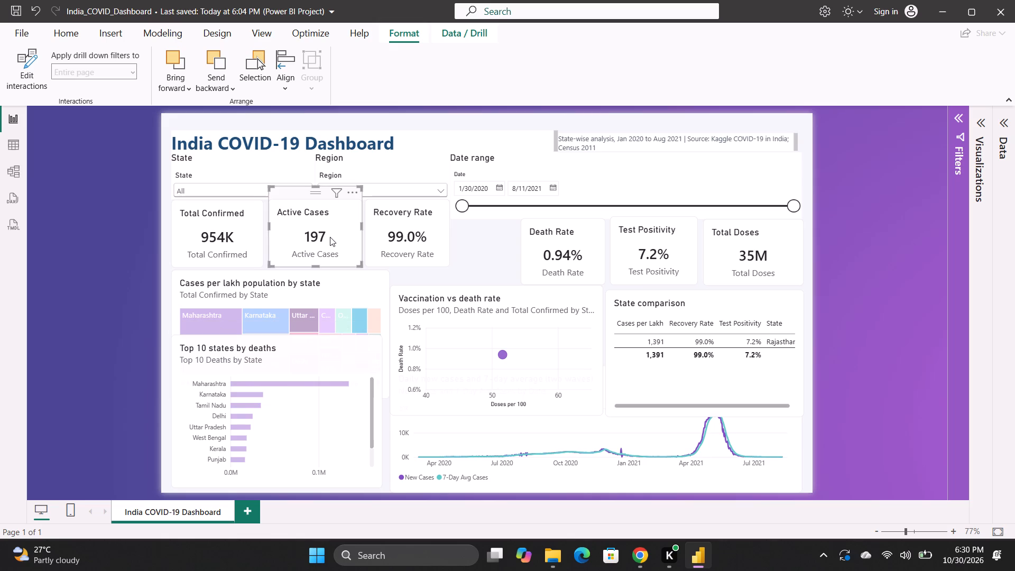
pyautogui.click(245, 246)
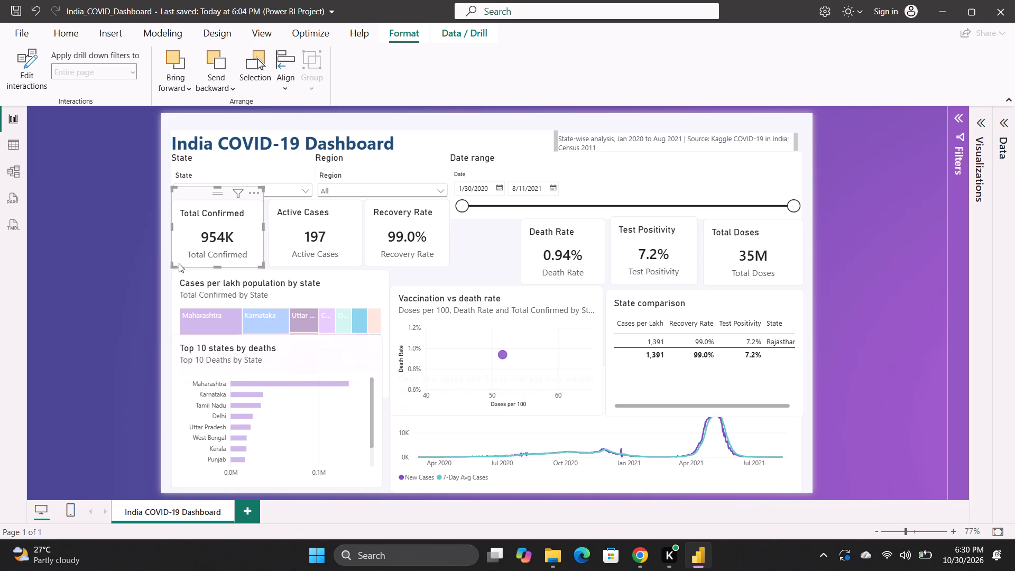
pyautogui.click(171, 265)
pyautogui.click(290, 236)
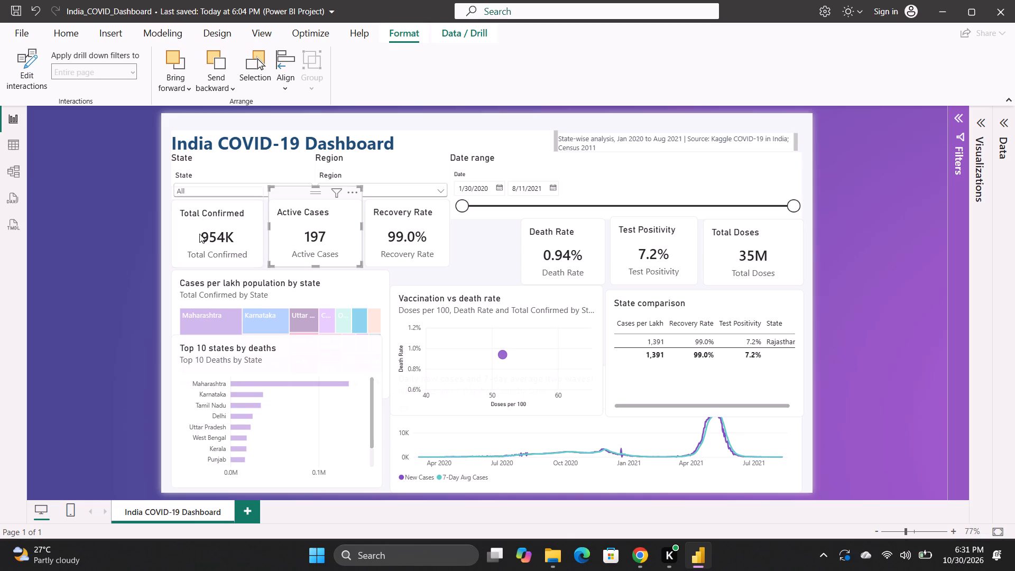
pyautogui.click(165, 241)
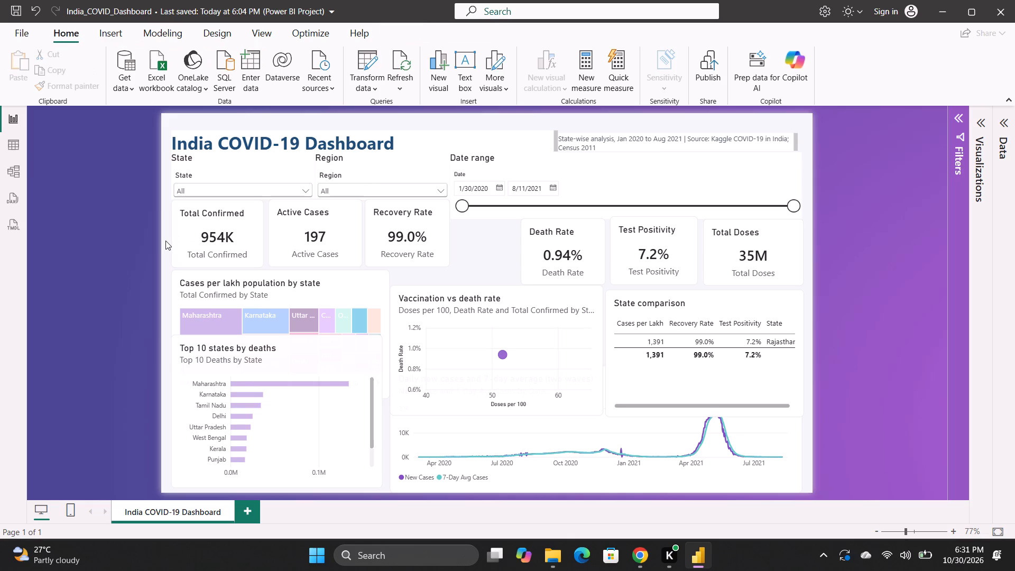
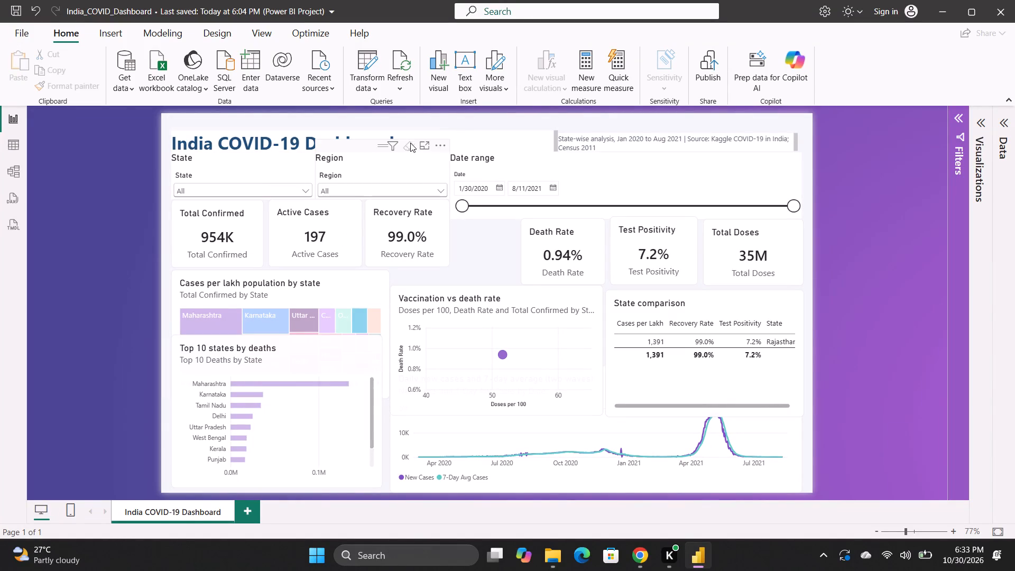
# Move the India COVID-19 Dashboard title text box slightly up toward the page's top edge and narrow it a little.
pyautogui.click(238, 132)
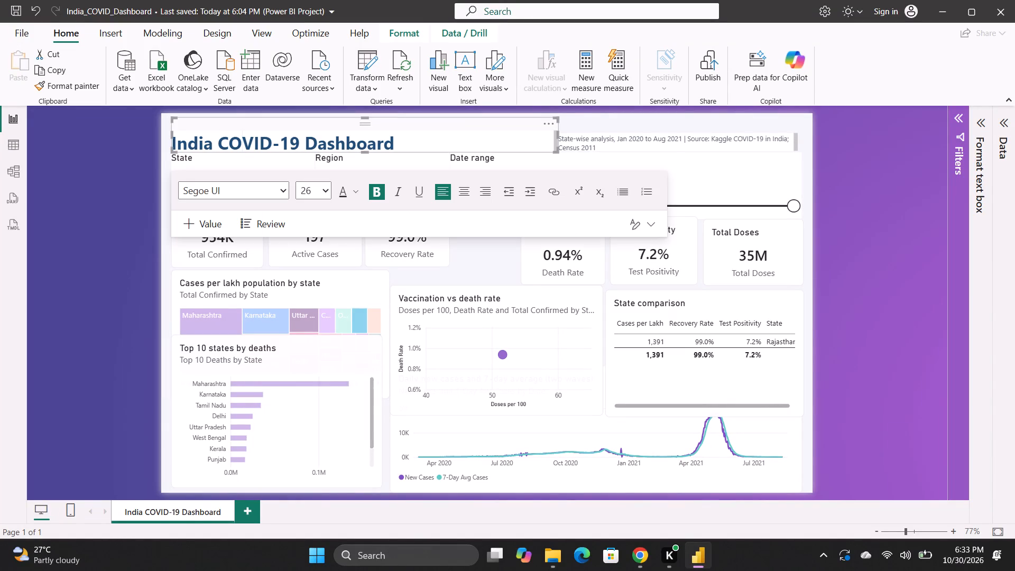
pyautogui.click(190, 141)
pyautogui.moveTo(213, 123); pyautogui.dragTo(214, 115)
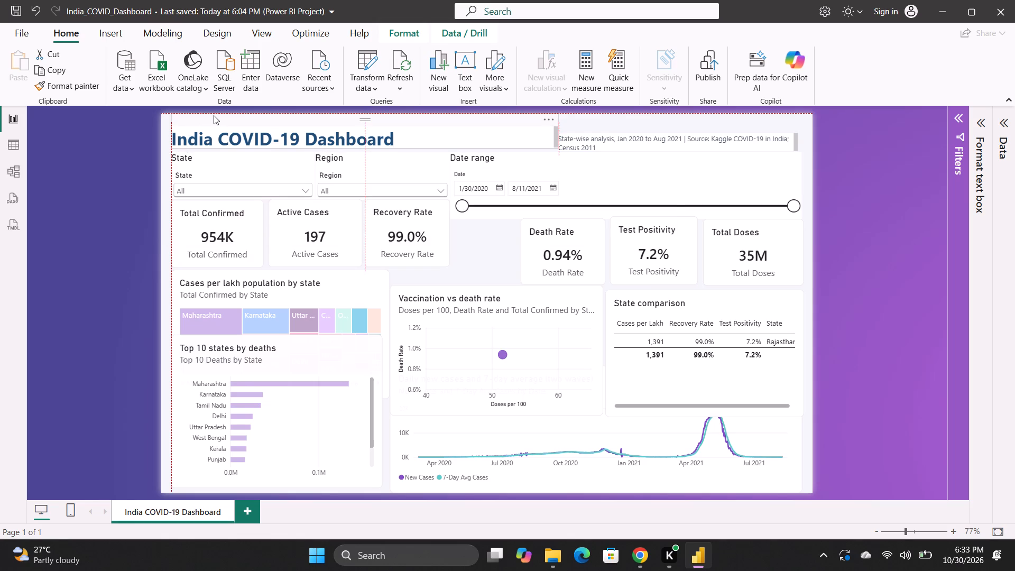
pyautogui.moveTo(214, 115); pyautogui.dragTo(210, 109)
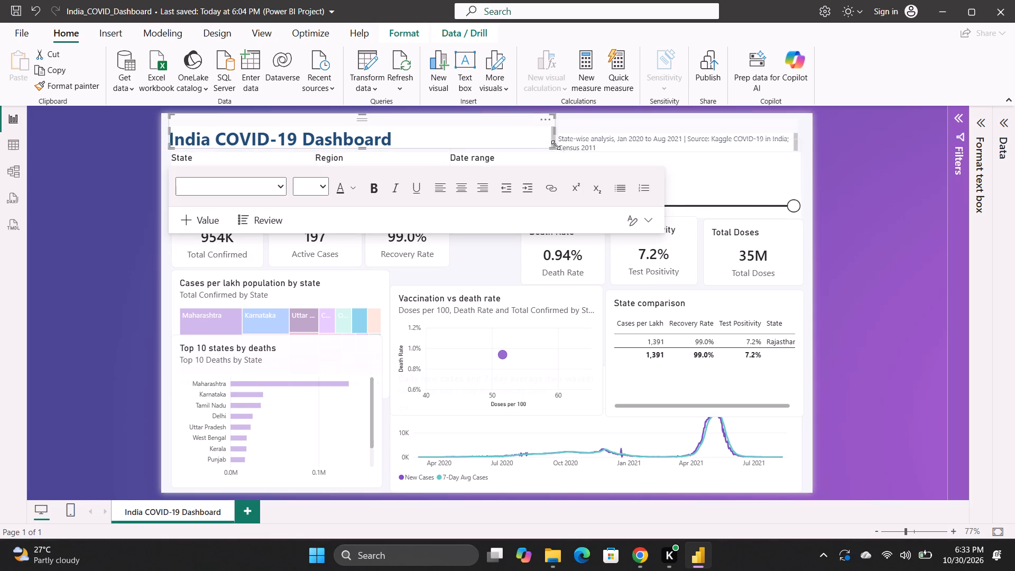
pyautogui.click(550, 145)
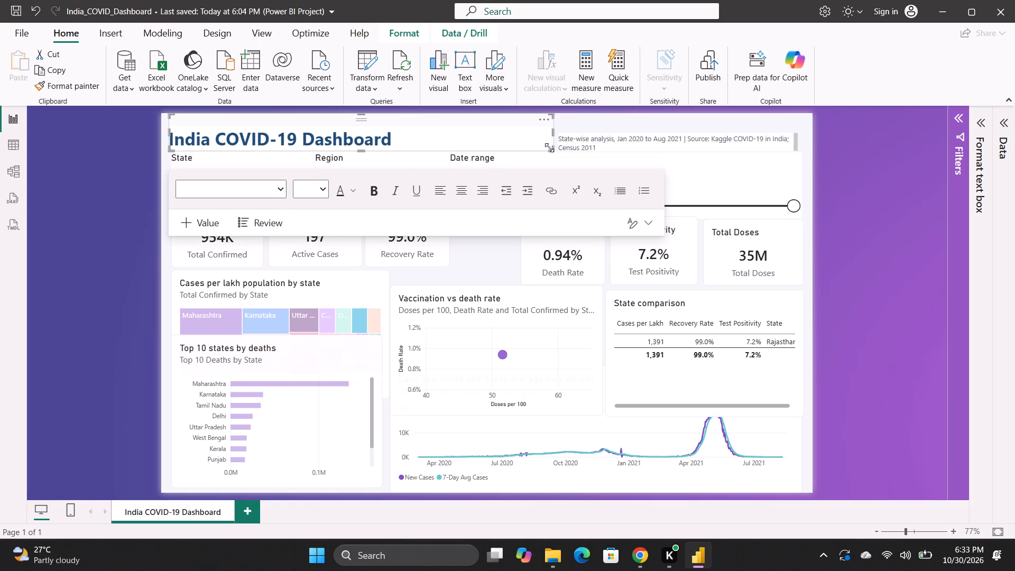
# Move the State-wise analysis source note slightly up and left, close to the page's top edge.
pyautogui.doubleClick(635, 136)
pyautogui.moveTo(648, 126); pyautogui.dragTo(647, 121)
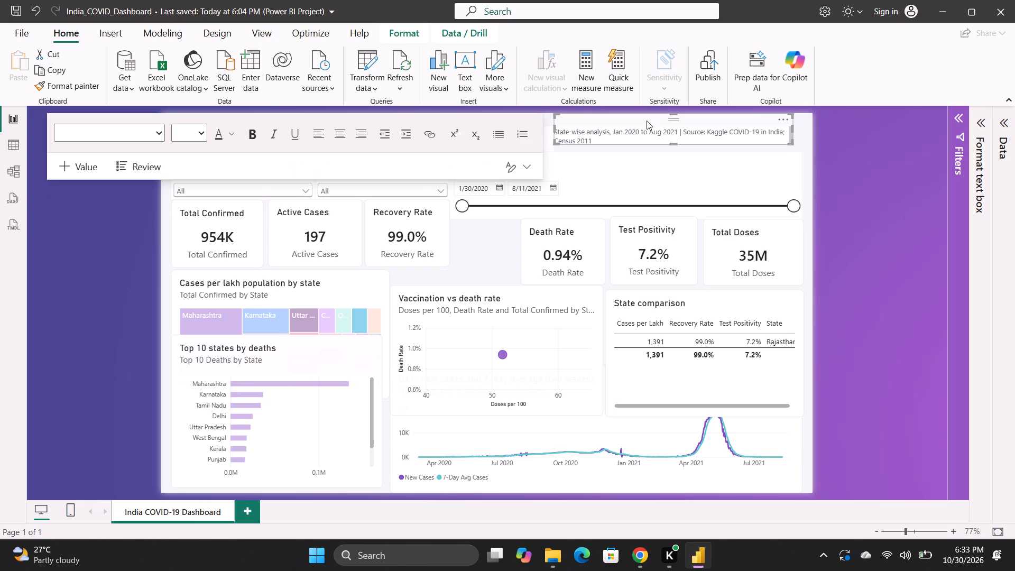
pyautogui.click(867, 172)
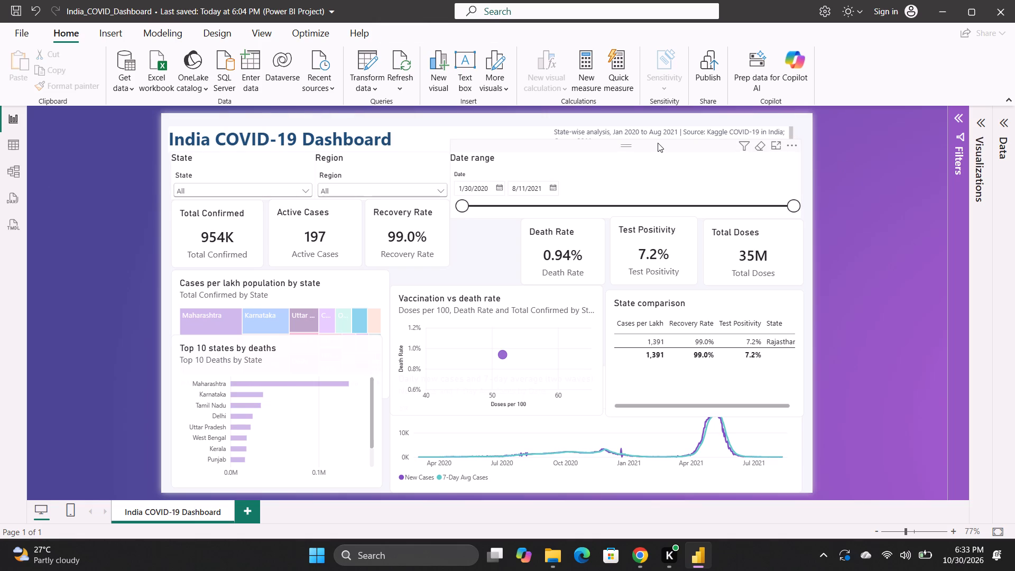
# Raise the Date range slicer to just below the top of the page and trim its height slightly from the bottom edge.
pyautogui.moveTo(658, 143); pyautogui.dragTo(657, 133)
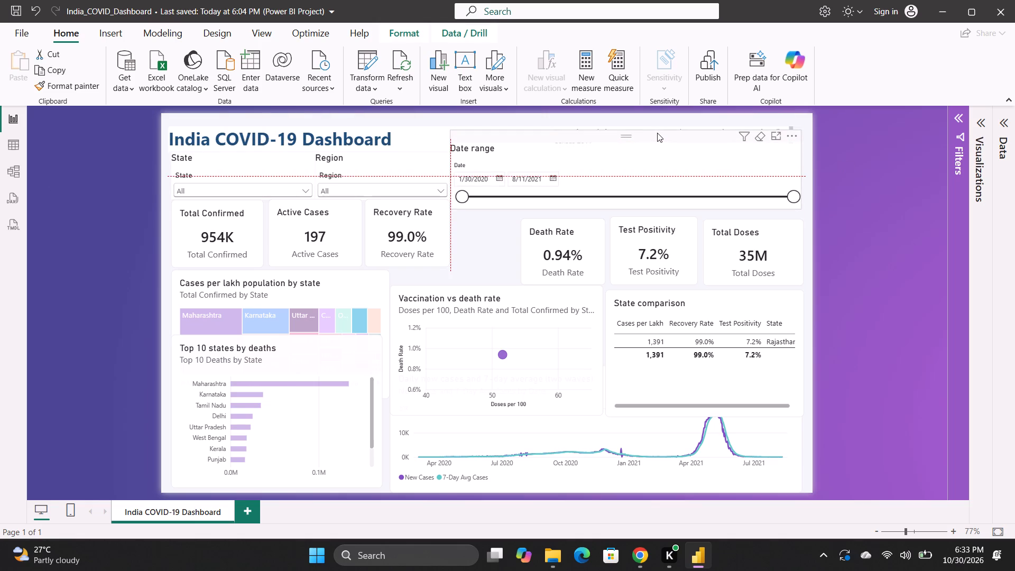
pyautogui.moveTo(657, 133); pyautogui.dragTo(657, 134)
pyautogui.click(839, 174)
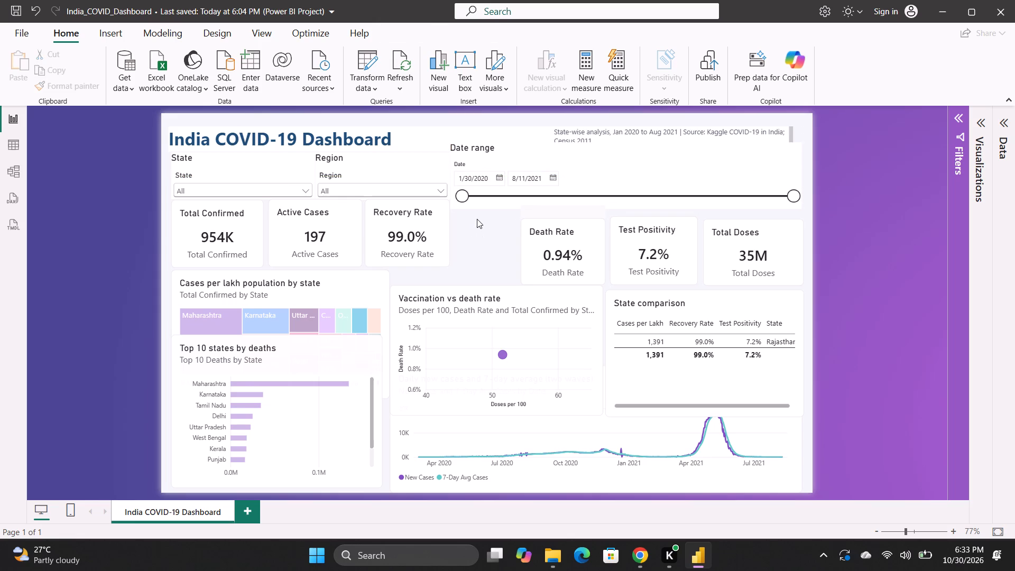
pyautogui.click(501, 149)
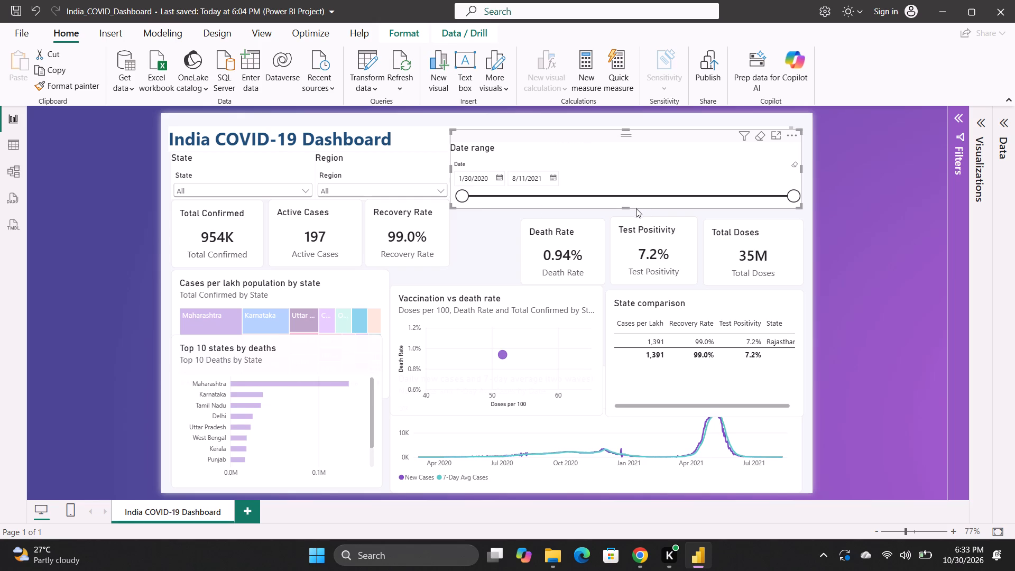
pyautogui.click(628, 207)
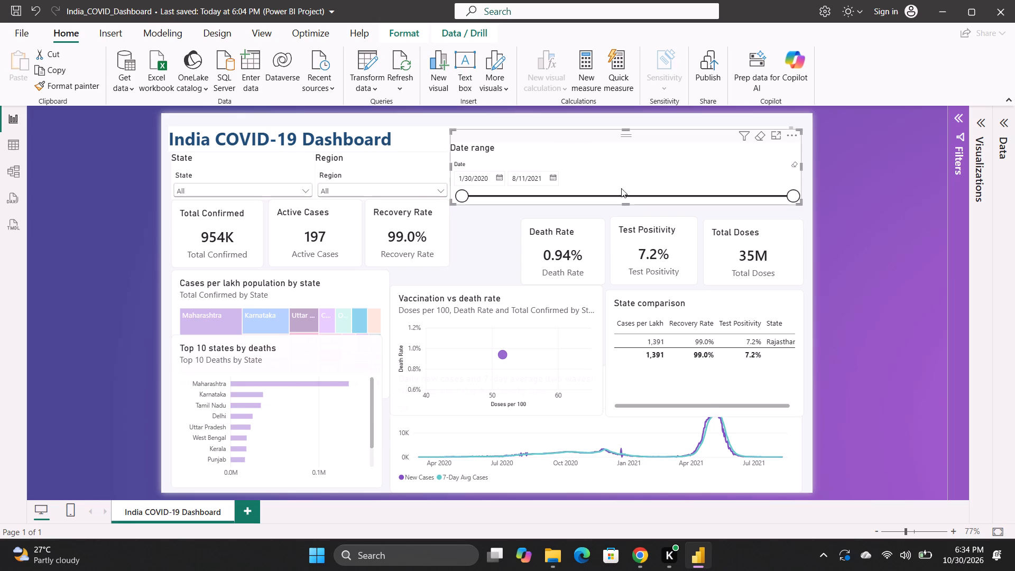
pyautogui.click(892, 181)
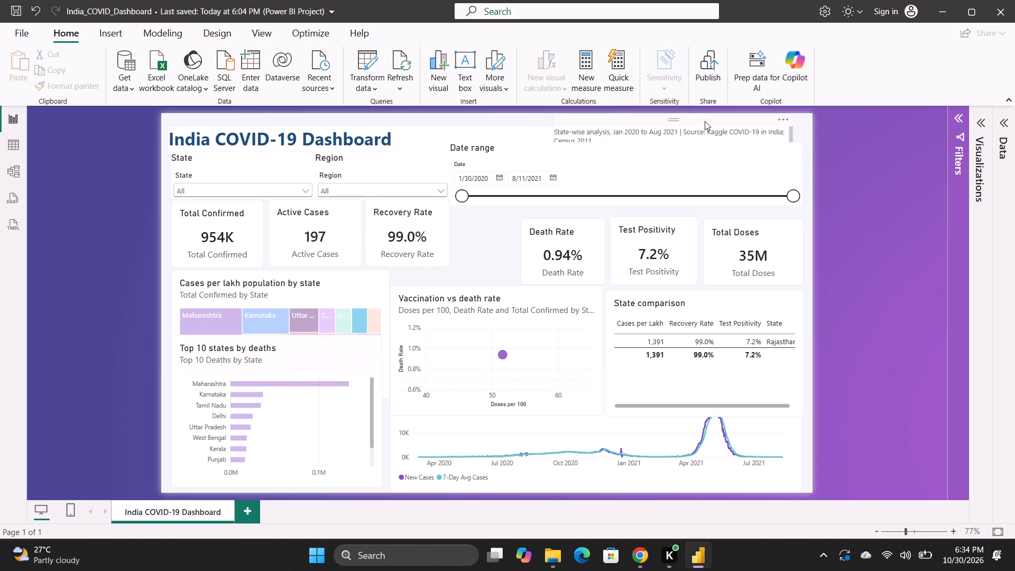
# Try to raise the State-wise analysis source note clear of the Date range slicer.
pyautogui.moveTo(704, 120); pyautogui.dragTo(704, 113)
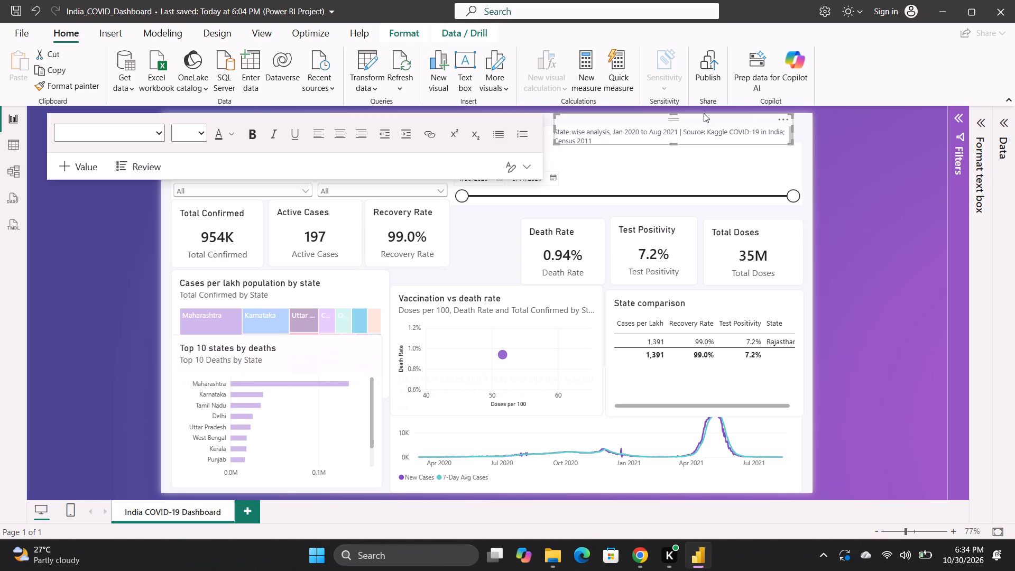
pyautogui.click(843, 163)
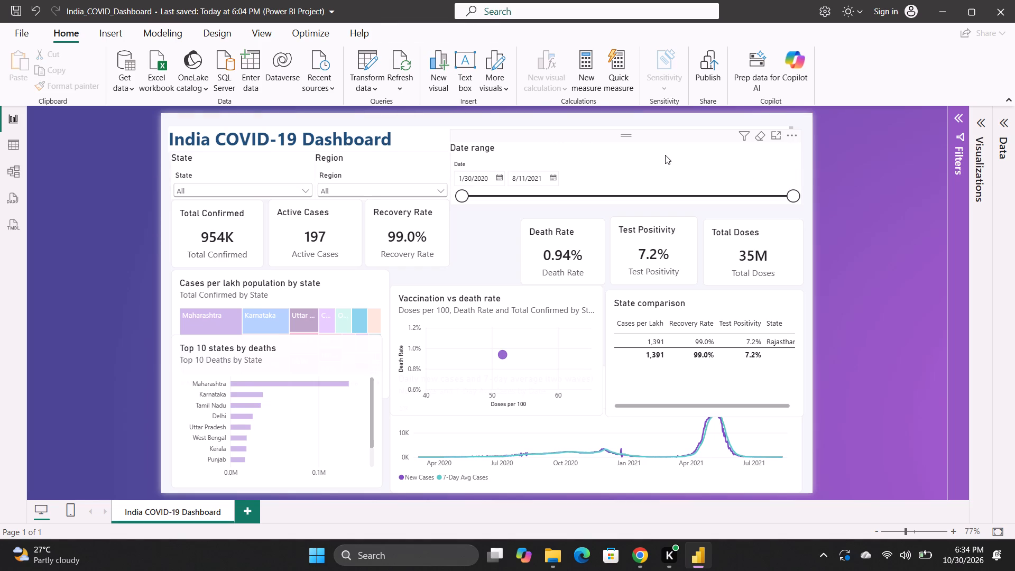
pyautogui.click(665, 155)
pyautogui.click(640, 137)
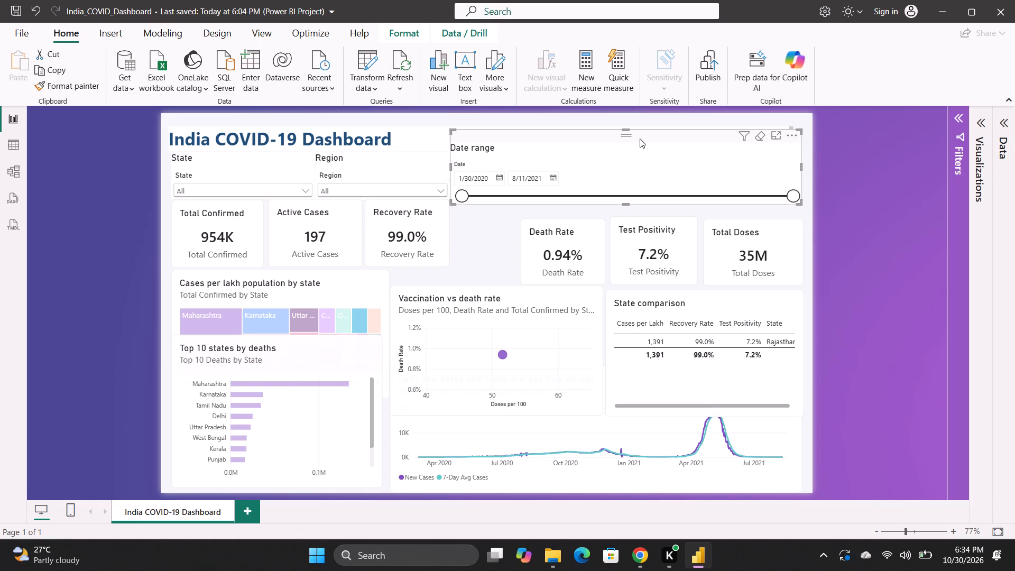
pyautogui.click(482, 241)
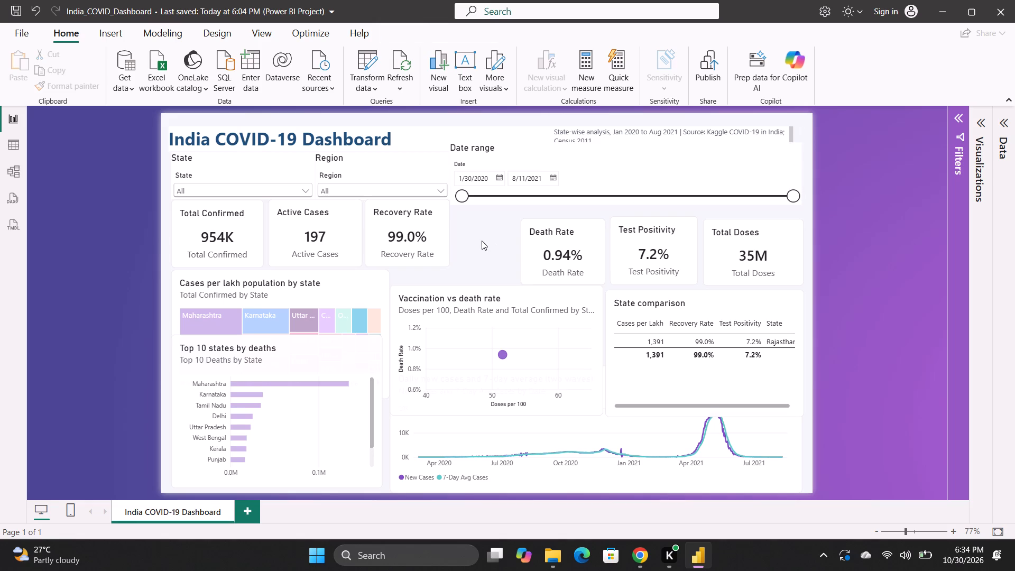
# Line up the KPI cards in one row, bringing Death Rate, Test Positivity and Total Doses up beside the Recovery Rate card.
pyautogui.click(255, 214)
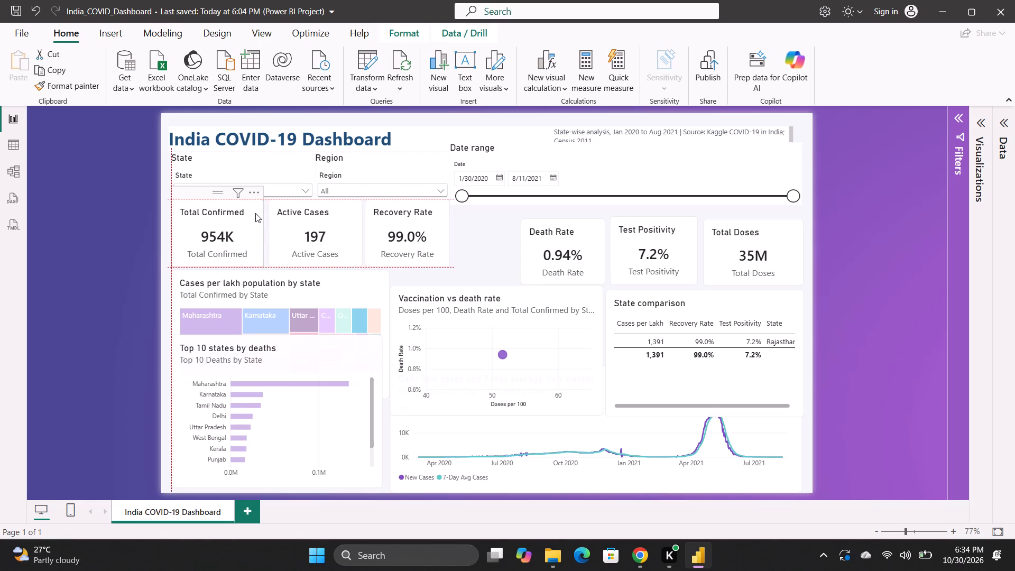
pyautogui.click(303, 205)
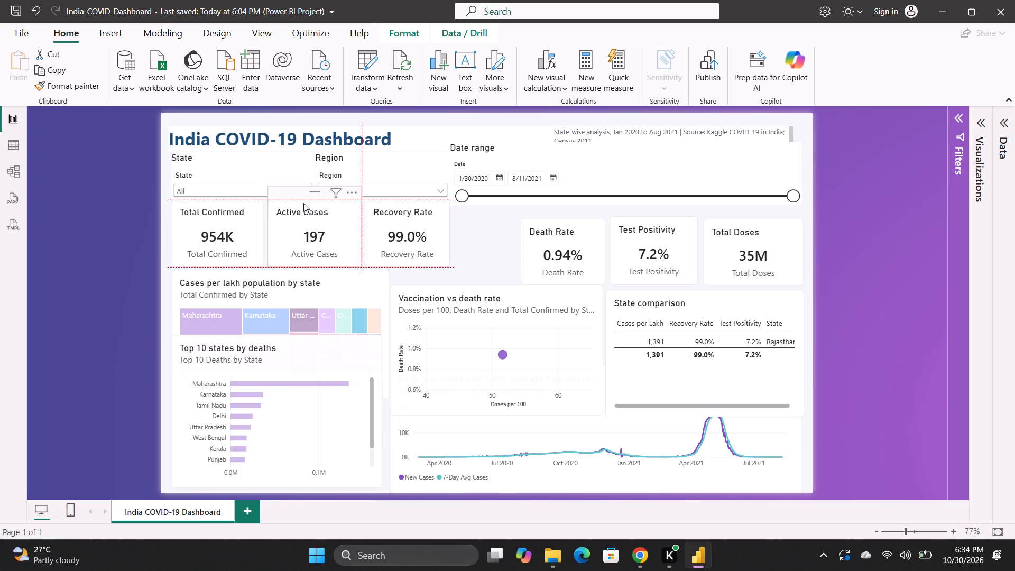
pyautogui.click(442, 210)
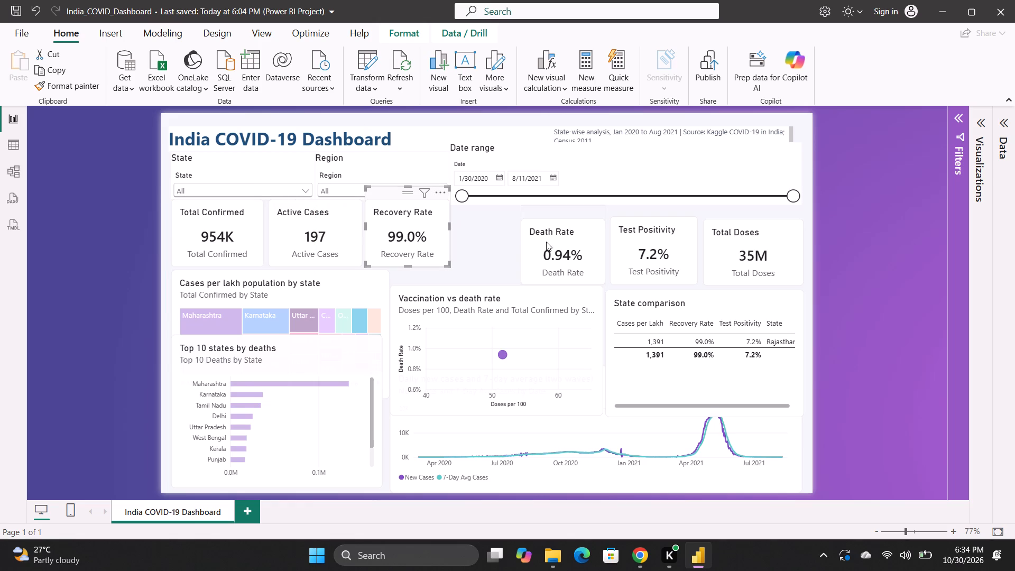
pyautogui.moveTo(566, 242); pyautogui.dragTo(504, 228)
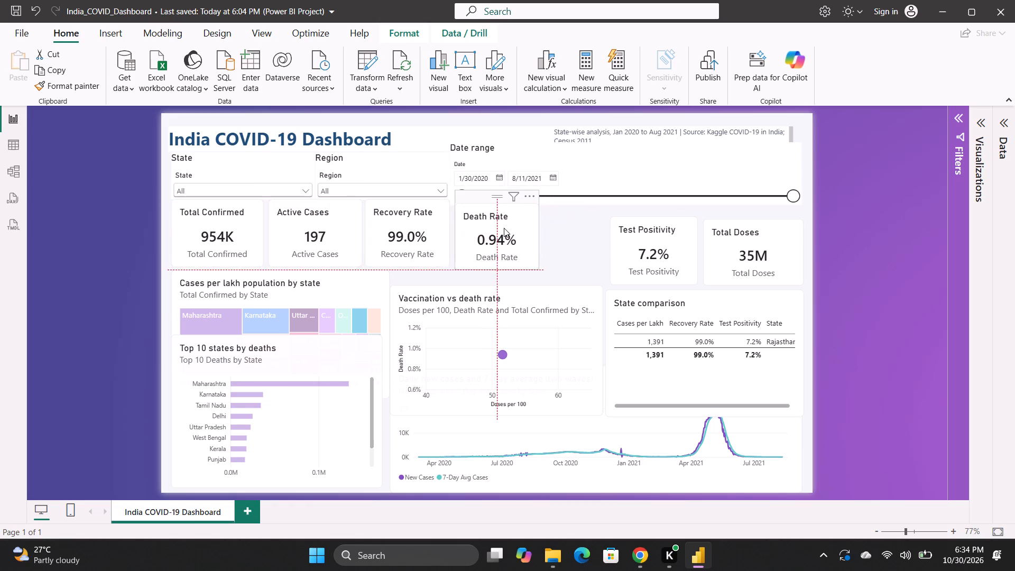
pyautogui.moveTo(504, 228); pyautogui.dragTo(504, 228)
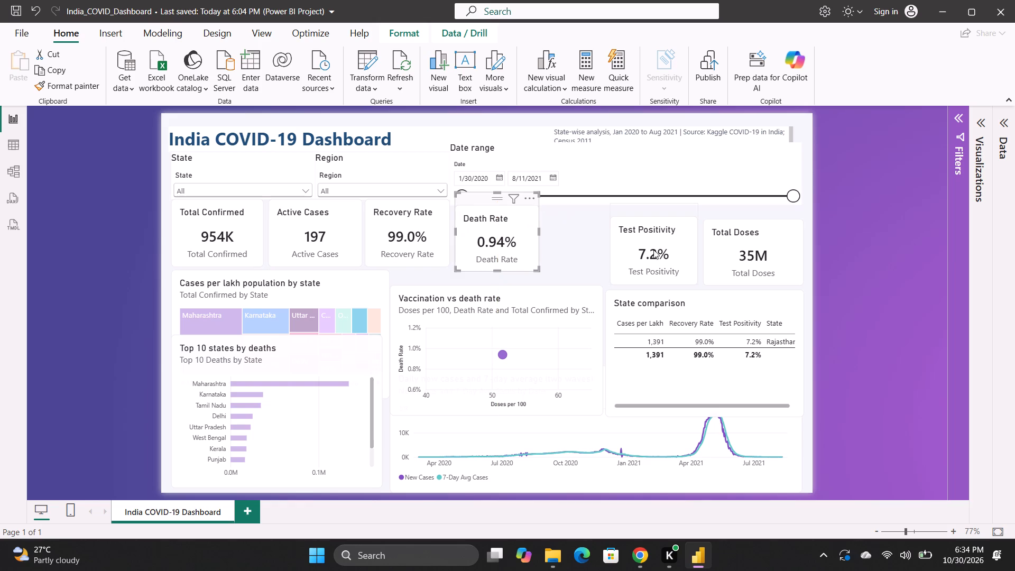
pyautogui.moveTo(671, 235); pyautogui.dragTo(607, 223)
pyautogui.moveTo(786, 244); pyautogui.dragTo(724, 231)
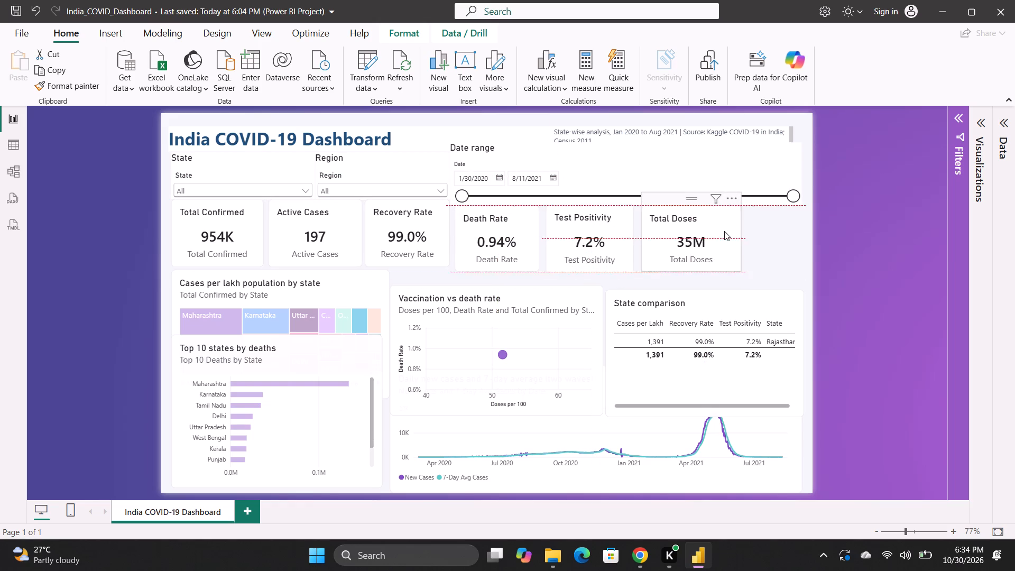
pyautogui.moveTo(724, 231); pyautogui.dragTo(724, 232)
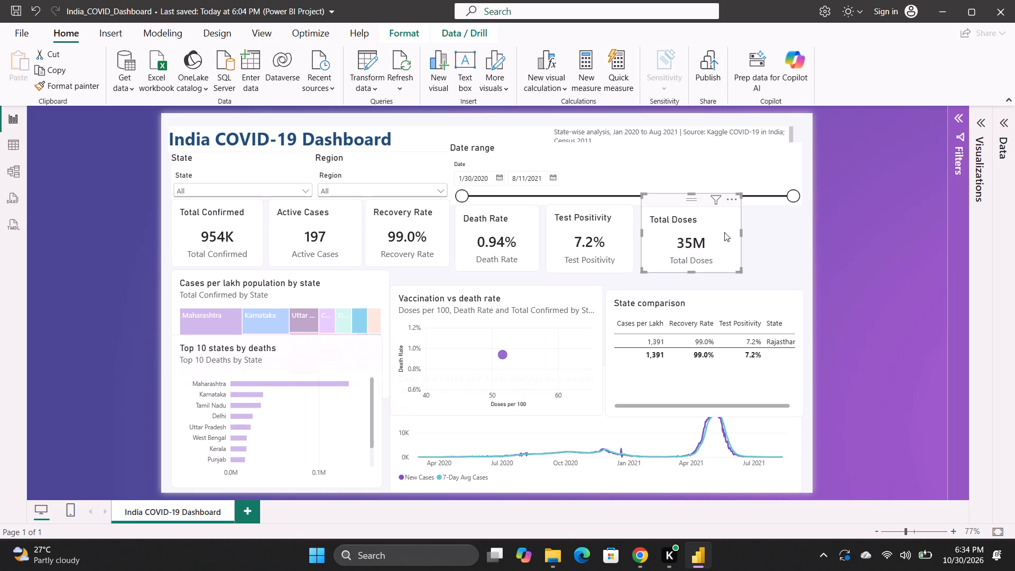
# Narrow the Total Confirmed card slightly from its right edge, leaving a wider gap before the Active Cases card.
pyautogui.click(337, 218)
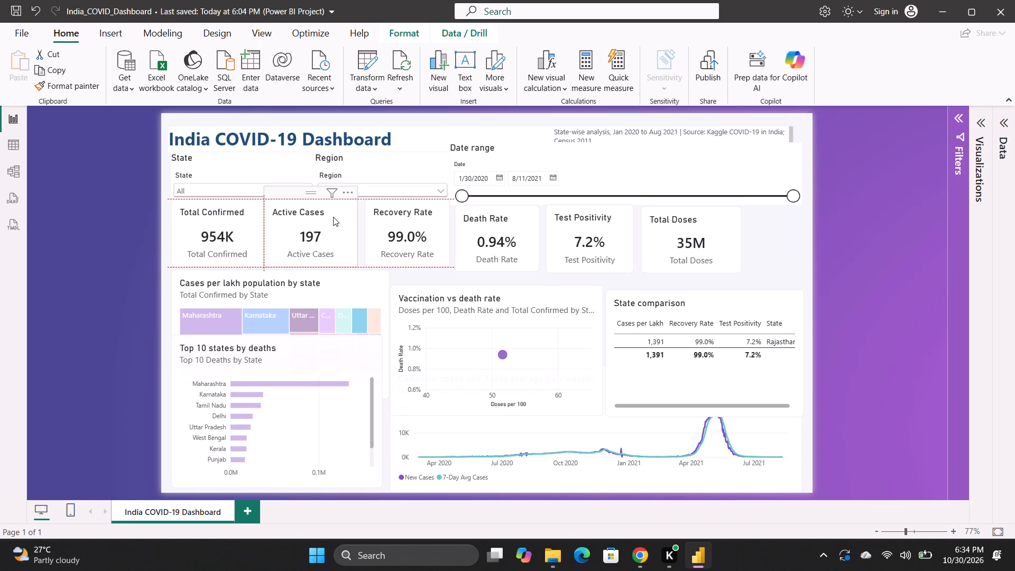
pyautogui.click(239, 218)
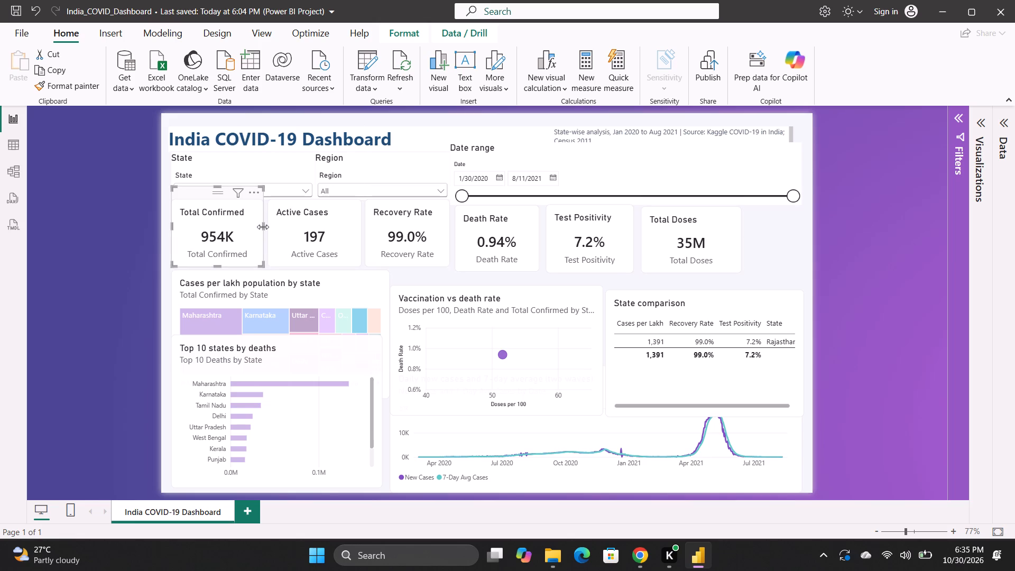
pyautogui.moveTo(263, 227); pyautogui.dragTo(253, 227)
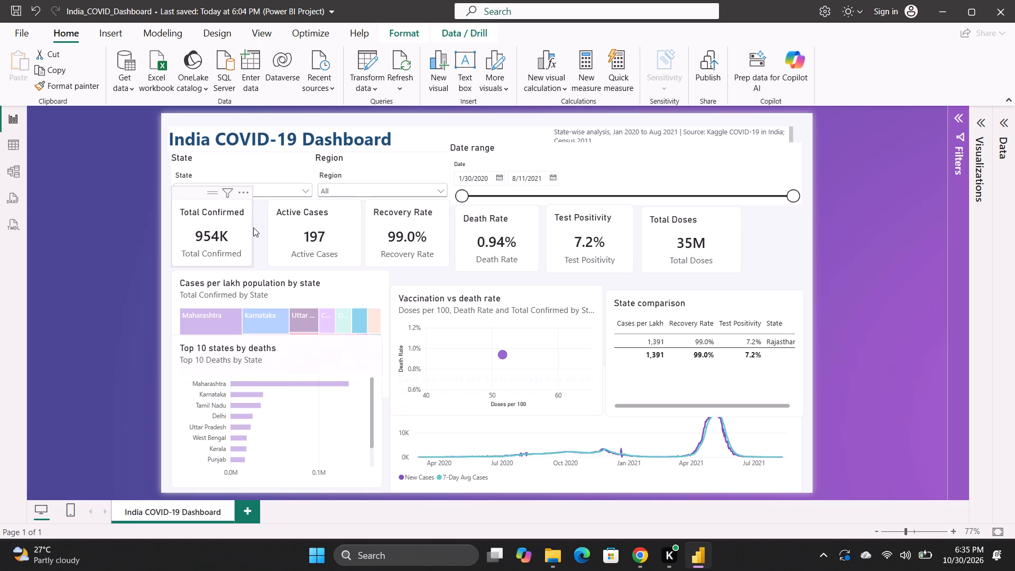
pyautogui.moveTo(253, 227); pyautogui.dragTo(257, 227)
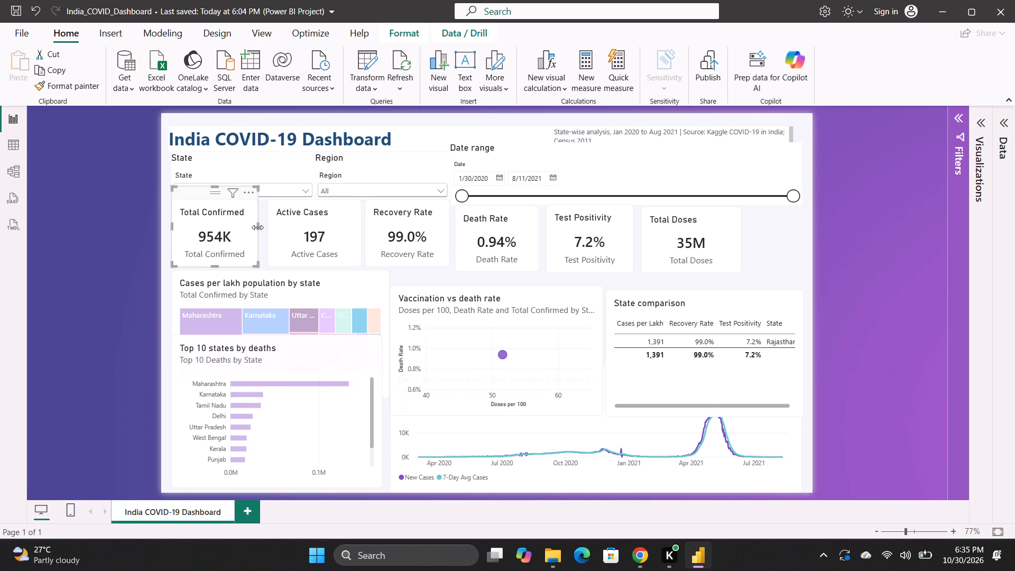
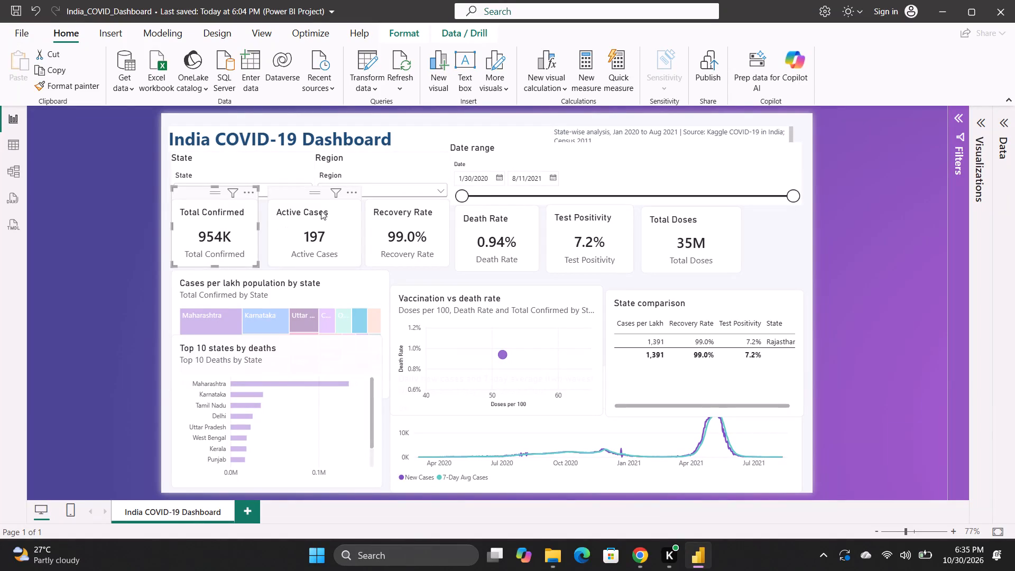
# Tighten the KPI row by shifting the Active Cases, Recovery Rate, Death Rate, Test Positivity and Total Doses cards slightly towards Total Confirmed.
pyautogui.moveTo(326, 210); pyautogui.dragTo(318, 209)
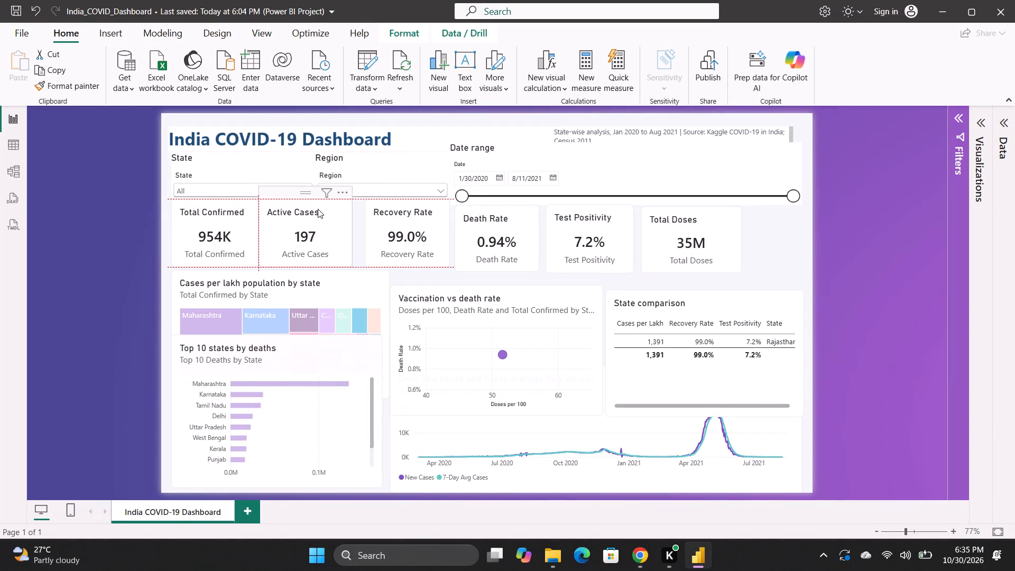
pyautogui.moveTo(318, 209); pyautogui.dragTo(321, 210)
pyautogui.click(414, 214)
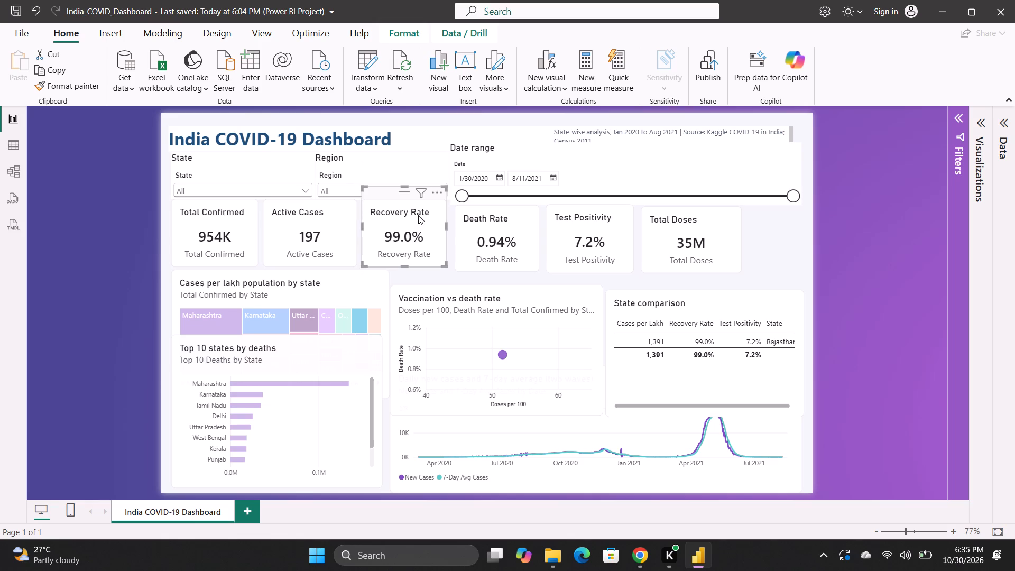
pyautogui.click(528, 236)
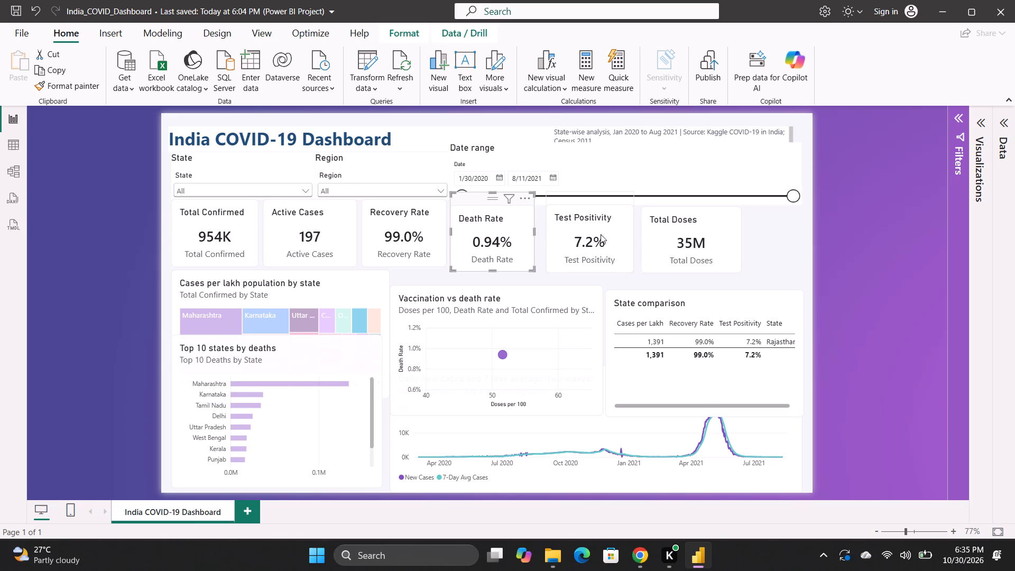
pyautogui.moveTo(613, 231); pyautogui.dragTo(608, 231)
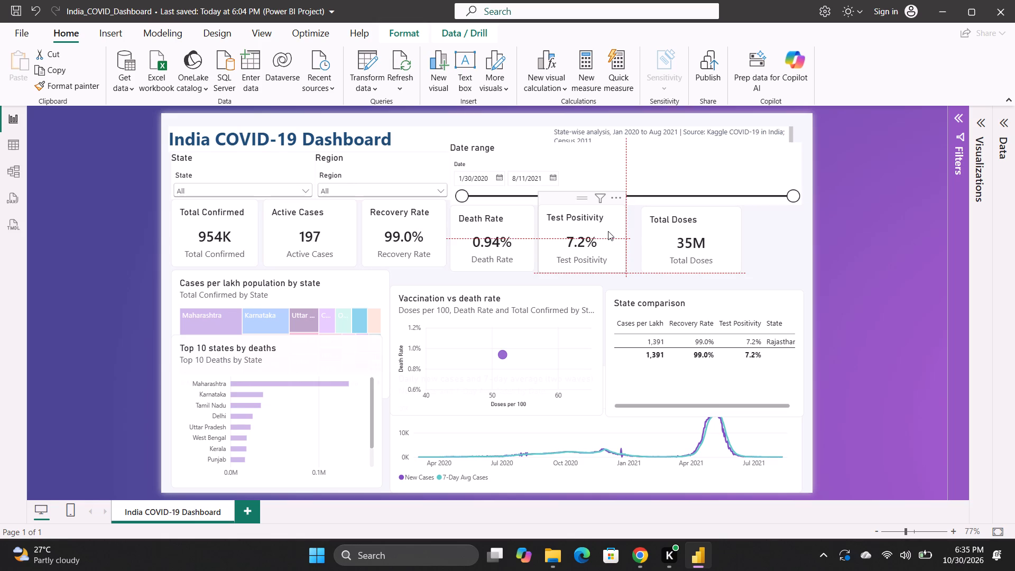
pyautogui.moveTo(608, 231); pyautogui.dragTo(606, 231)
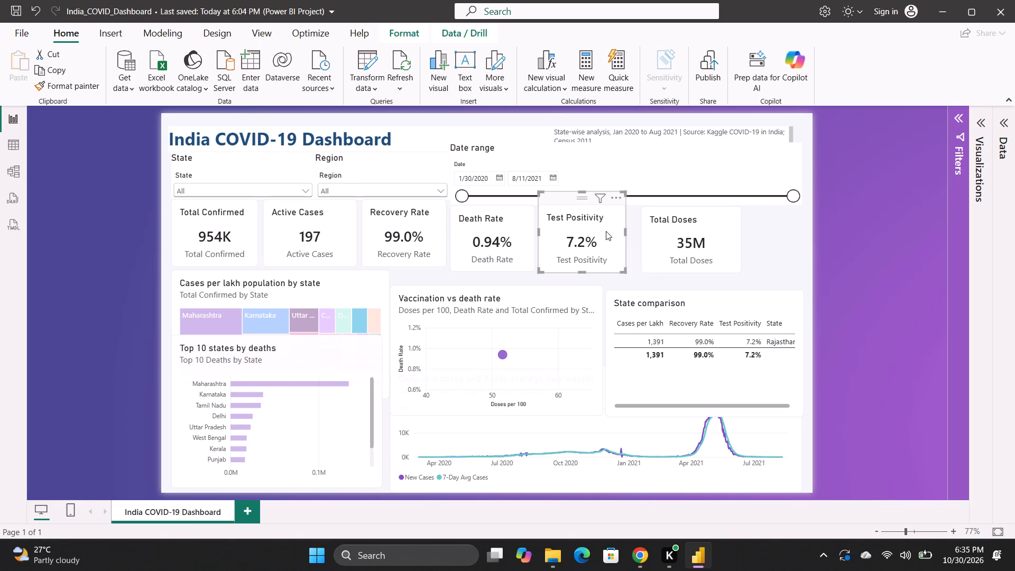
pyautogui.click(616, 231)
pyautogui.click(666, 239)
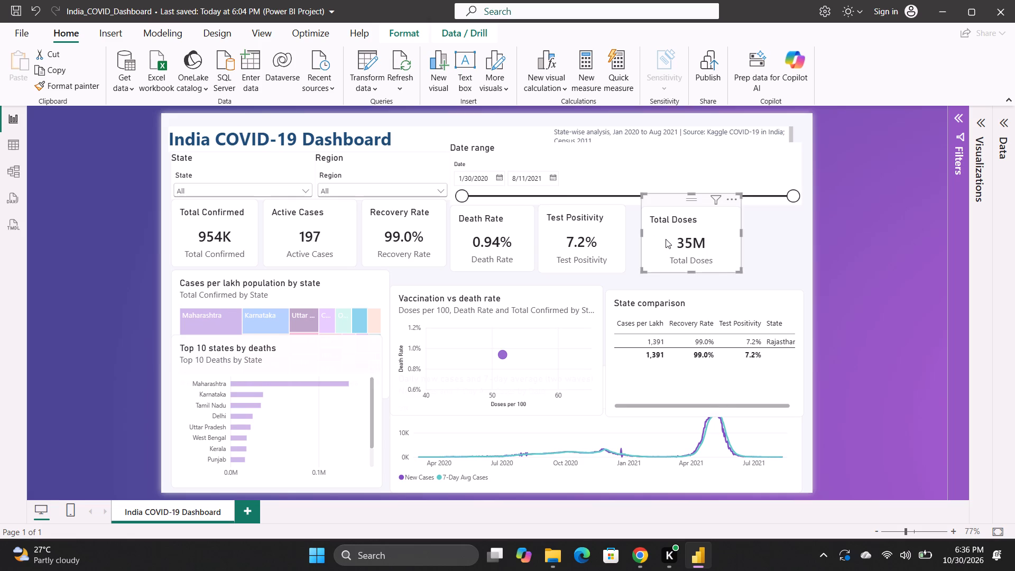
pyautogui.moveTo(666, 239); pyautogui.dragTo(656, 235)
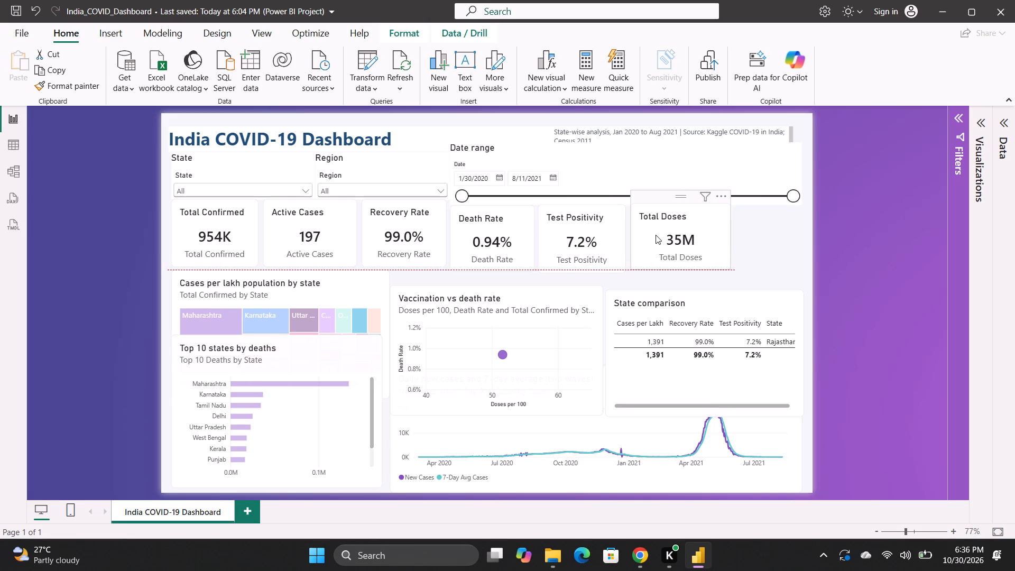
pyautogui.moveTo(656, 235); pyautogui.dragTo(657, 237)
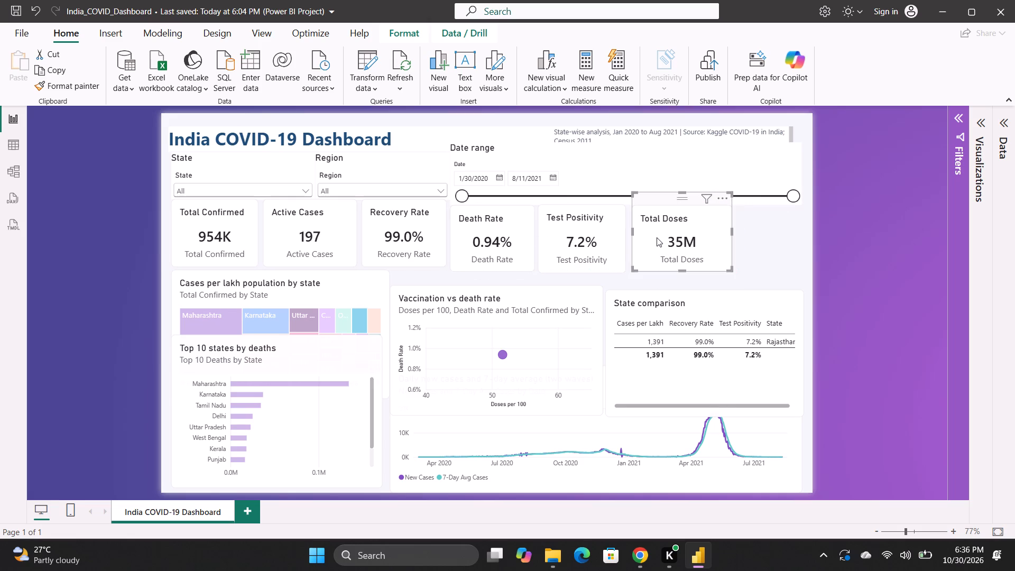
# Narrow the Active Cases card from its right edge to make room in the KPI row.
pyautogui.click(428, 233)
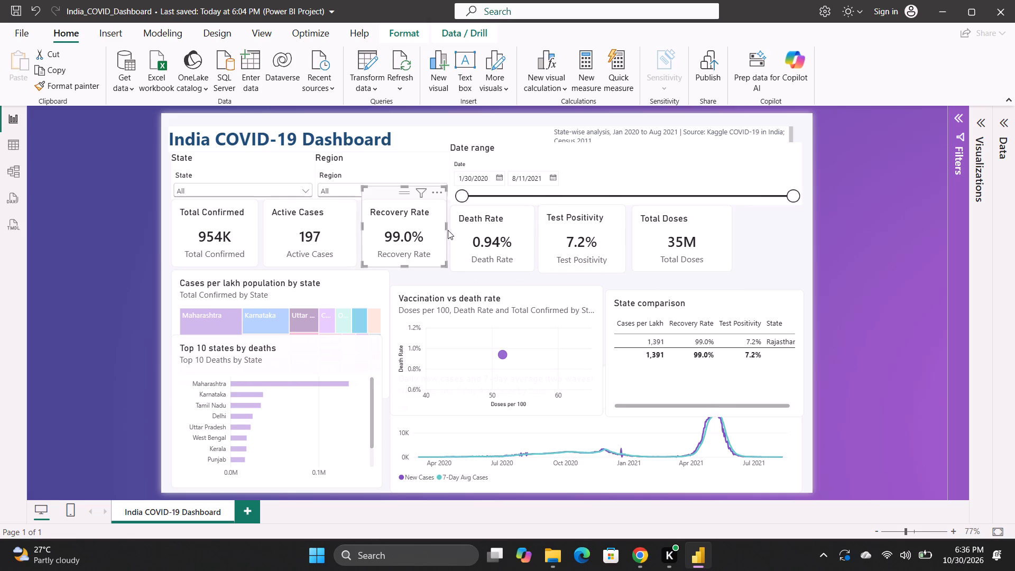
pyautogui.click(335, 227)
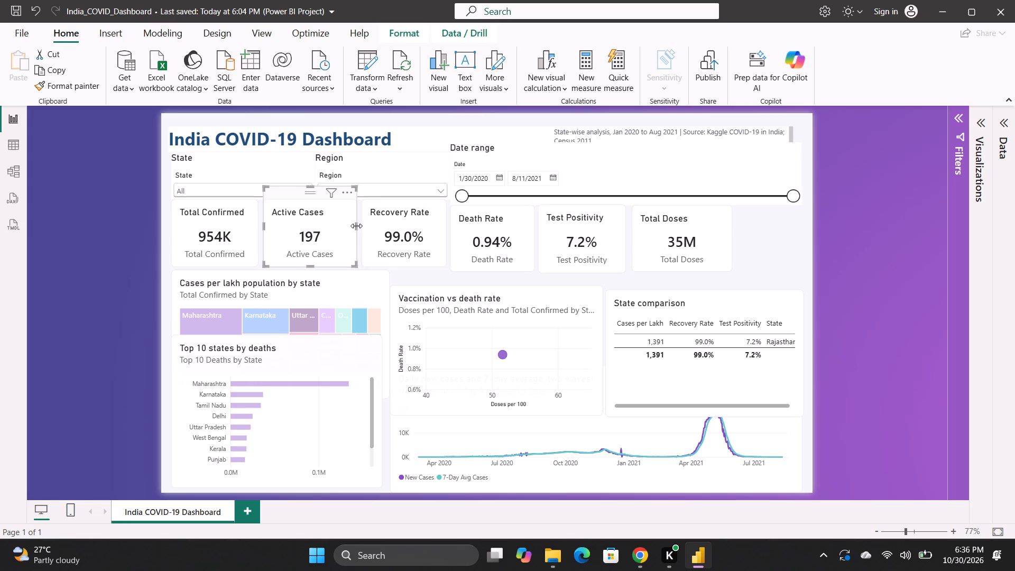
pyautogui.moveTo(356, 226); pyautogui.dragTo(335, 226)
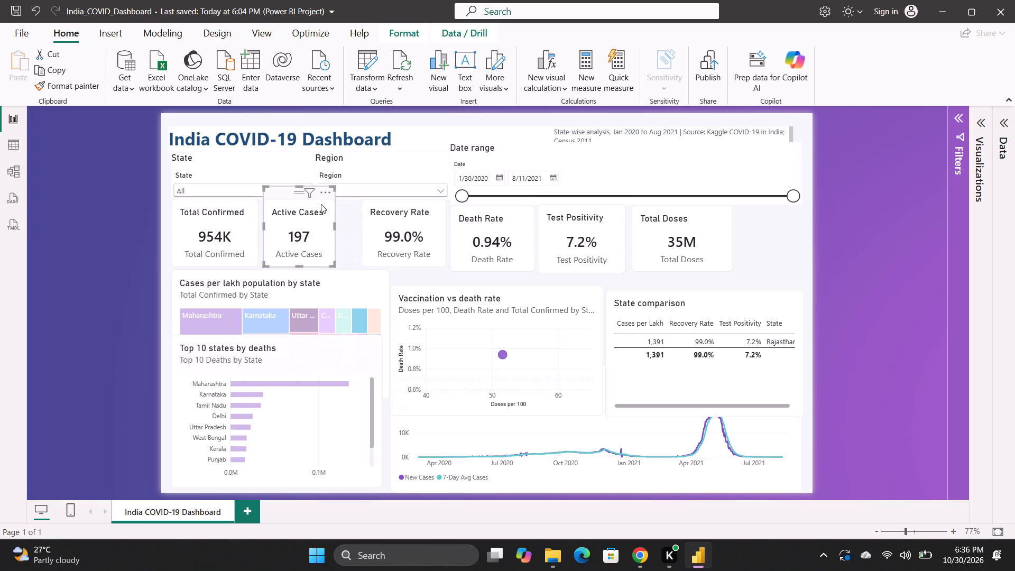
pyautogui.click(321, 204)
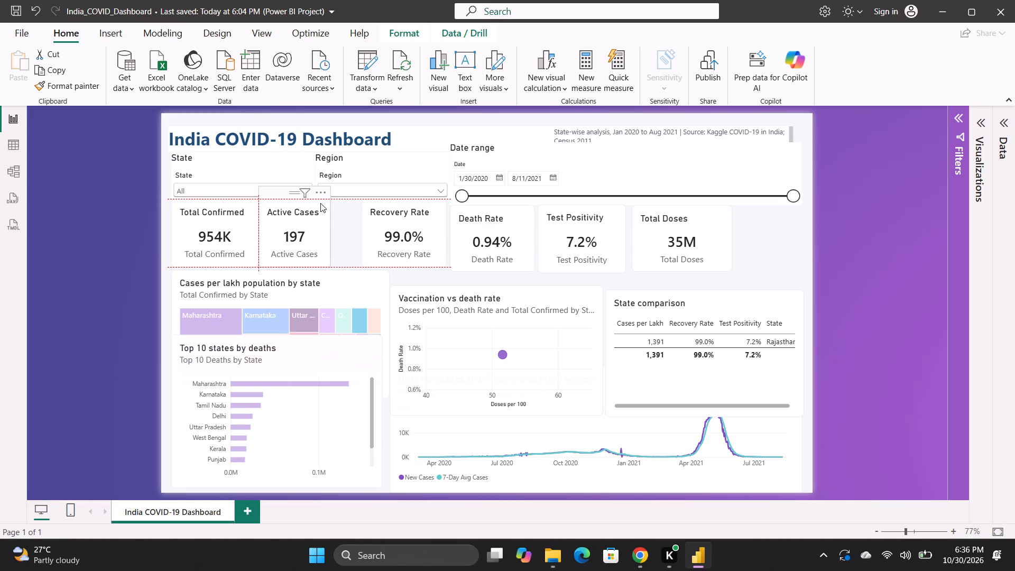
# Narrow the Recovery Rate card slightly, and place Active Cases and Recovery Rate flush in sequence beside the Total Confirmed card.
pyautogui.click(402, 216)
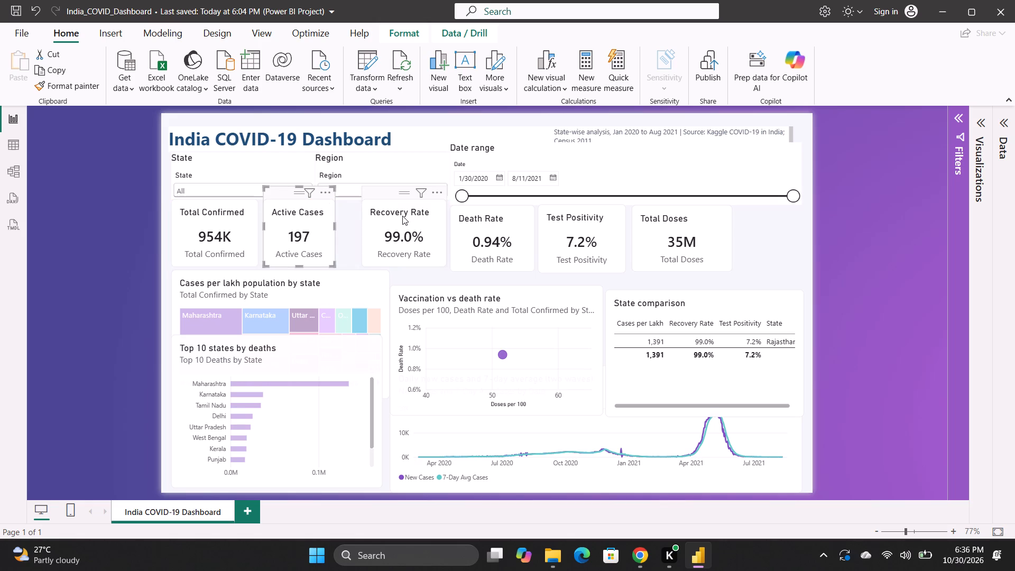
pyautogui.click(445, 224)
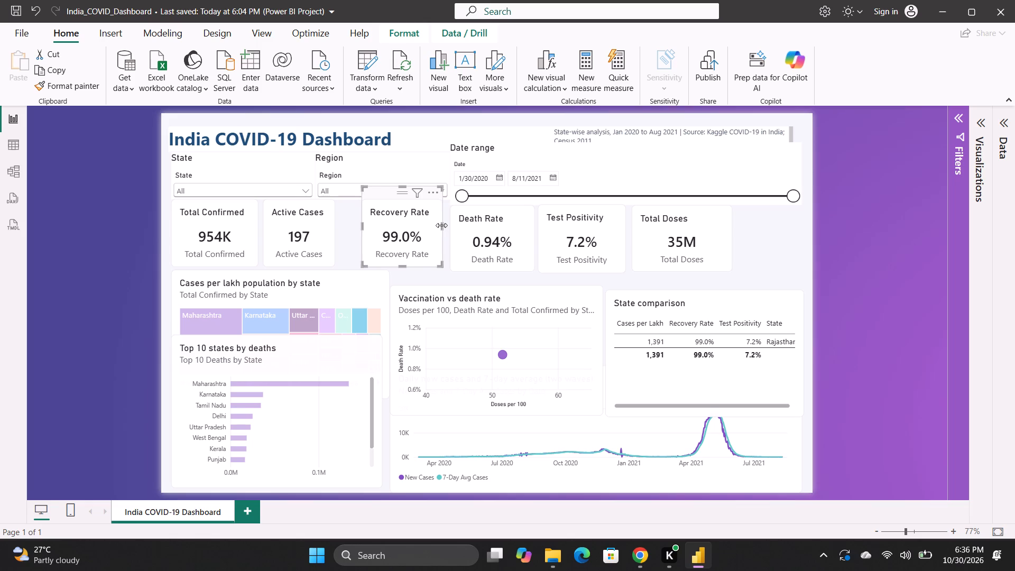
pyautogui.moveTo(423, 215); pyautogui.dragTo(399, 215)
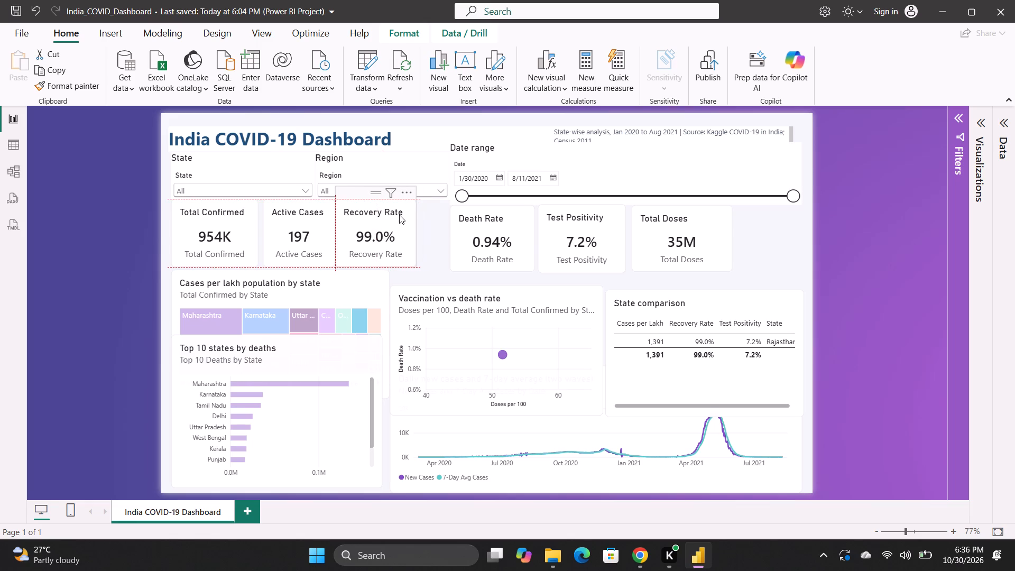
pyautogui.moveTo(399, 215); pyautogui.dragTo(401, 214)
pyautogui.click(482, 235)
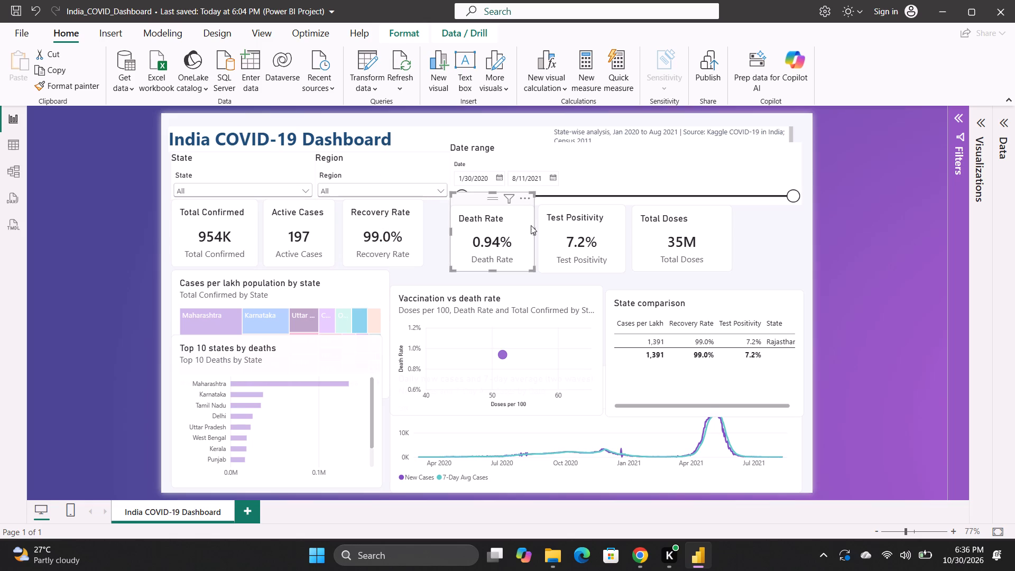
pyautogui.moveTo(364, 227); pyautogui.dragTo(355, 226)
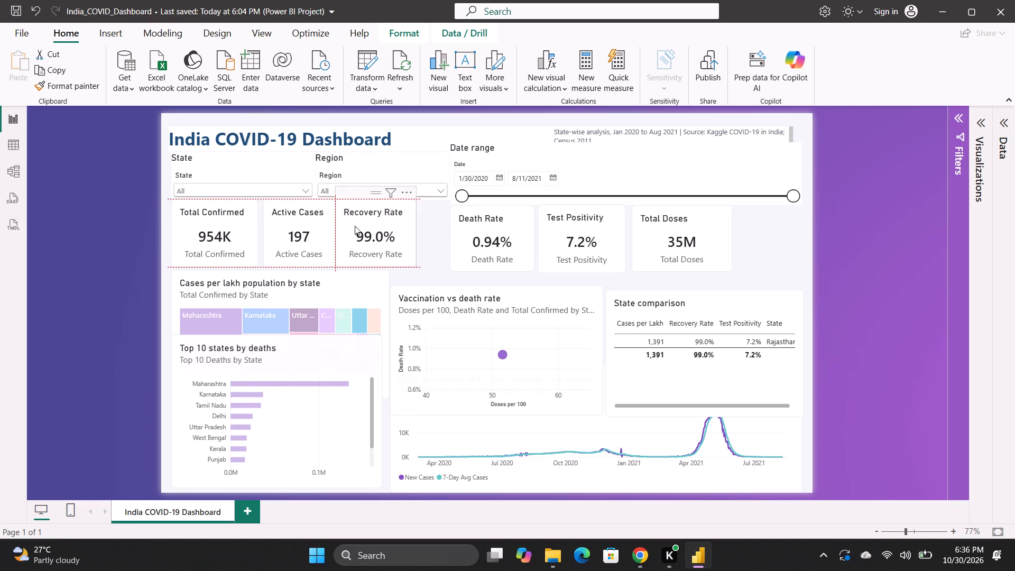
pyautogui.moveTo(355, 226); pyautogui.dragTo(356, 225)
pyautogui.moveTo(329, 224); pyautogui.dragTo(328, 224)
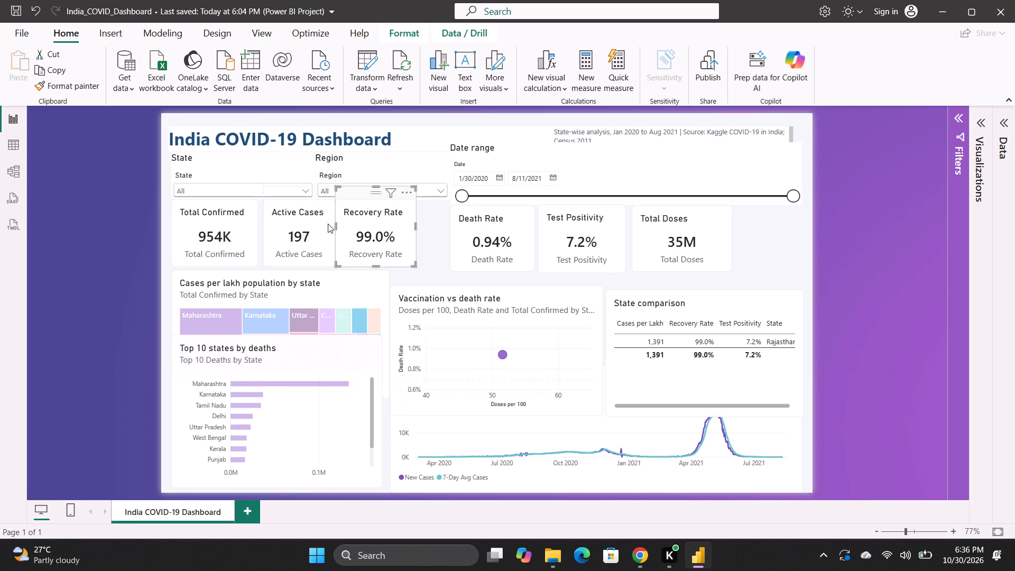
pyautogui.moveTo(328, 224); pyautogui.dragTo(322, 223)
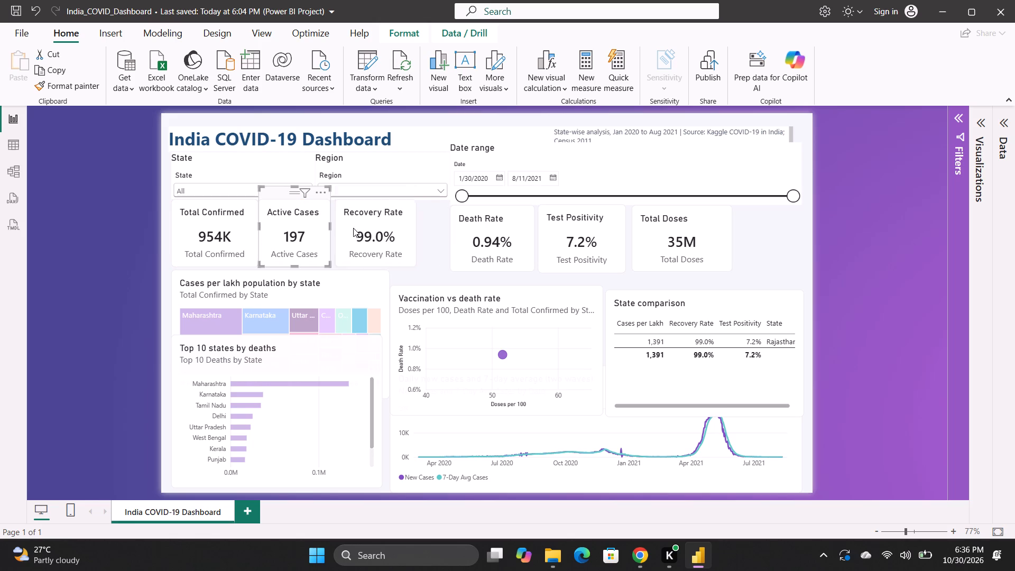
pyautogui.click(444, 234)
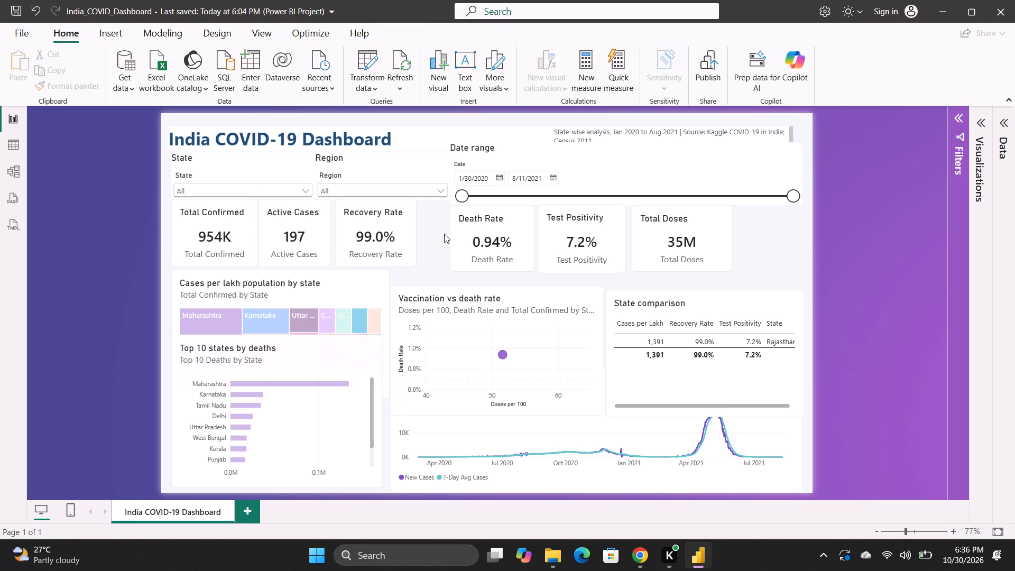
pyautogui.click(396, 228)
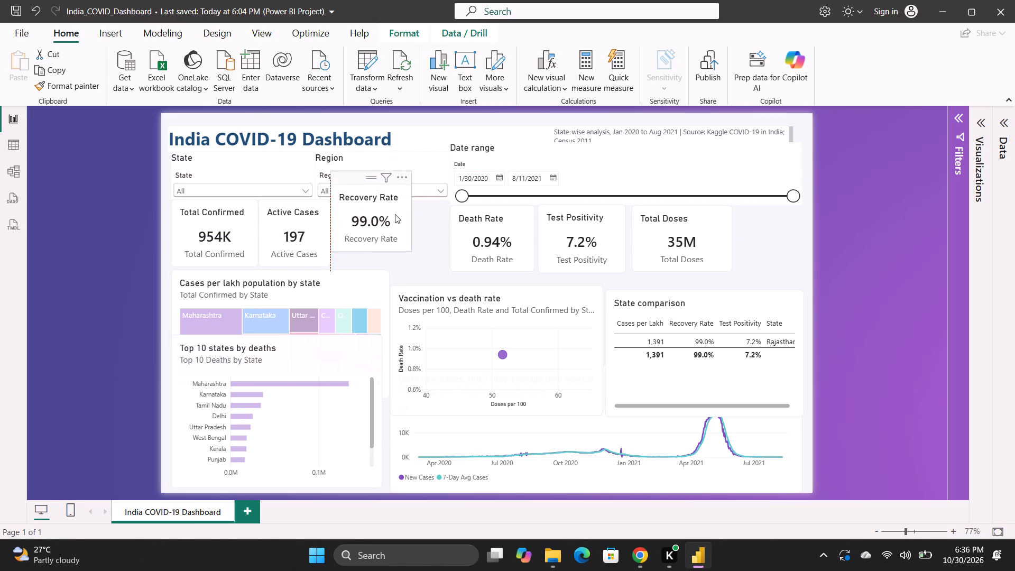
pyautogui.click(420, 228)
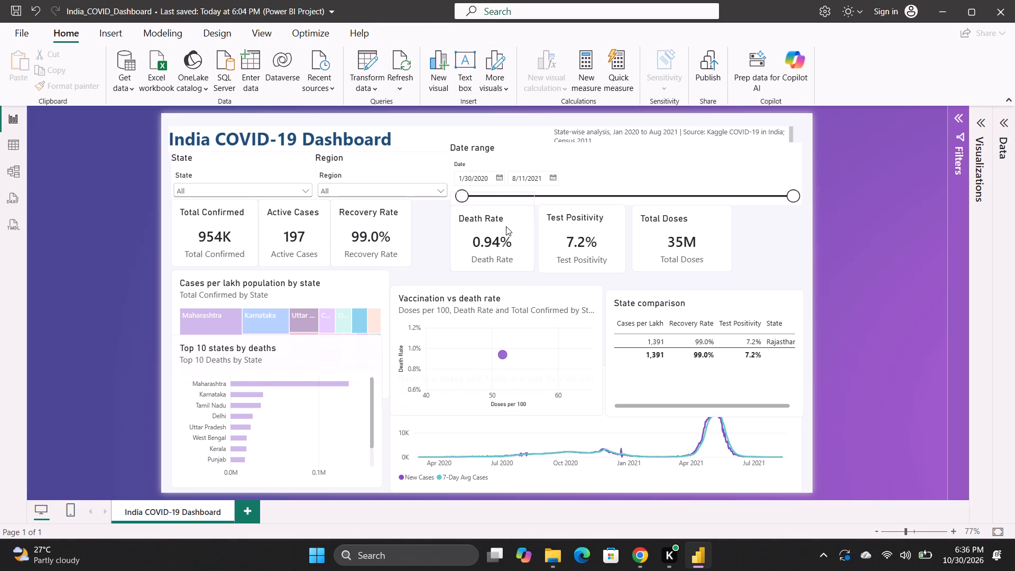
# Bring the Death Rate card flush beside Recovery Rate, level with the row, and narrow it from its right edge.
pyautogui.moveTo(510, 224); pyautogui.dragTo(476, 221)
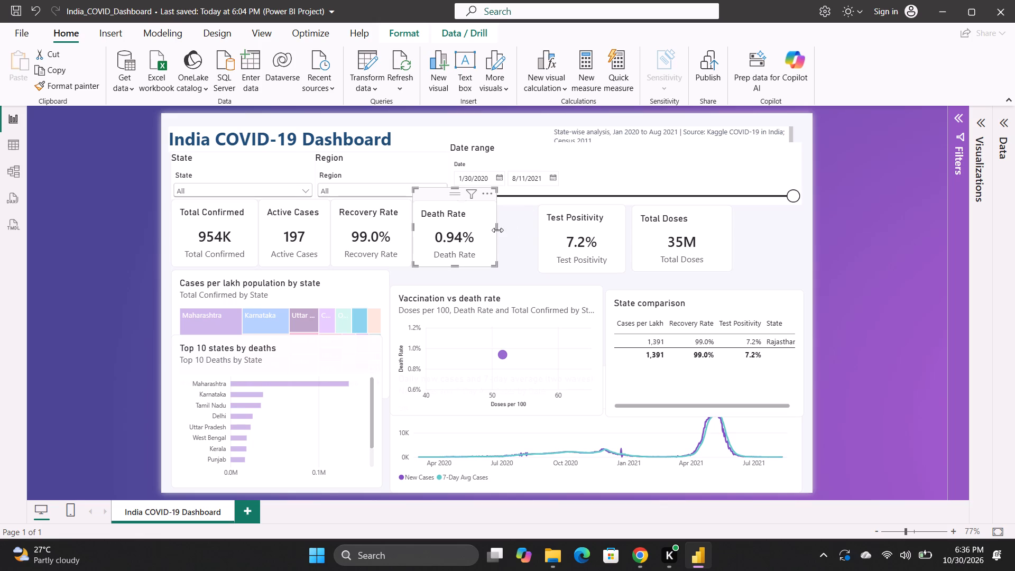
pyautogui.moveTo(497, 230); pyautogui.dragTo(485, 231)
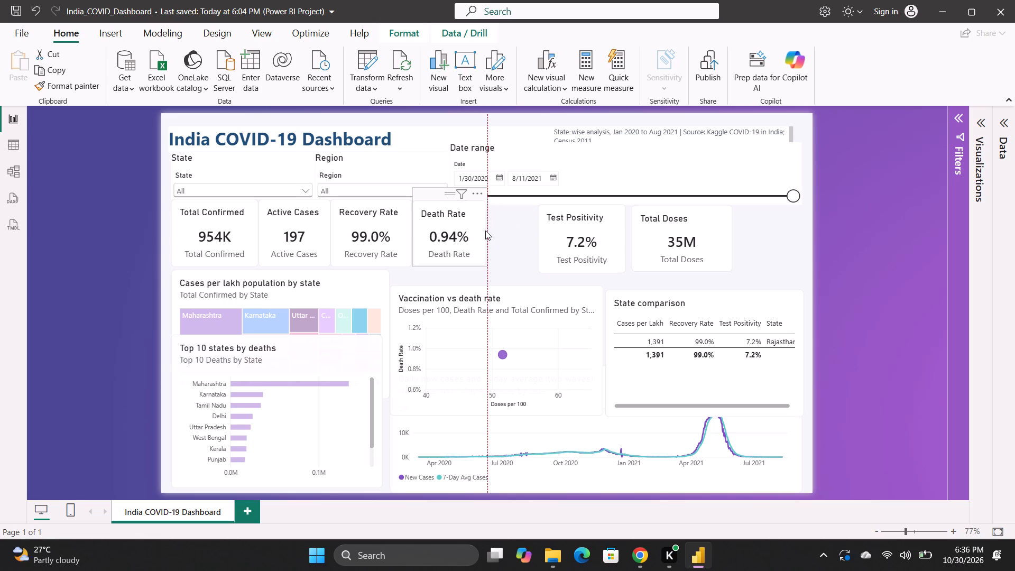
pyautogui.moveTo(485, 231); pyautogui.dragTo(484, 231)
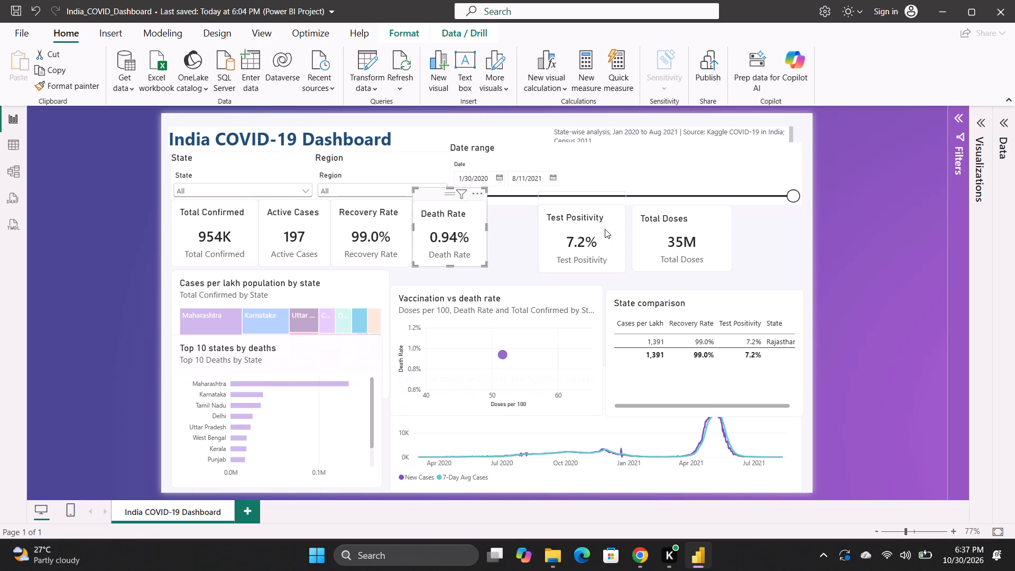
# Bring the Test Positivity card flush beside Death Rate and narrow it slightly from its right edge.
pyautogui.moveTo(605, 229); pyautogui.dragTo(559, 227)
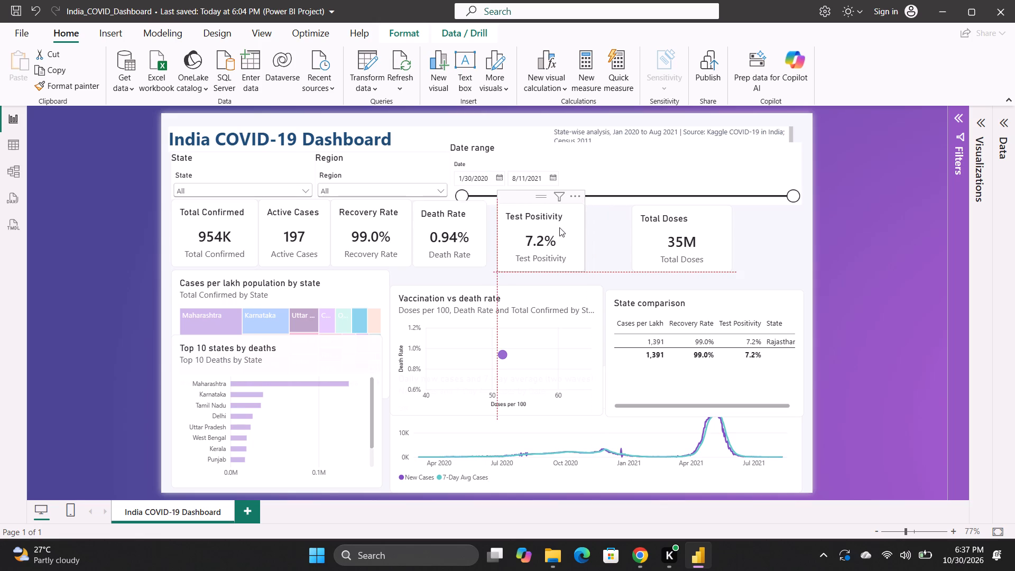
pyautogui.moveTo(559, 227); pyautogui.dragTo(558, 226)
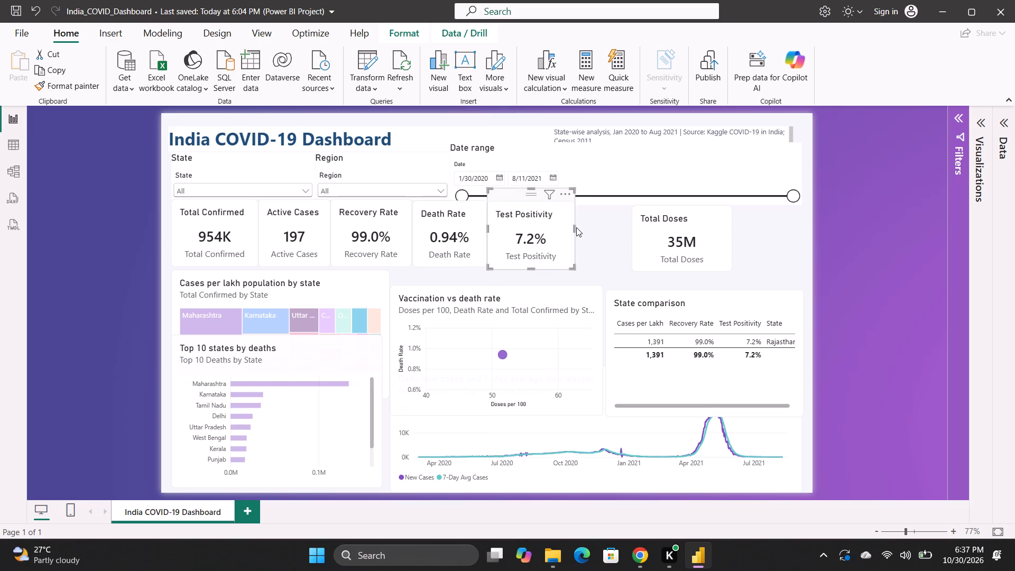
pyautogui.moveTo(576, 227); pyautogui.dragTo(567, 229)
pyautogui.click(567, 229)
pyautogui.click(567, 229)
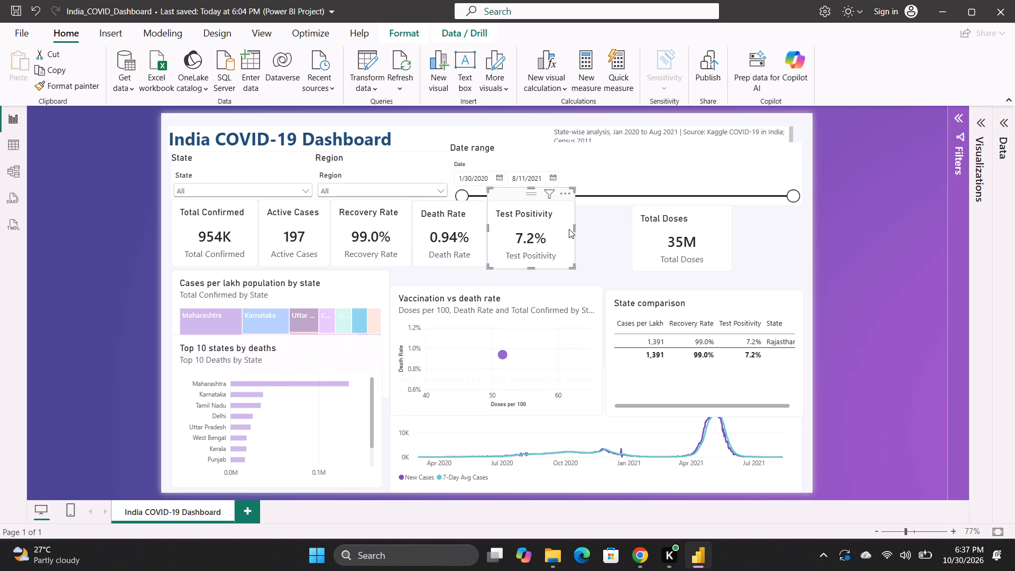
pyautogui.moveTo(574, 227); pyautogui.dragTo(566, 227)
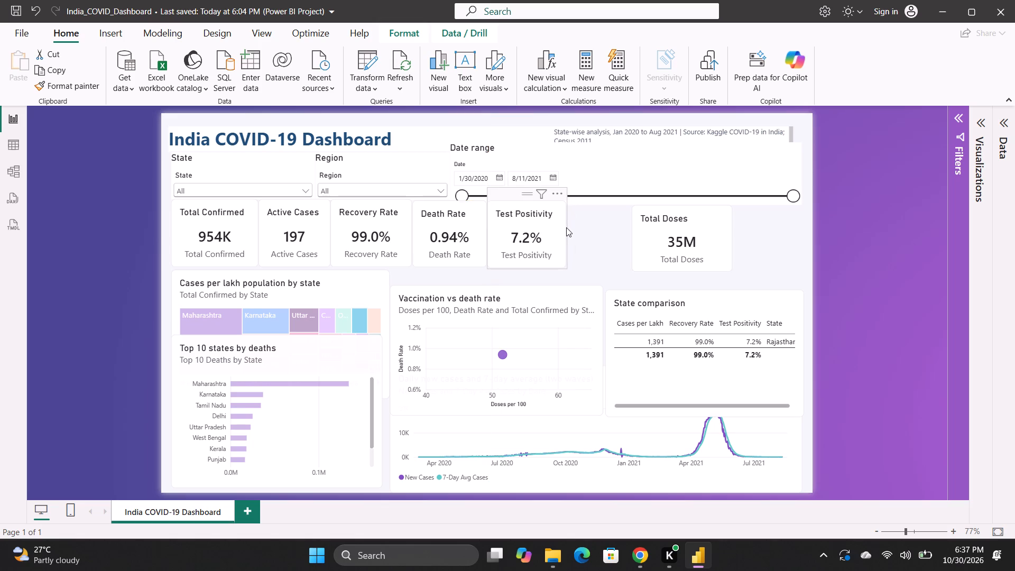
pyautogui.moveTo(566, 227); pyautogui.dragTo(564, 228)
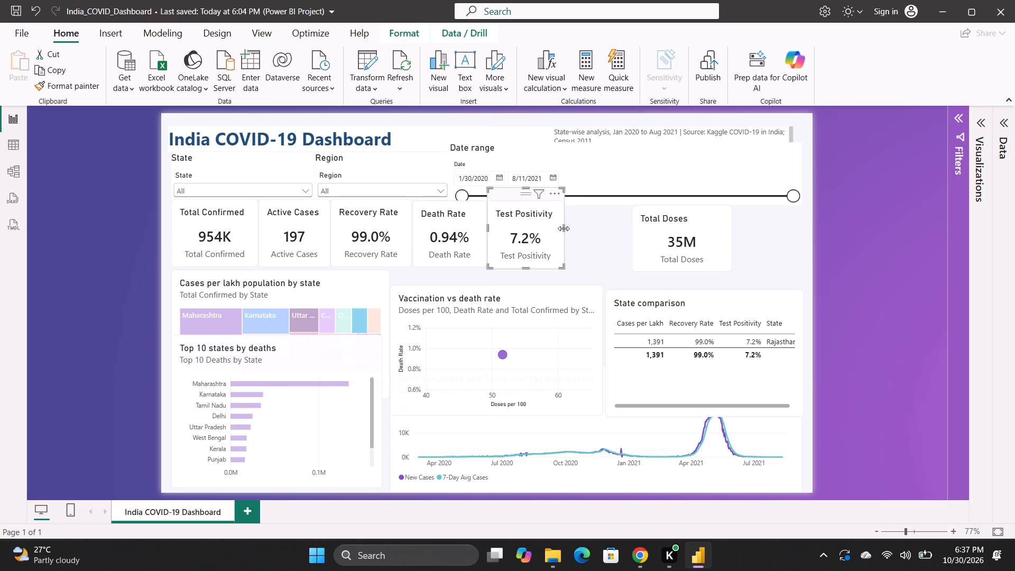
# Narrow the Total Doses card from its right edge and bring it flush beside the Test Positivity card.
pyautogui.click(702, 222)
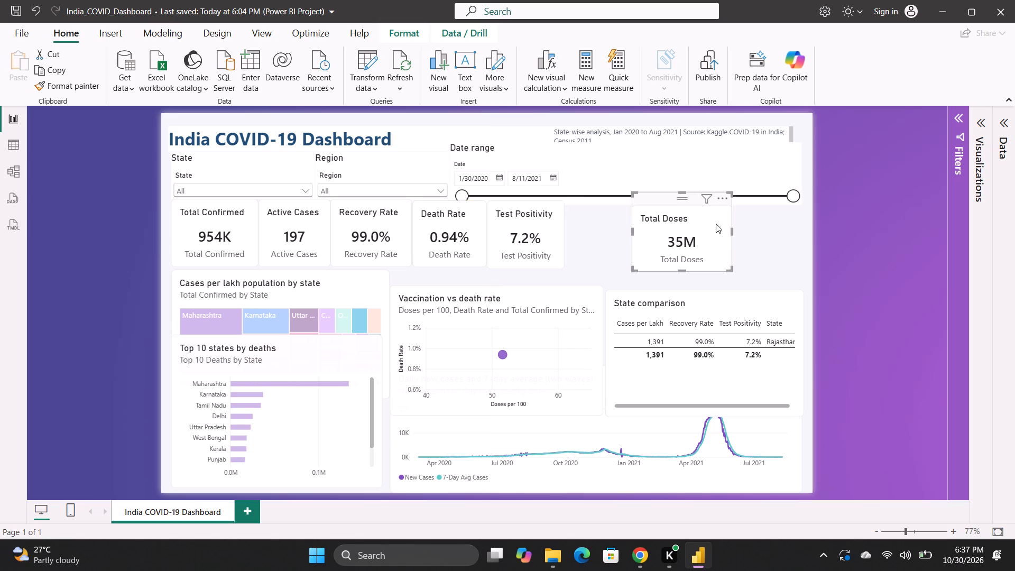
pyautogui.moveTo(733, 231); pyautogui.dragTo(709, 235)
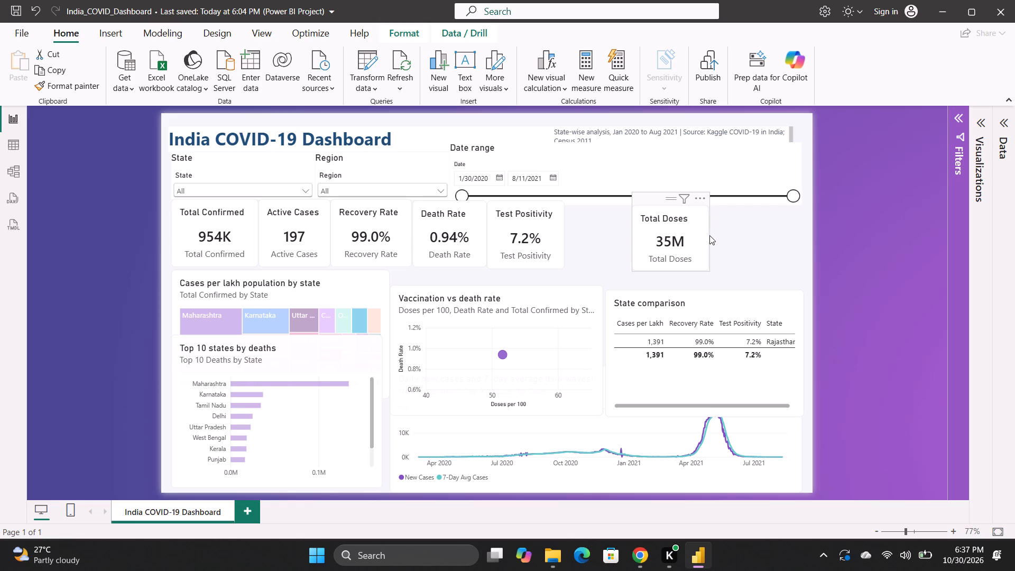
pyautogui.moveTo(709, 235); pyautogui.dragTo(708, 236)
pyautogui.moveTo(691, 218); pyautogui.dragTo(633, 218)
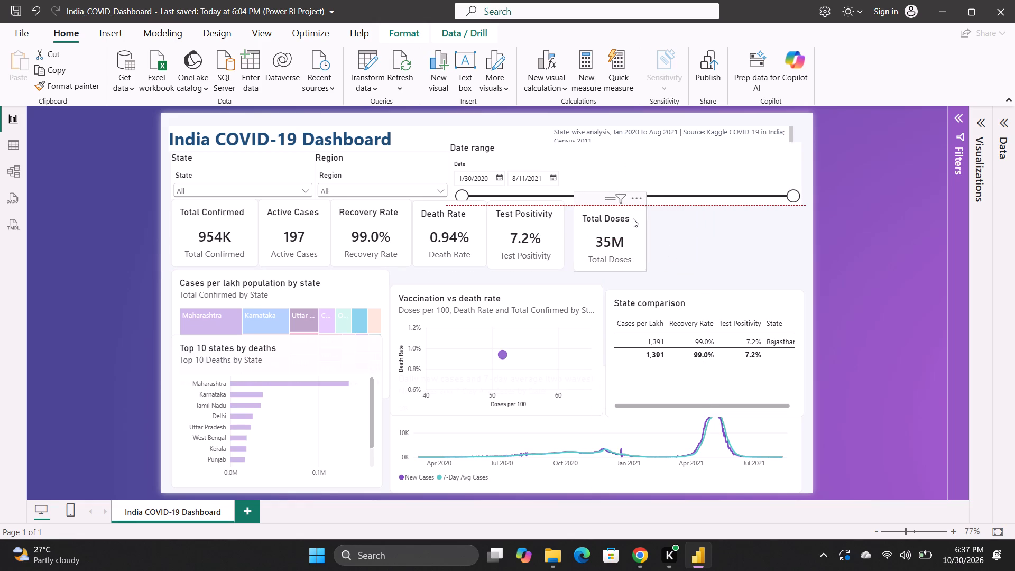
pyautogui.moveTo(633, 218); pyautogui.dragTo(633, 217)
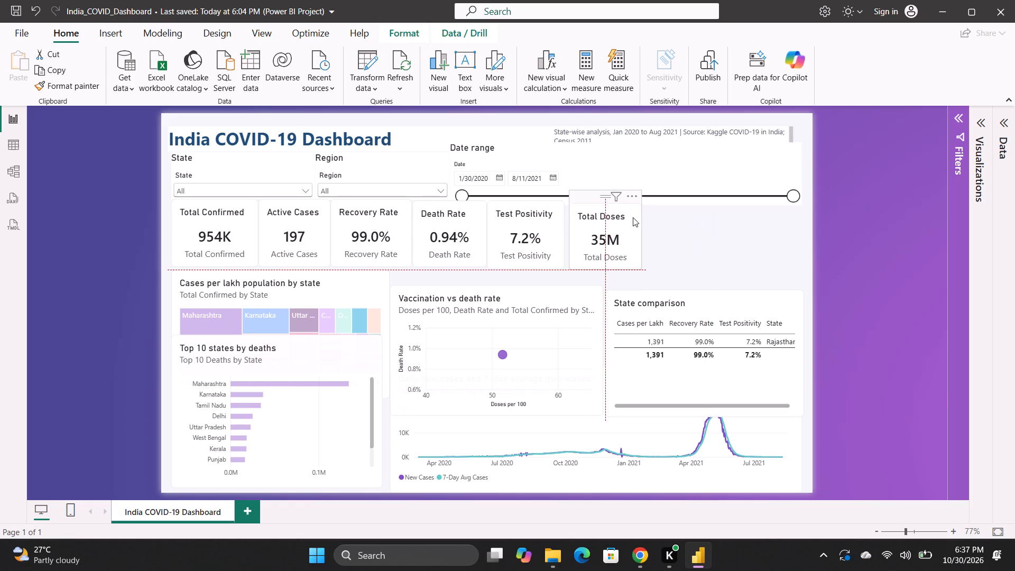
pyautogui.moveTo(633, 217); pyautogui.dragTo(630, 216)
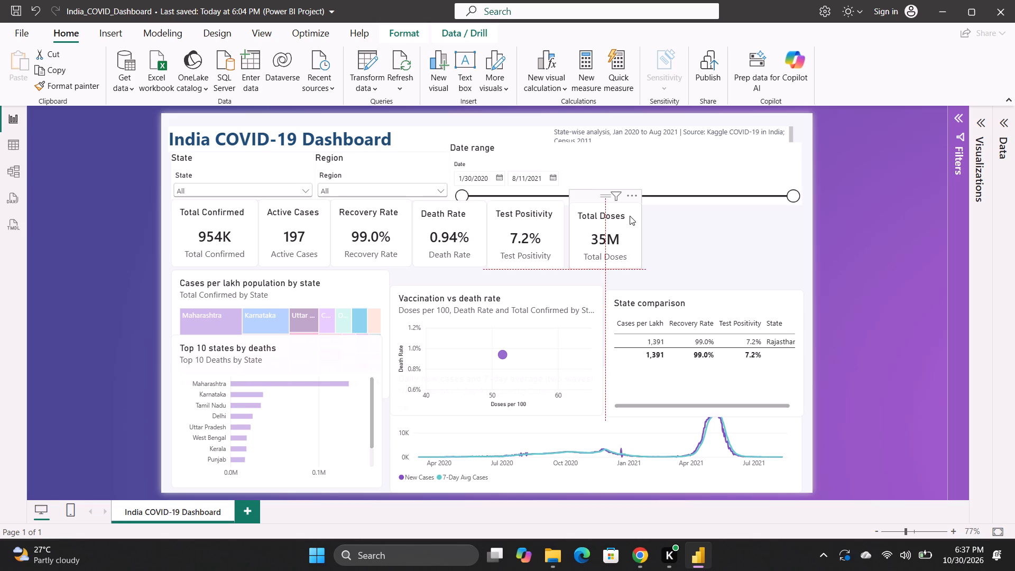
pyautogui.moveTo(630, 216); pyautogui.dragTo(626, 216)
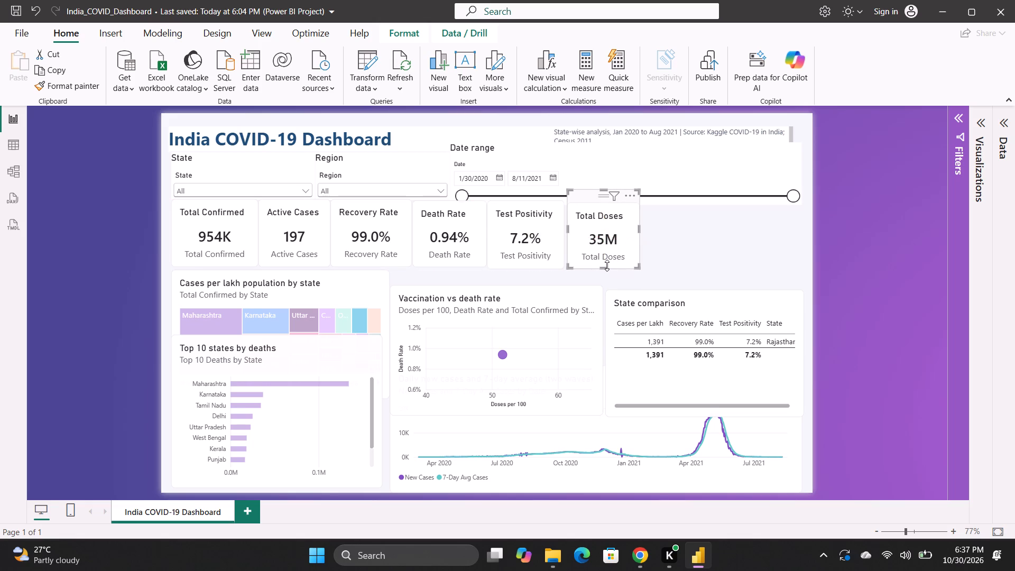
pyautogui.click(607, 265)
# Move the State comparison table flush against the page's right edge, clear of the Vaccination vs death rate chart.
pyautogui.click(712, 345)
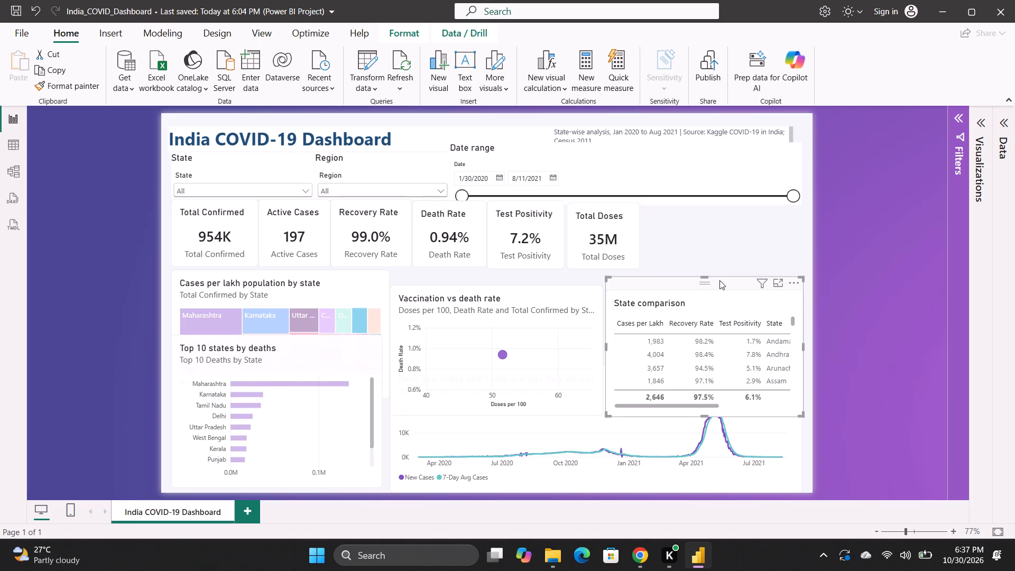
pyautogui.moveTo(724, 281); pyautogui.dragTo(724, 295)
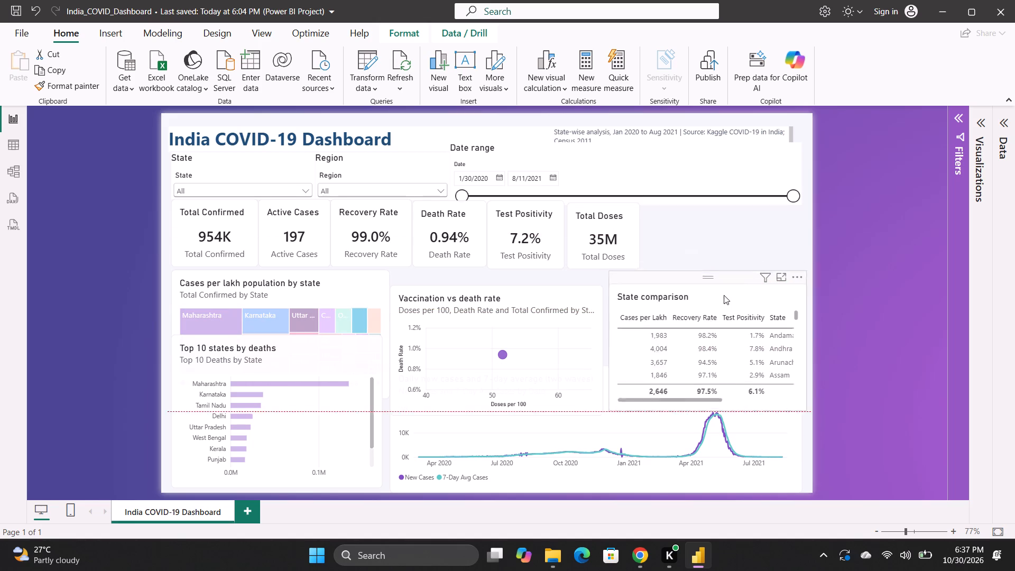
pyautogui.moveTo(724, 295); pyautogui.dragTo(735, 283)
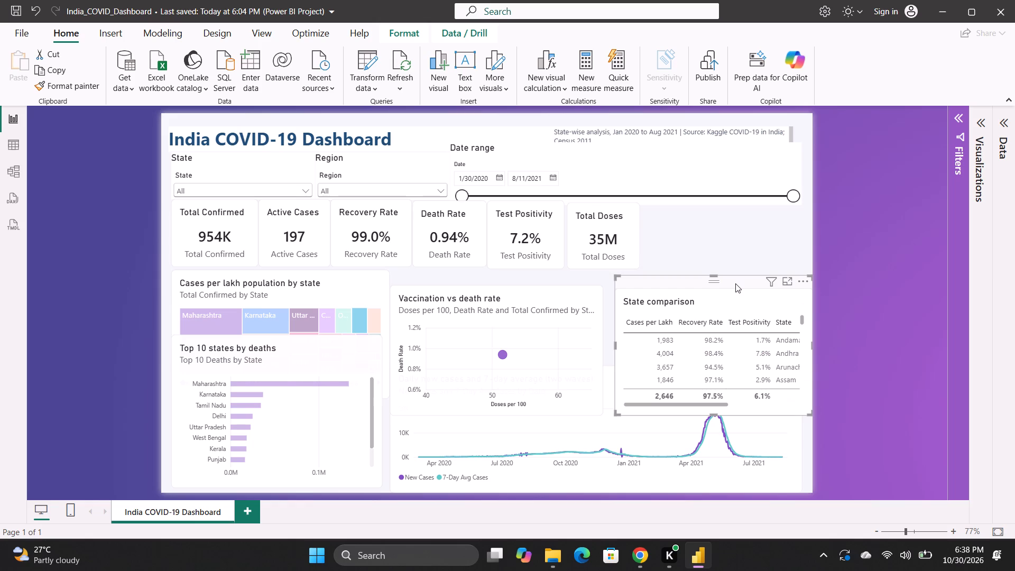
# Narrow the Date range slicer from its right edge so it ends near the right side of the Total Doses card.
pyautogui.click(233, 237)
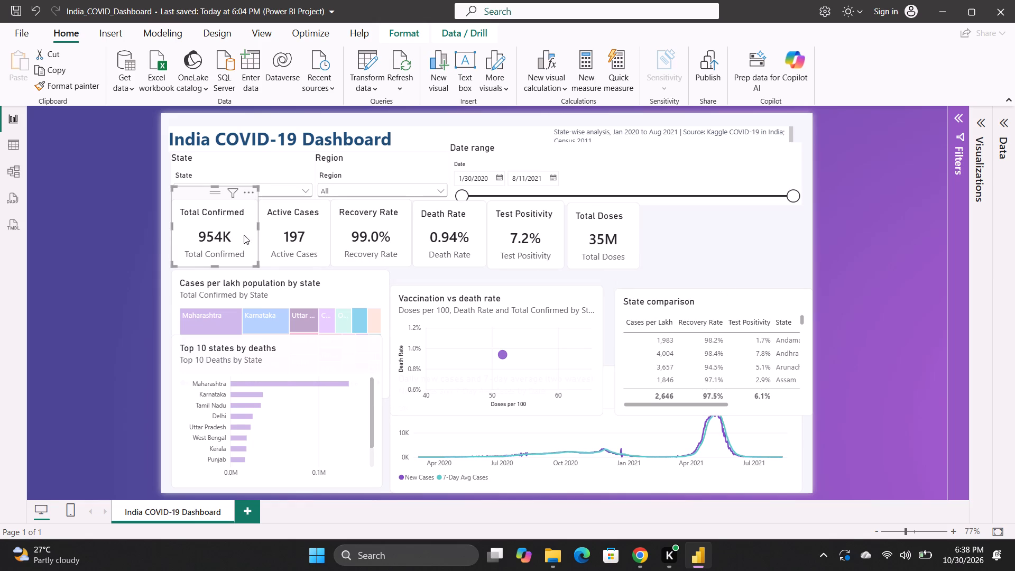
pyautogui.click(643, 172)
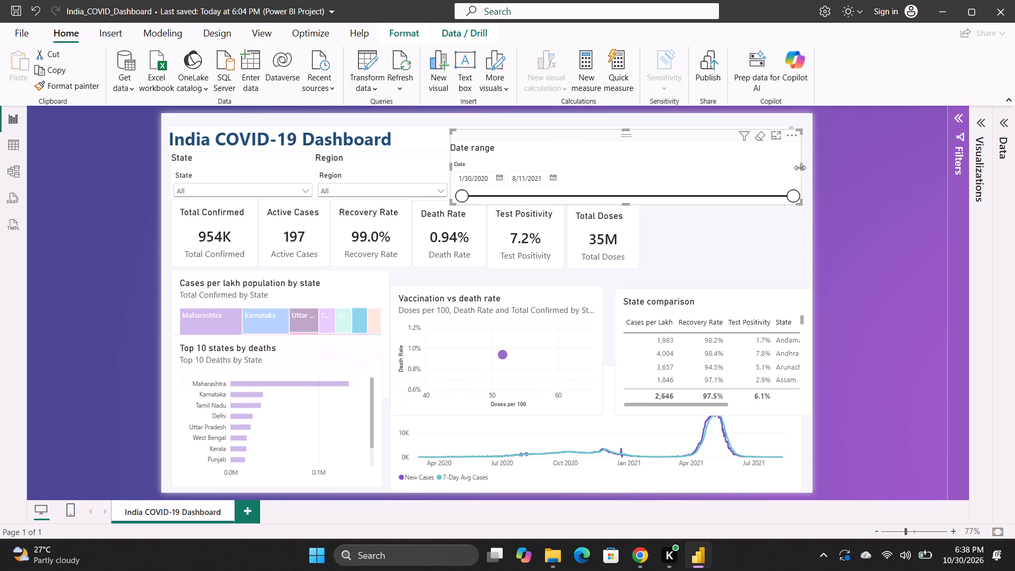
pyautogui.moveTo(801, 167); pyautogui.dragTo(697, 167)
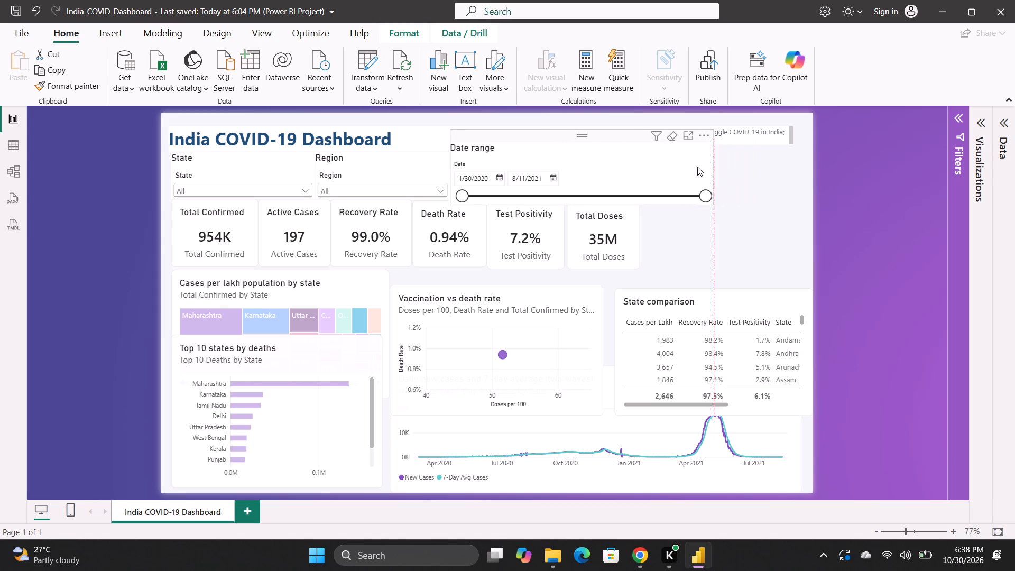
pyautogui.moveTo(697, 167); pyautogui.dragTo(612, 171)
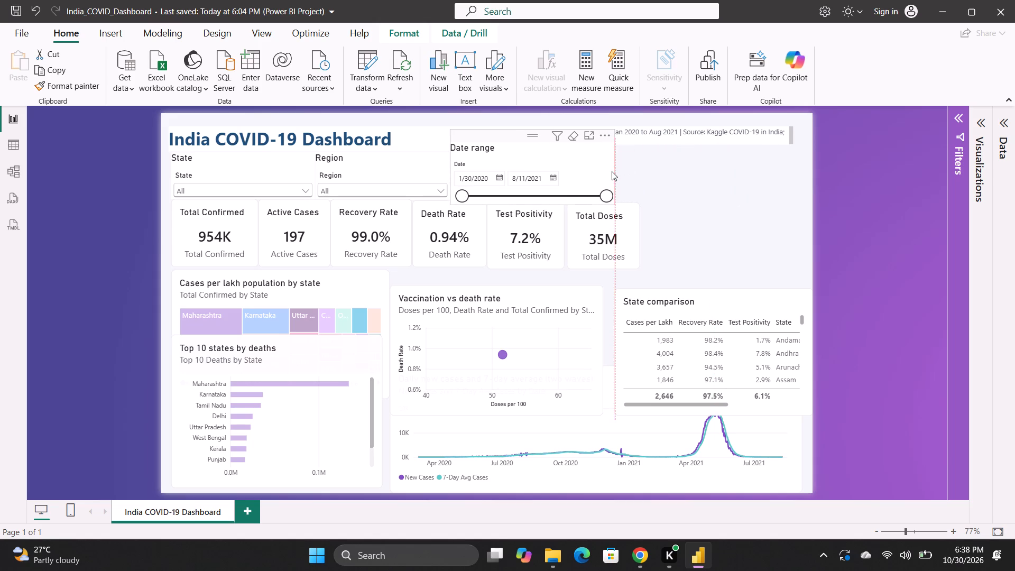
pyautogui.moveTo(612, 171); pyautogui.dragTo(628, 171)
pyautogui.click(685, 180)
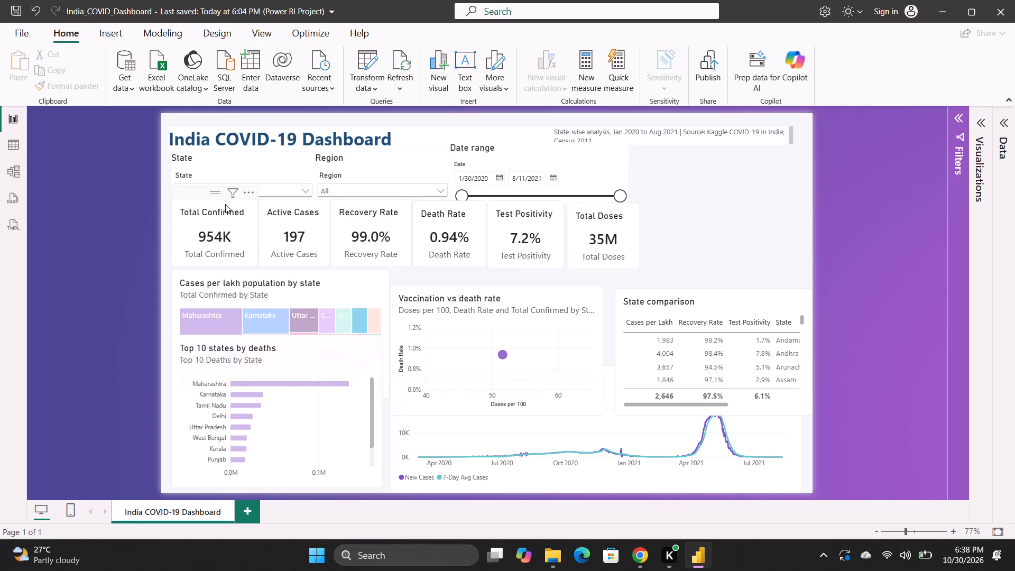
# Move the Total Confirmed card out of the KPI row to the page's right edge, level with the Date range slicer.
pyautogui.moveTo(225, 204); pyautogui.dragTo(654, 175)
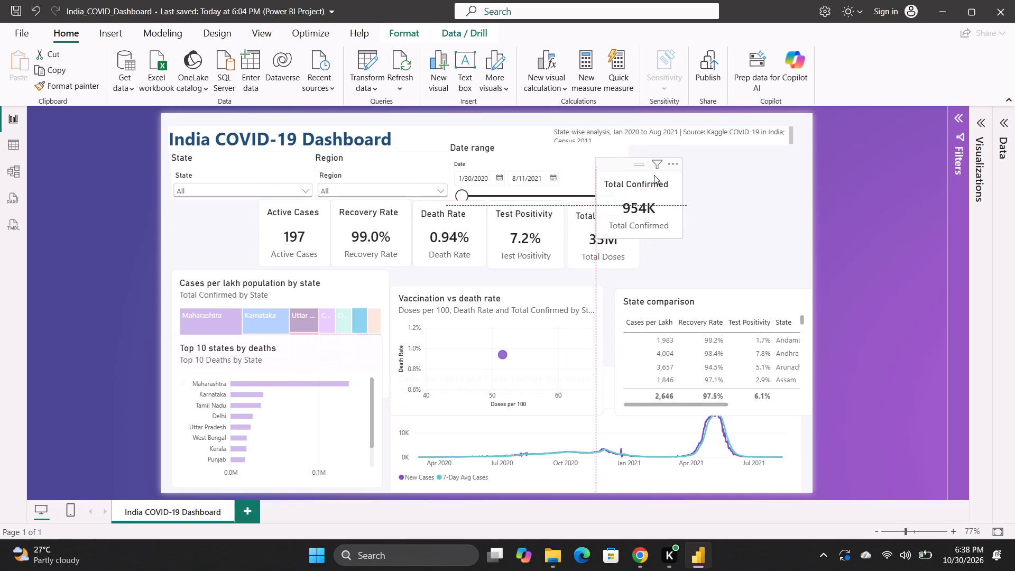
pyautogui.moveTo(654, 175); pyautogui.dragTo(741, 160)
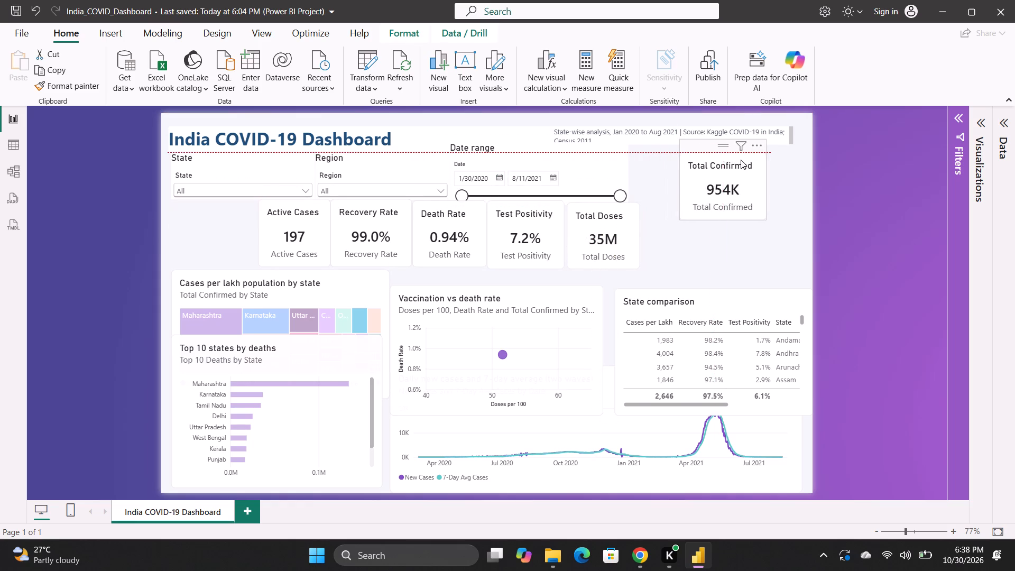
pyautogui.moveTo(741, 160); pyautogui.dragTo(796, 159)
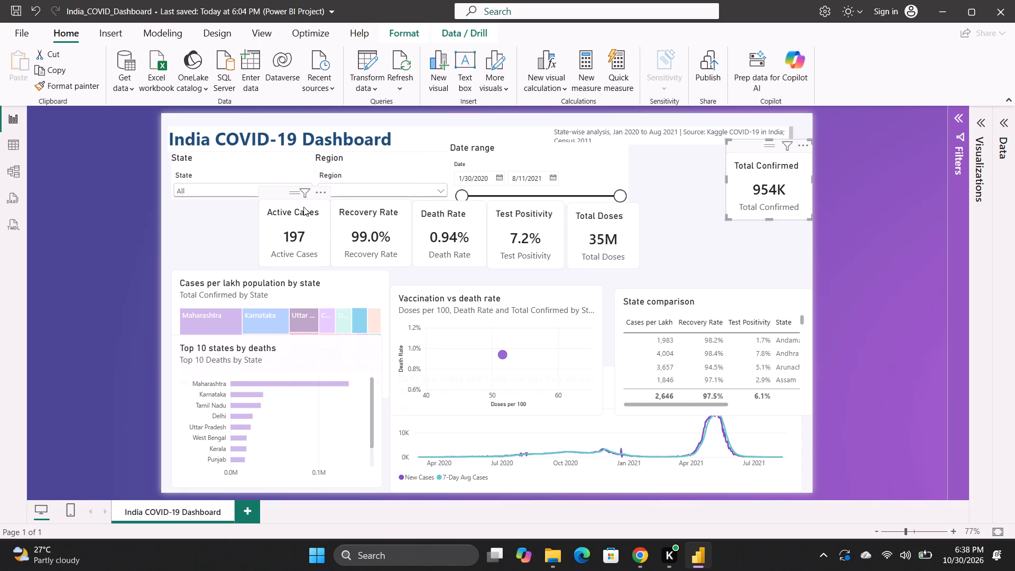
# Move the Active Cases card to the start of the KPI row, beneath the State slicer.
pyautogui.moveTo(305, 206); pyautogui.dragTo(216, 206)
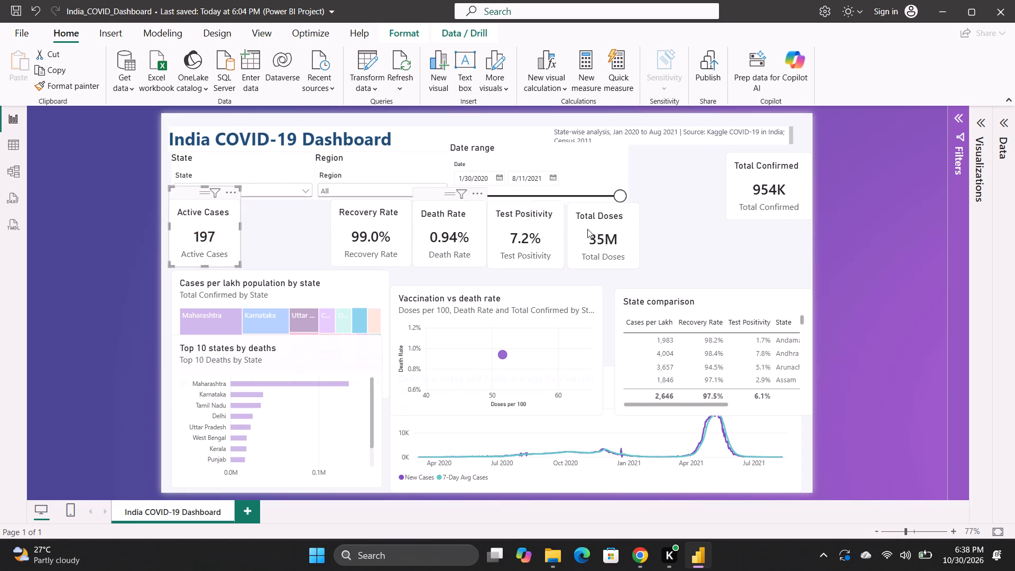
# Place the Total Doses card flush beside the Date range slicer and set the Total Confirmed card level next to it.
pyautogui.moveTo(625, 207); pyautogui.dragTo(688, 167)
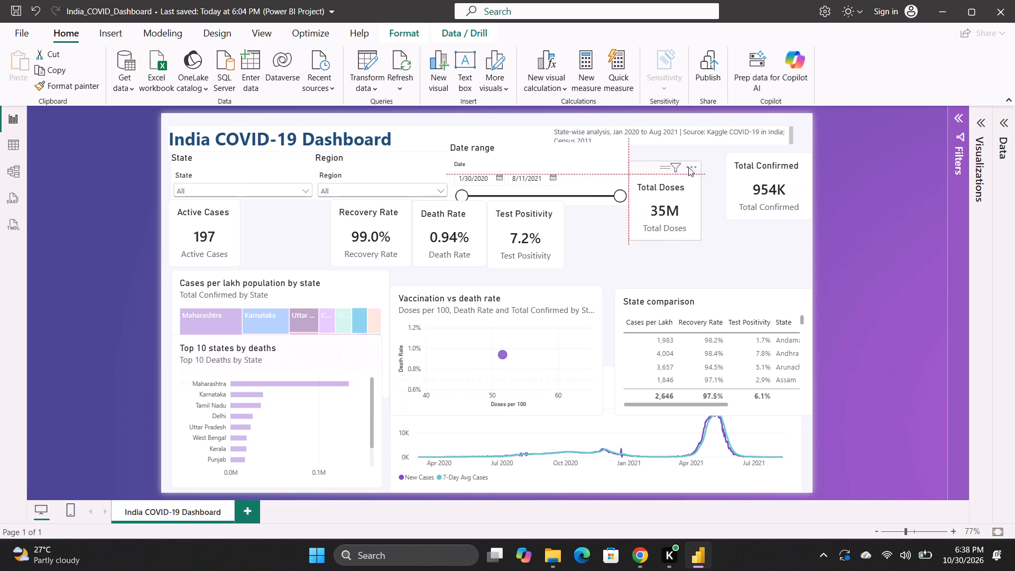
pyautogui.moveTo(688, 167); pyautogui.dragTo(697, 158)
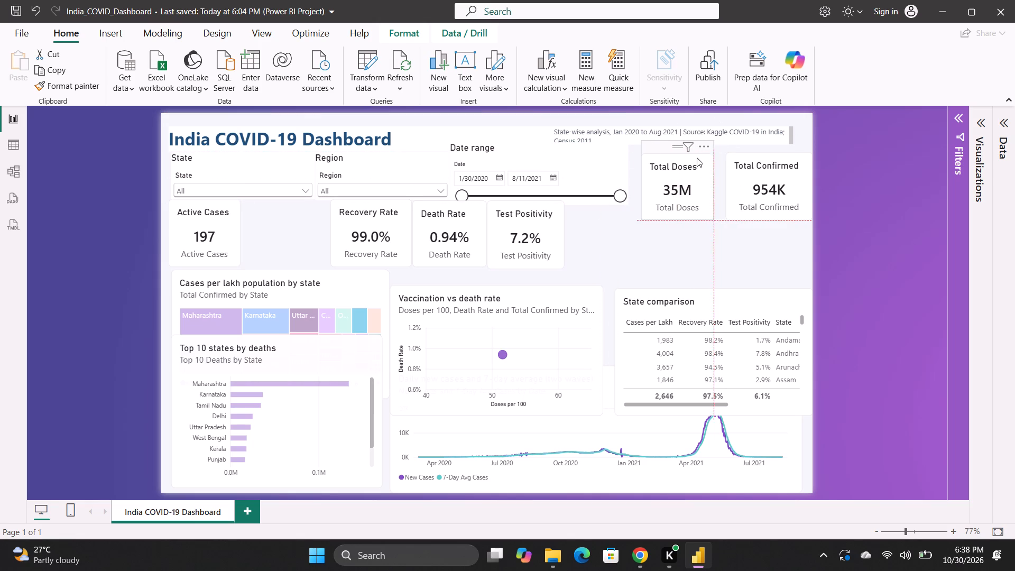
pyautogui.moveTo(697, 158); pyautogui.dragTo(687, 152)
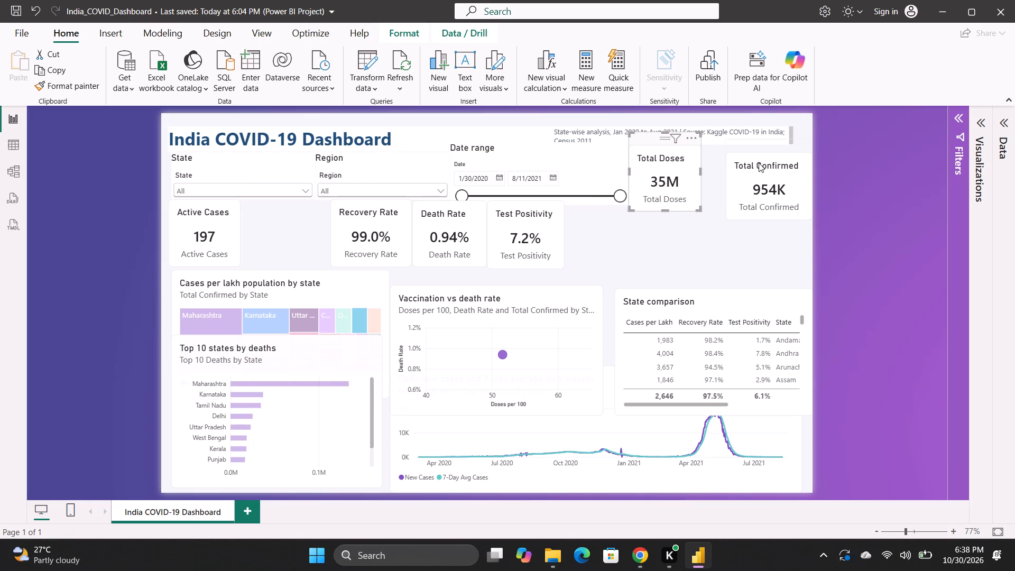
pyautogui.moveTo(804, 155); pyautogui.dragTo(784, 151)
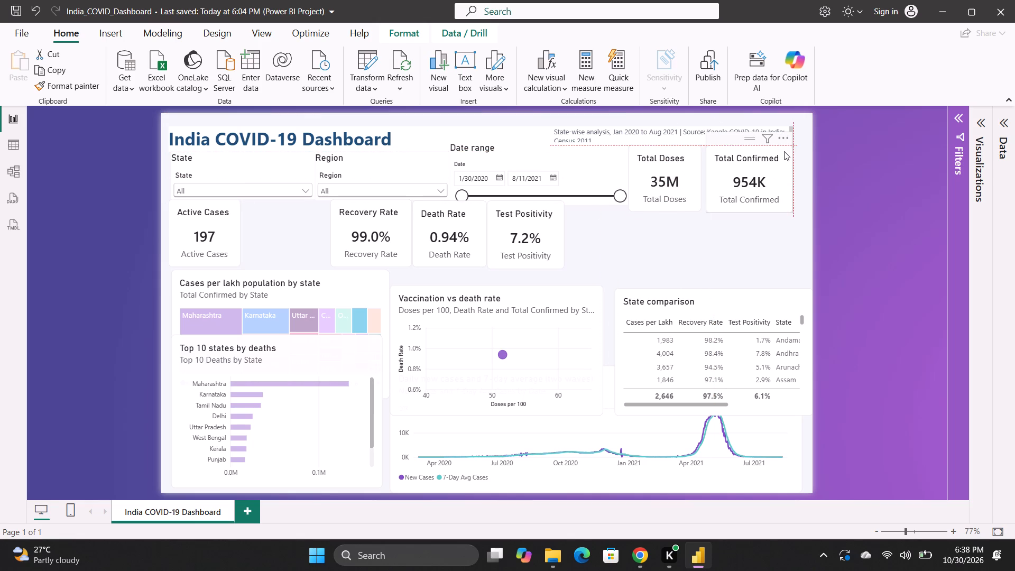
pyautogui.moveTo(784, 151); pyautogui.dragTo(782, 149)
pyautogui.click(782, 150)
pyautogui.click(733, 238)
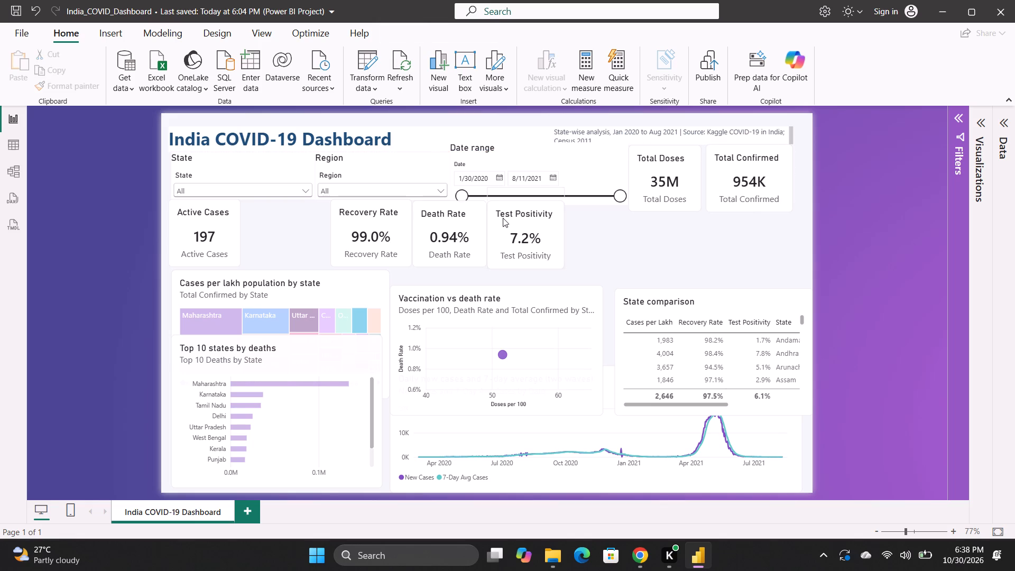
# Shift the Recovery Rate and Death Rate cards along the KPI row so they follow the Active Cases card in sequence.
pyautogui.moveTo(367, 202); pyautogui.dragTo(278, 203)
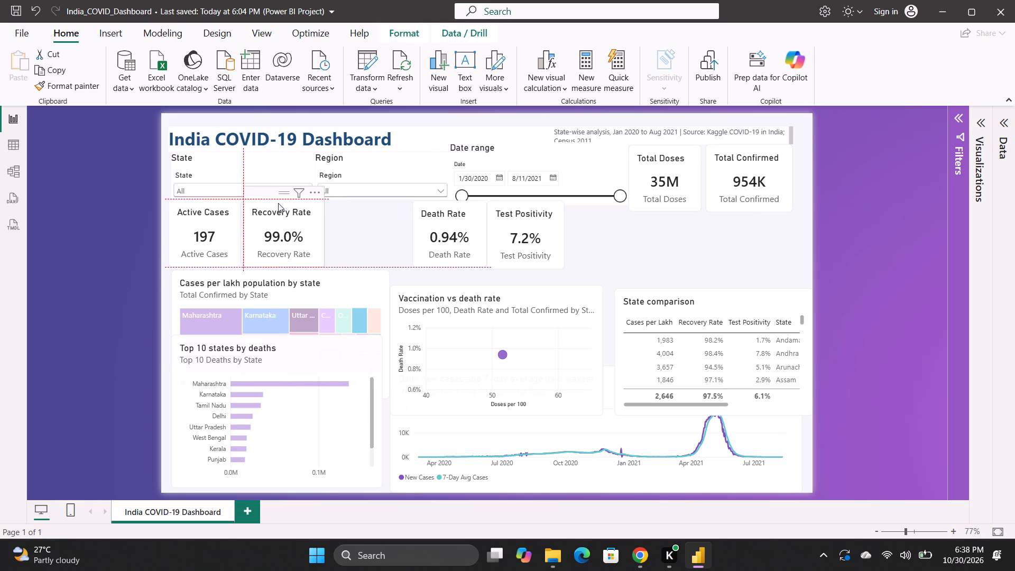
pyautogui.moveTo(278, 203); pyautogui.dragTo(280, 204)
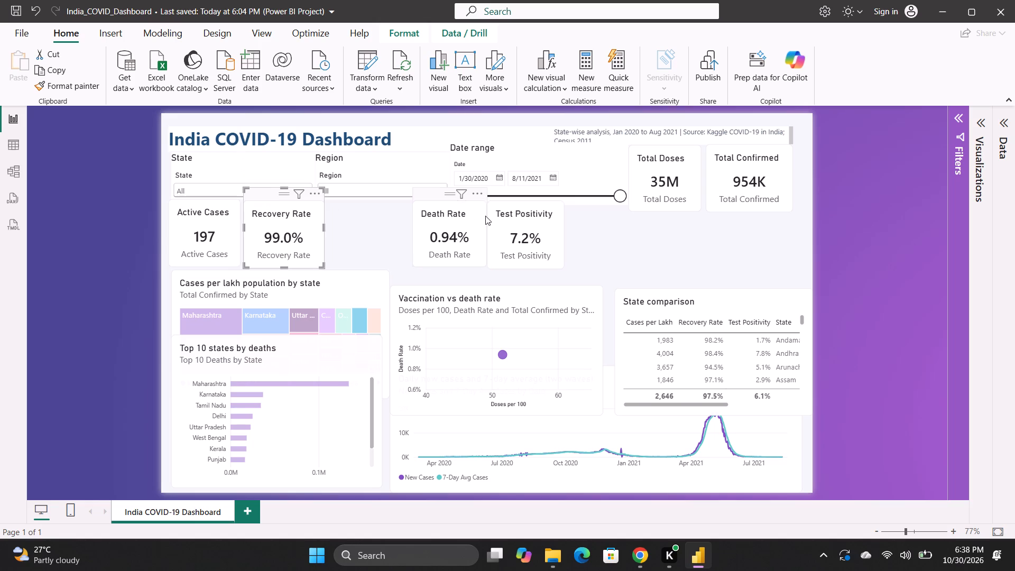
pyautogui.moveTo(474, 202); pyautogui.dragTo(392, 207)
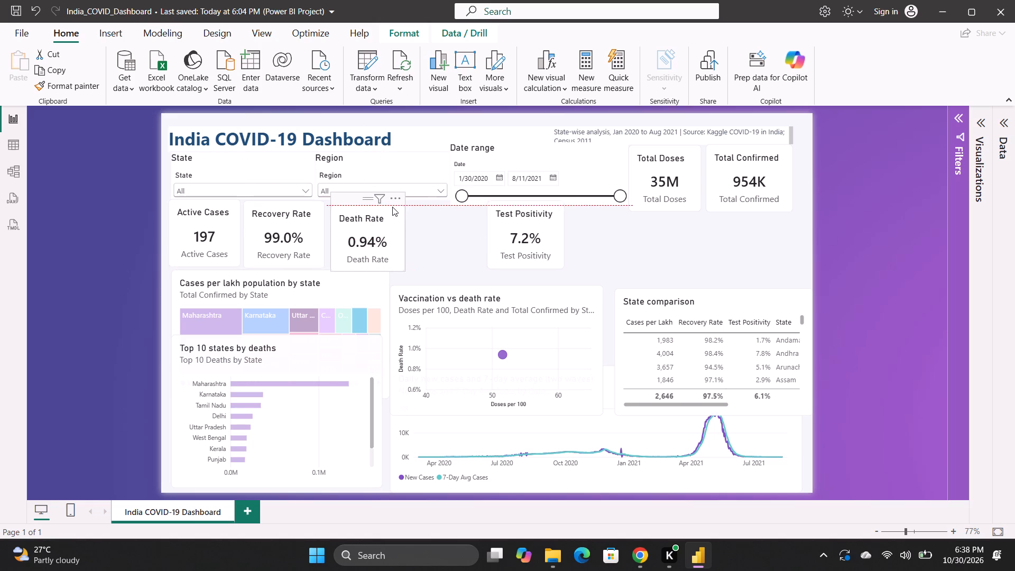
pyautogui.moveTo(392, 207); pyautogui.dragTo(390, 202)
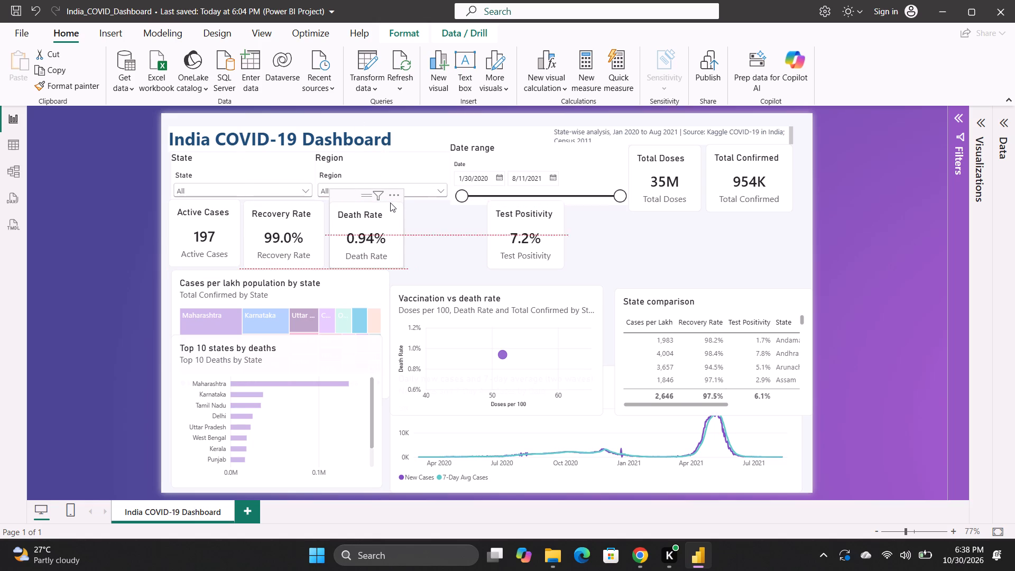
pyautogui.moveTo(390, 202); pyautogui.dragTo(390, 202)
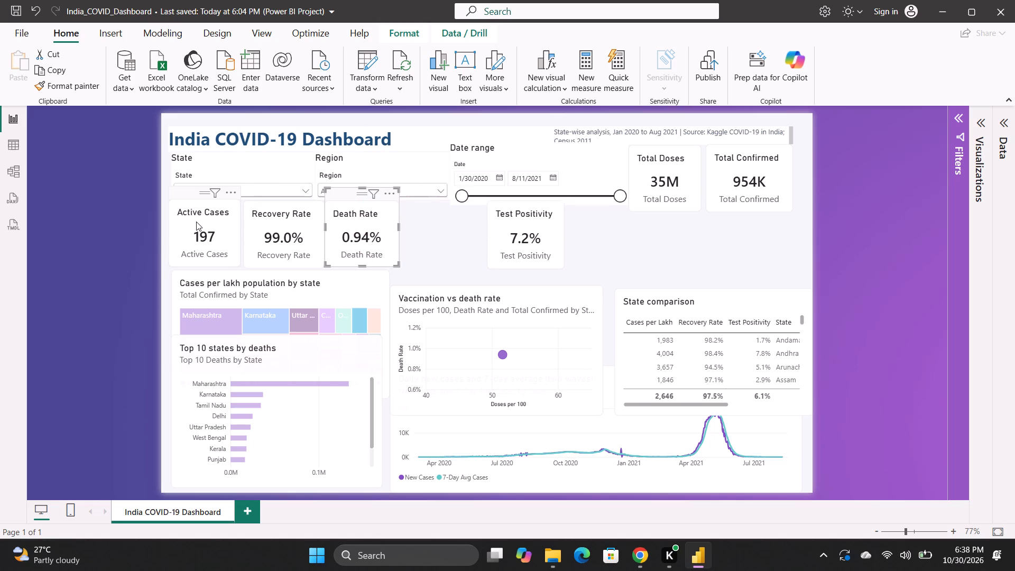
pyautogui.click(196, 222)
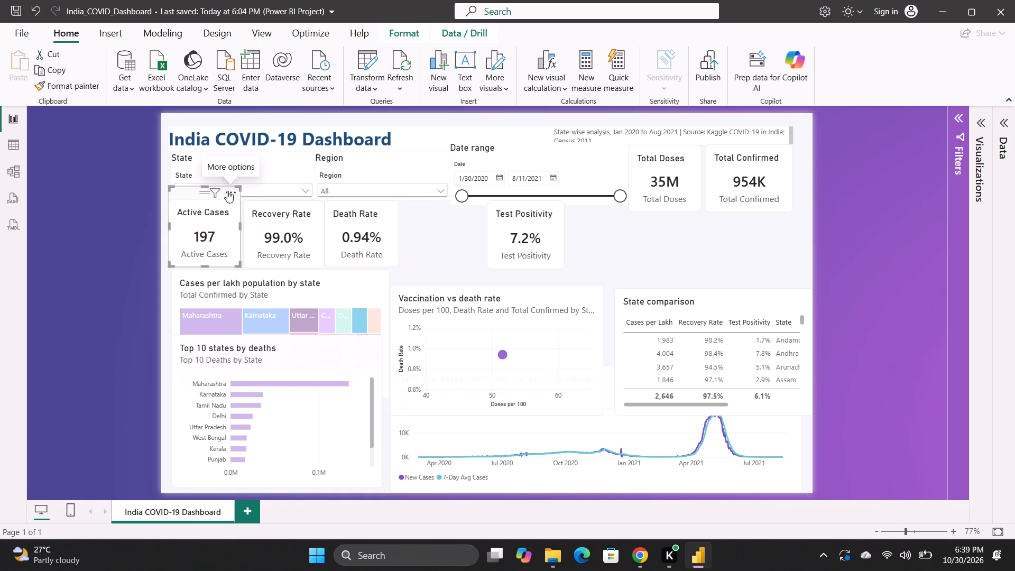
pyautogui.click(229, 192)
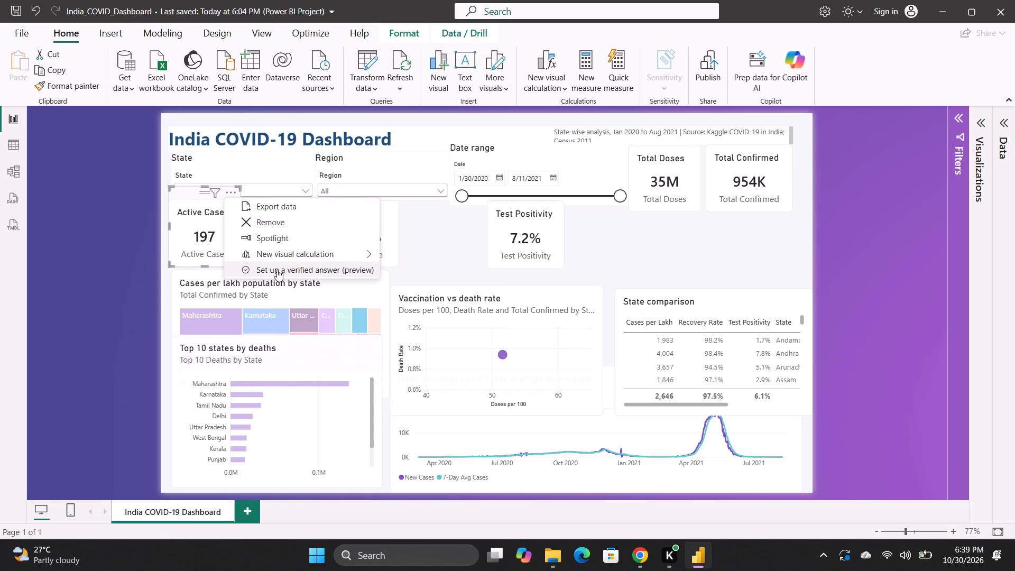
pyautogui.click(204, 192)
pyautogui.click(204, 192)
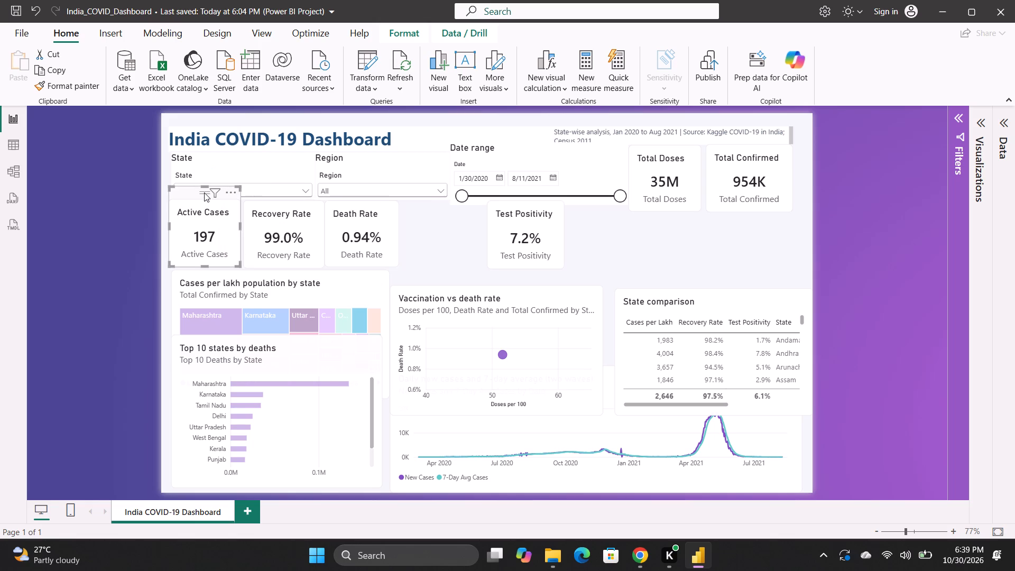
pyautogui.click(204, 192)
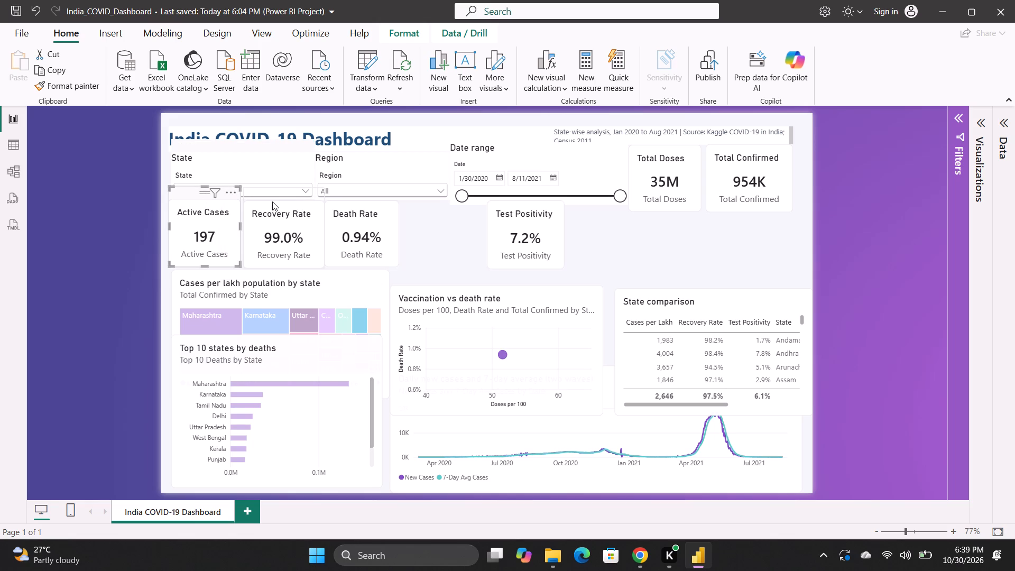
# Nudge the Recovery Rate card flush against the Active Cases card and level with it.
pyautogui.click(307, 207)
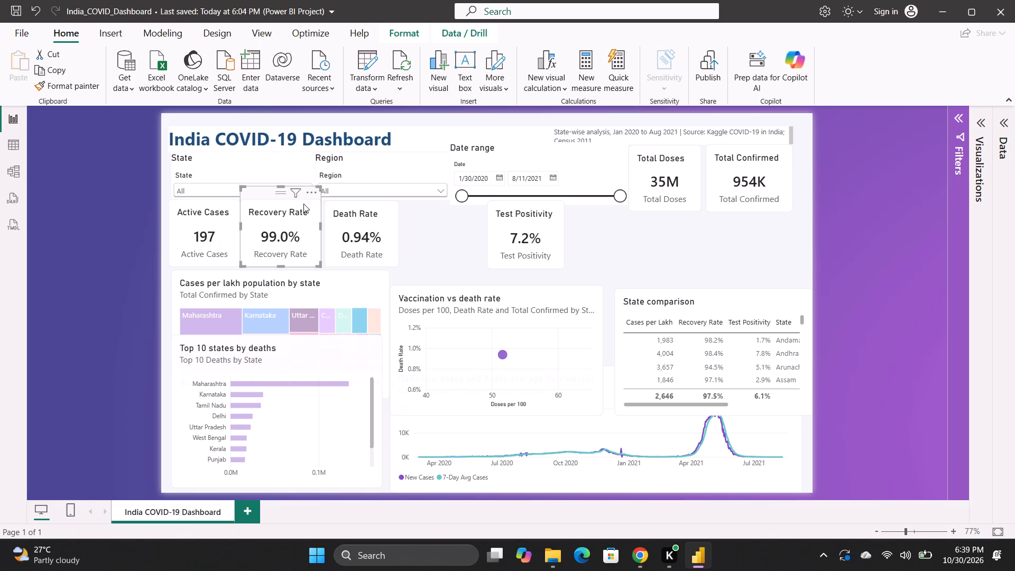
# Close the gaps in the KPI row by setting the Death Rate and Test Positivity cards flush after Recovery Rate, all level.
pyautogui.click(380, 209)
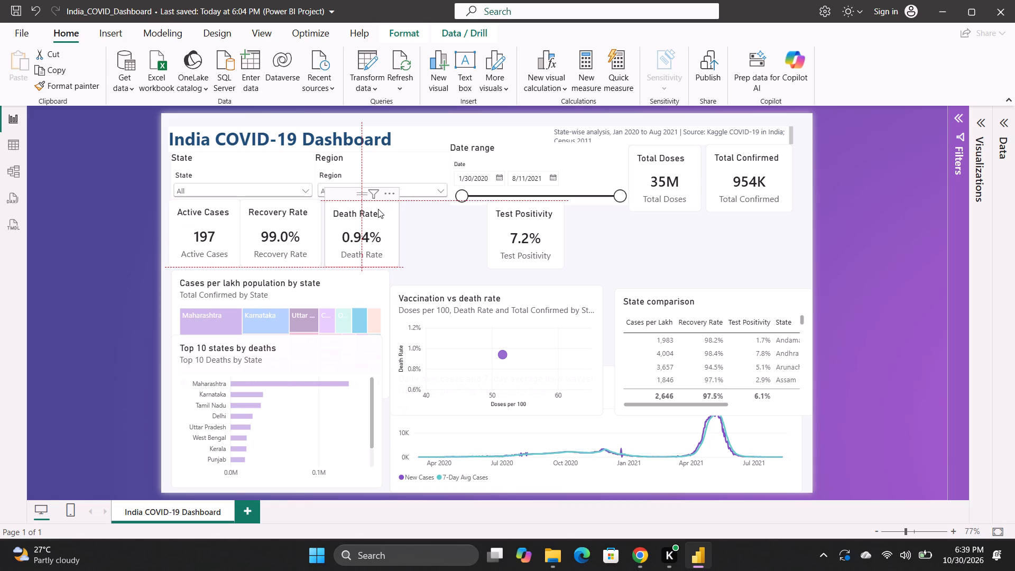
pyautogui.moveTo(548, 206); pyautogui.dragTo(477, 209)
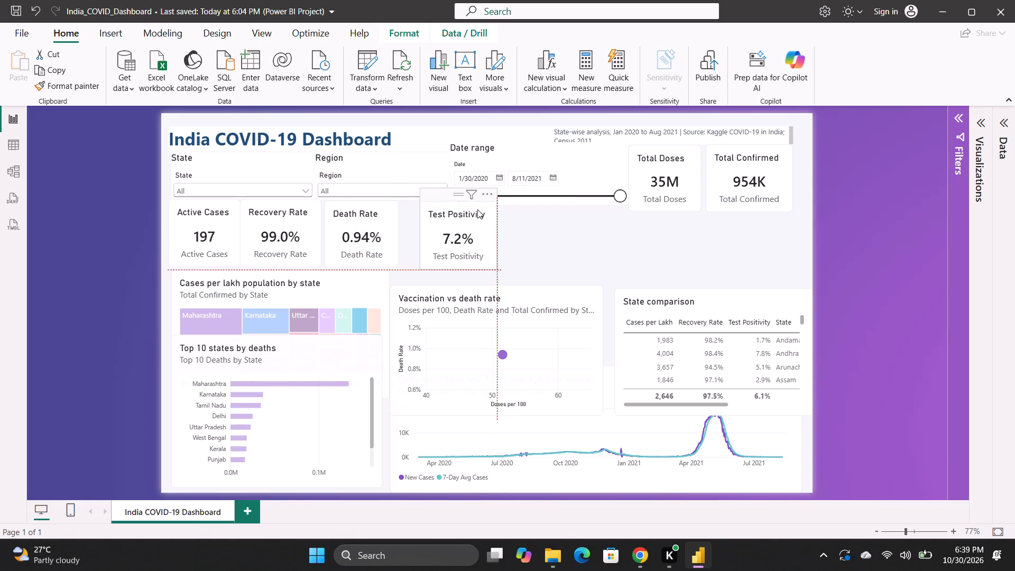
pyautogui.moveTo(477, 209); pyautogui.dragTo(461, 208)
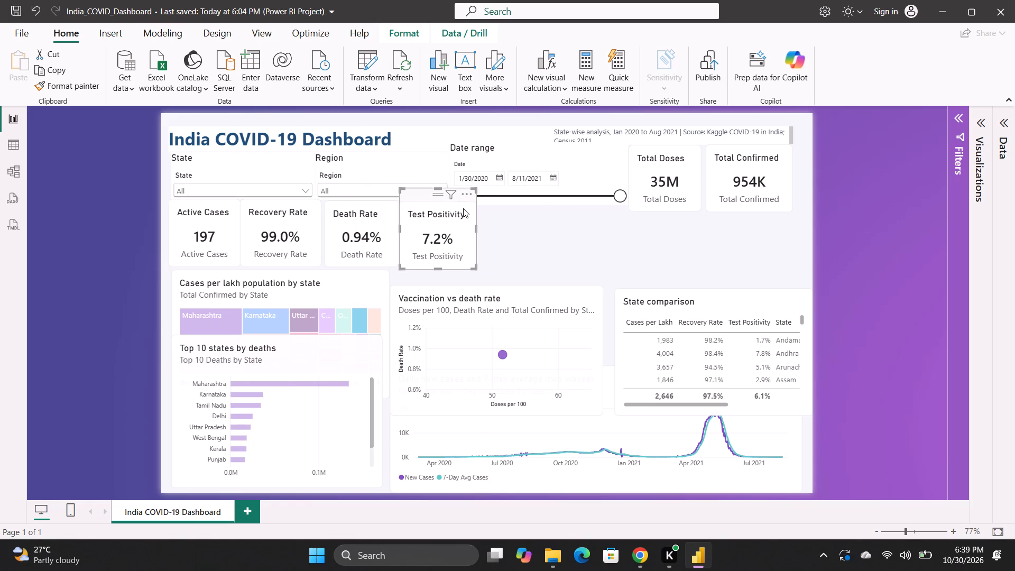
pyautogui.click(547, 245)
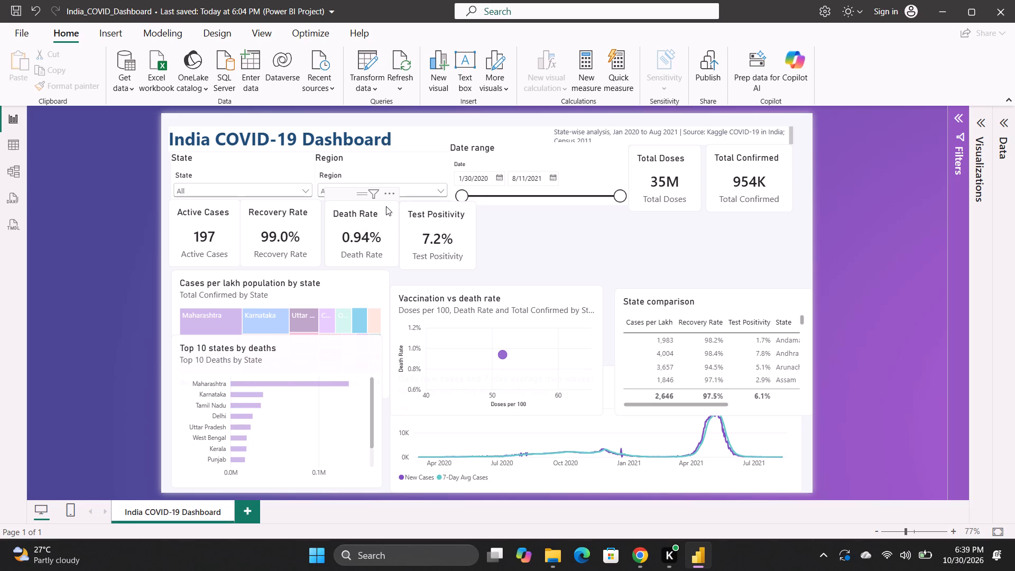
pyautogui.moveTo(386, 202); pyautogui.dragTo(380, 201)
pyautogui.moveTo(444, 205); pyautogui.dragTo(435, 205)
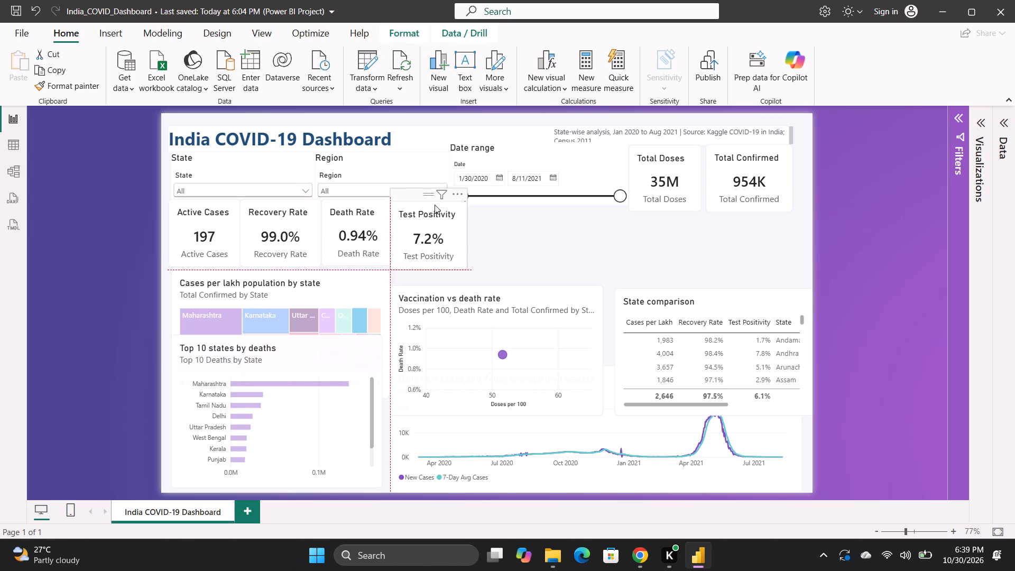
pyautogui.moveTo(435, 205); pyautogui.dragTo(435, 202)
pyautogui.click(521, 254)
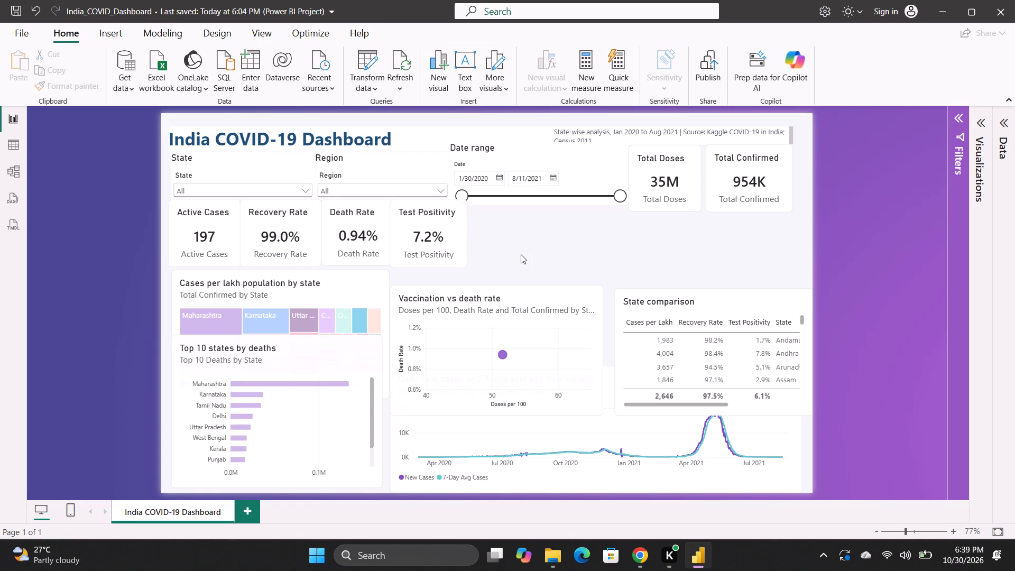
pyautogui.click(308, 244)
pyautogui.click(281, 266)
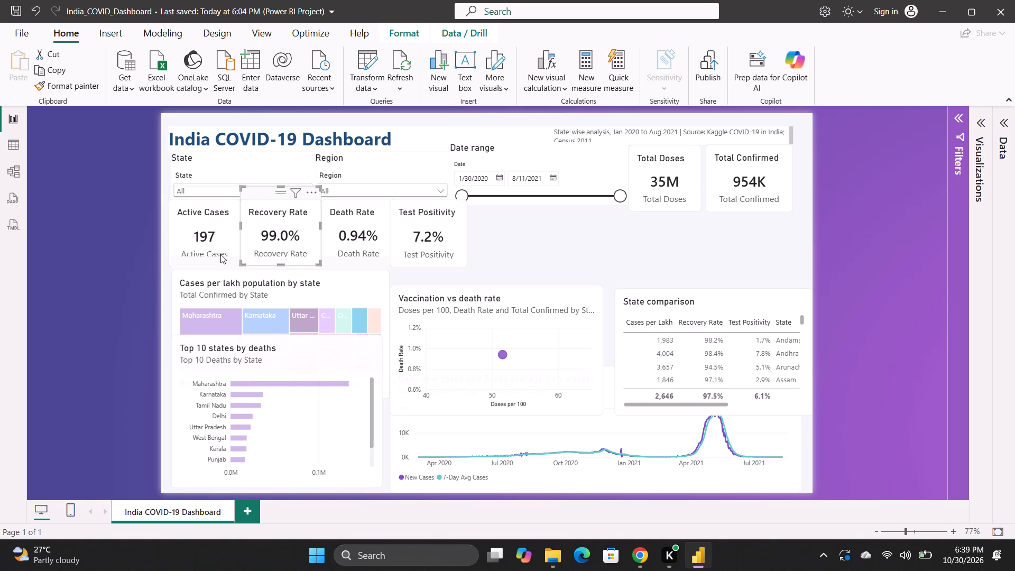
pyautogui.click(133, 259)
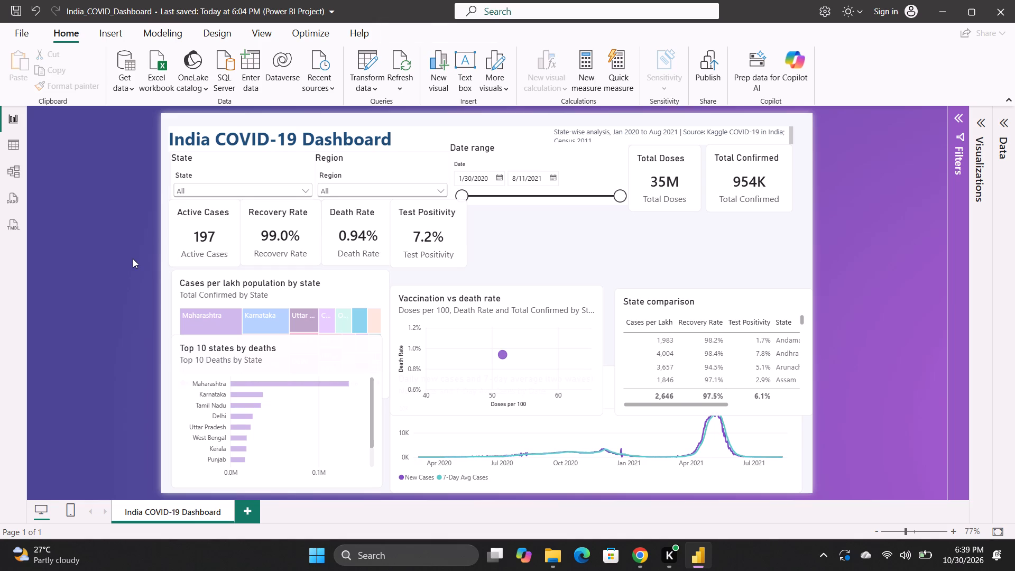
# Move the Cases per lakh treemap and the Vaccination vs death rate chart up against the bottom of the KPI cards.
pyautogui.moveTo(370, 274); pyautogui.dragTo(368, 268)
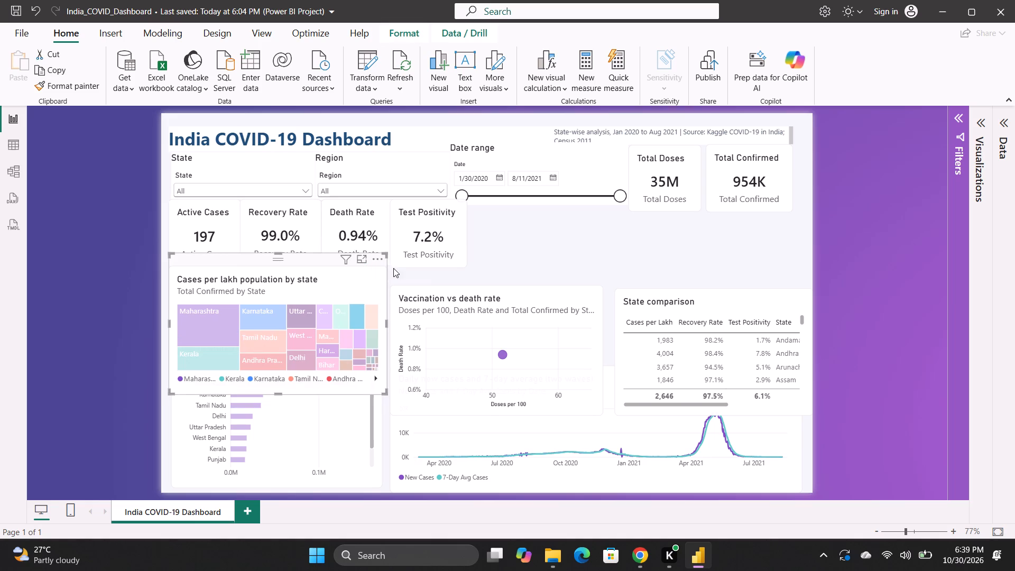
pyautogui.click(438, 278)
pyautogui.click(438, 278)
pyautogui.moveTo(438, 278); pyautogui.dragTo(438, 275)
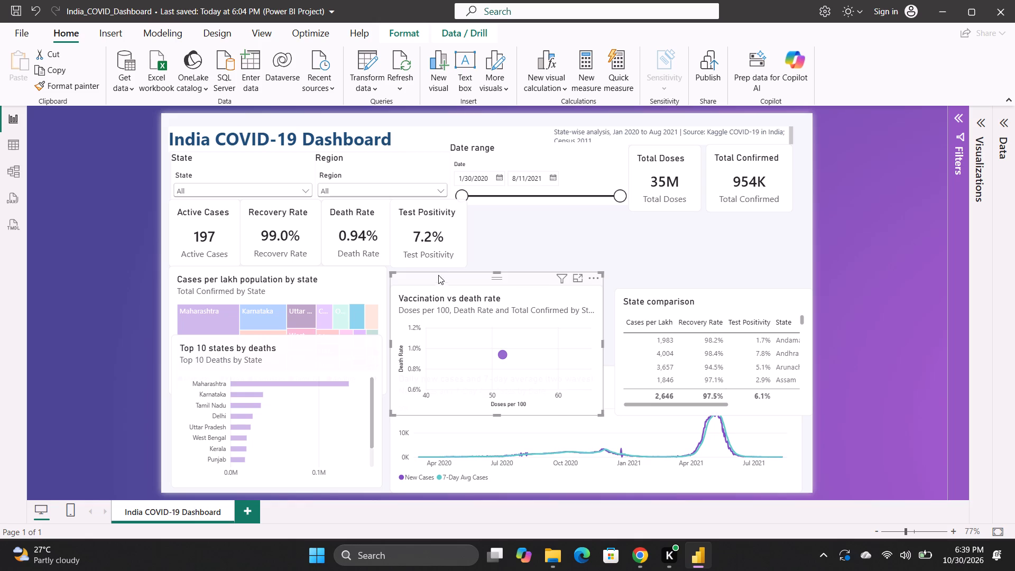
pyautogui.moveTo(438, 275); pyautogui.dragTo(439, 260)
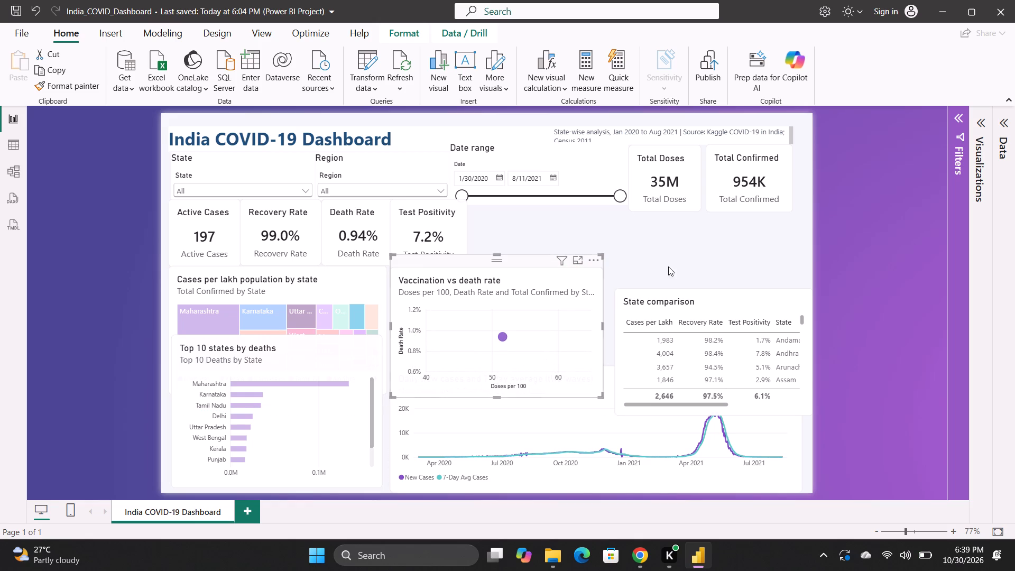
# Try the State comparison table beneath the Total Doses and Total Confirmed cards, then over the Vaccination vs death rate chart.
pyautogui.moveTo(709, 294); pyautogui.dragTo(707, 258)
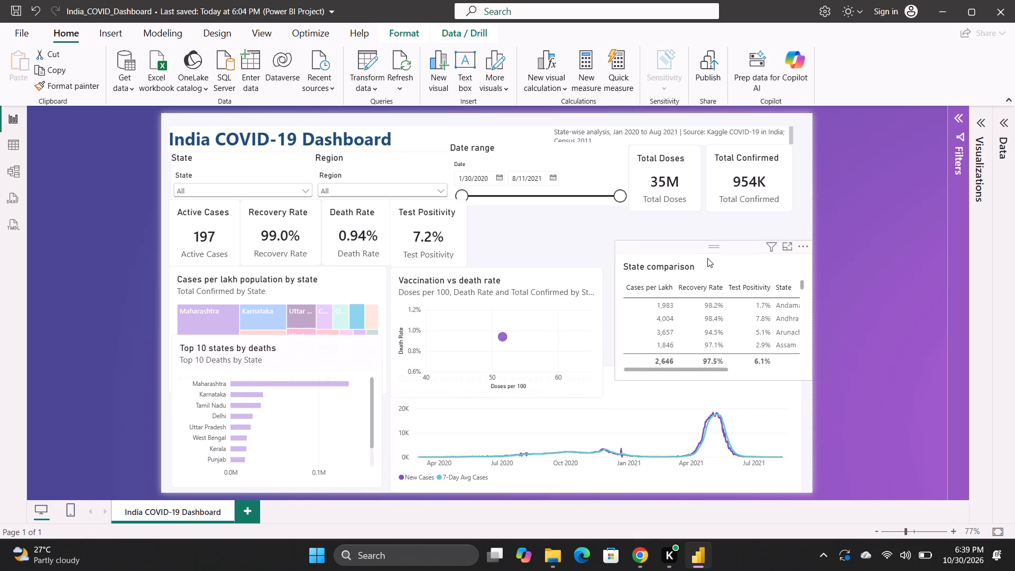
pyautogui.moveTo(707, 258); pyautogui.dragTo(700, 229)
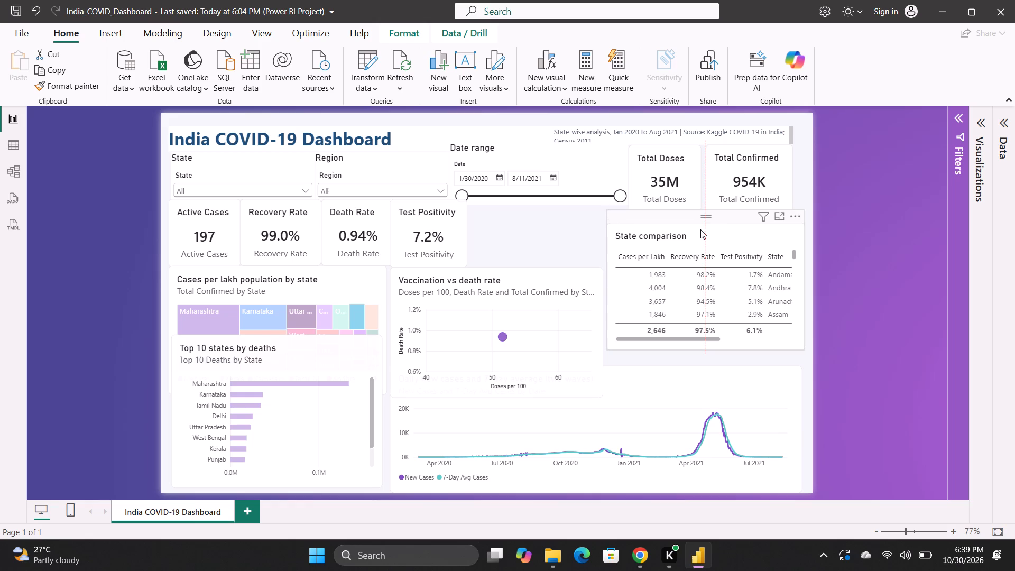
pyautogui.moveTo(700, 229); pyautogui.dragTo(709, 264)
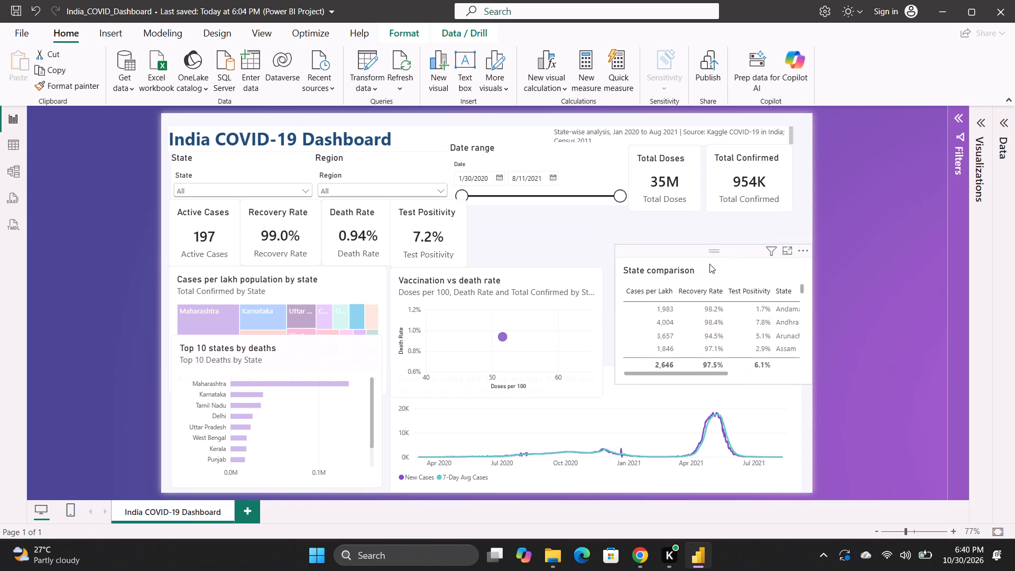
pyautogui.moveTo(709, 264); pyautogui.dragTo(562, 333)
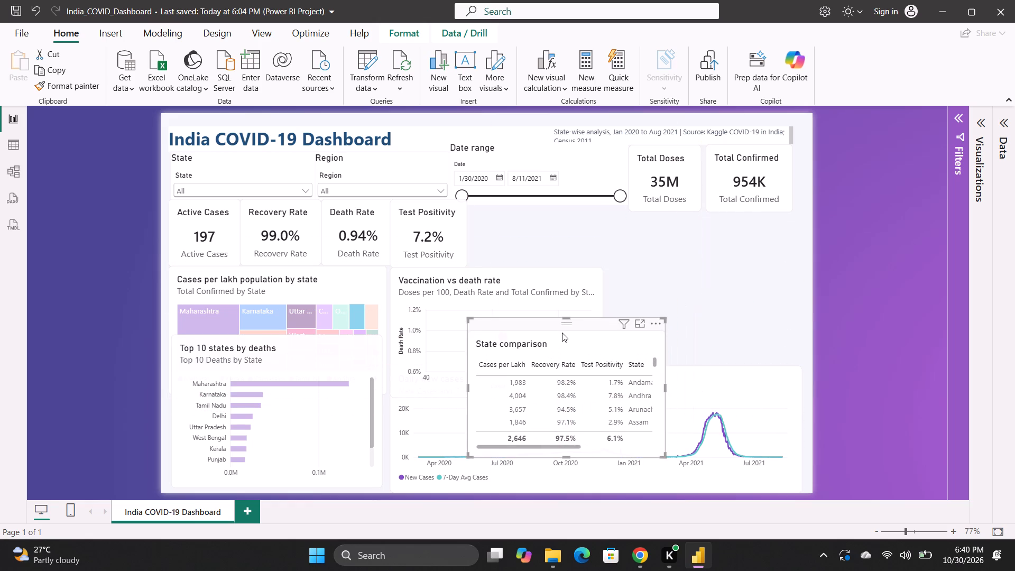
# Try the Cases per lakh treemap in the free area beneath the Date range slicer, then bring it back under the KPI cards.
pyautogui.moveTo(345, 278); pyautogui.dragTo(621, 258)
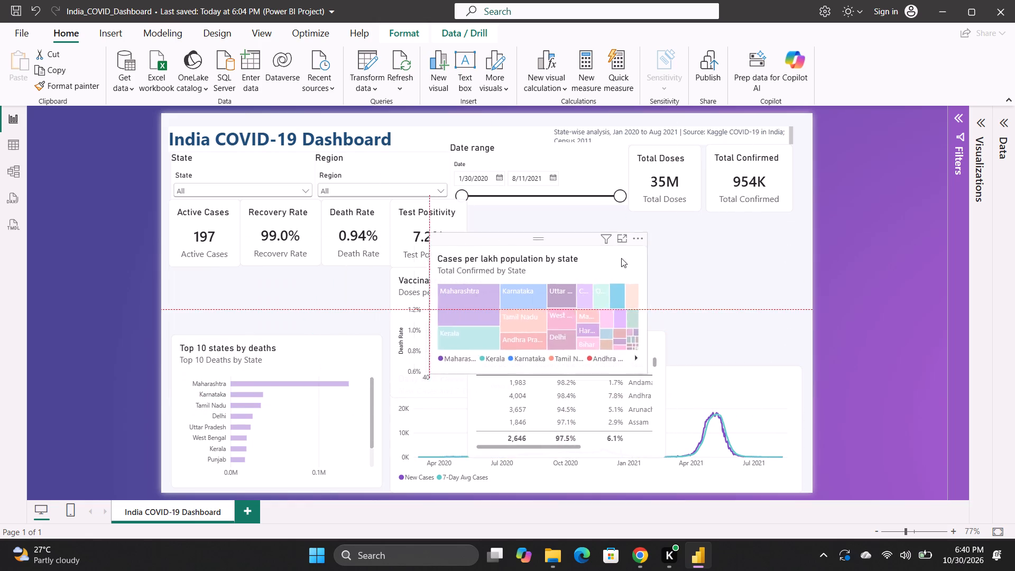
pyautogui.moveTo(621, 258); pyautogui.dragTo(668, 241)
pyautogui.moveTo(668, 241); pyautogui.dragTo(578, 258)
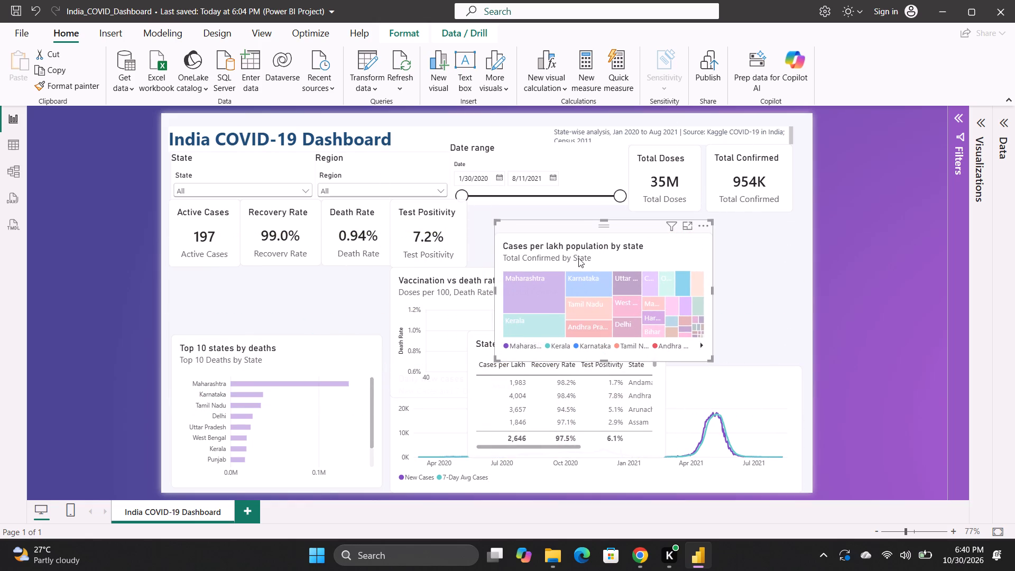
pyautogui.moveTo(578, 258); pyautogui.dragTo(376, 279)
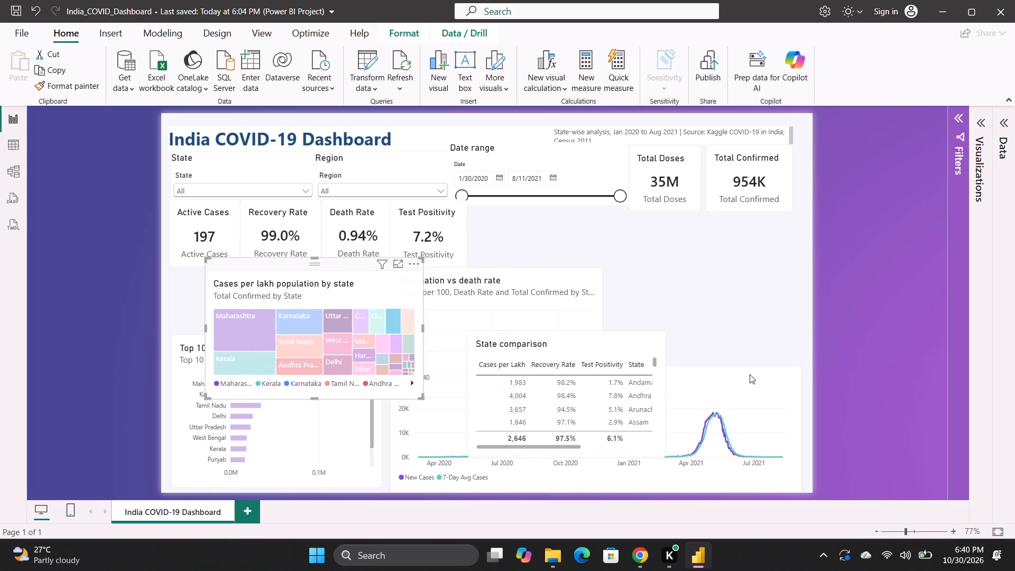
# Move the Daily new cases line chart up beneath the Date range slicer and narrow it to start at the Test Positivity card's edge.
pyautogui.moveTo(750, 374); pyautogui.dragTo(747, 238)
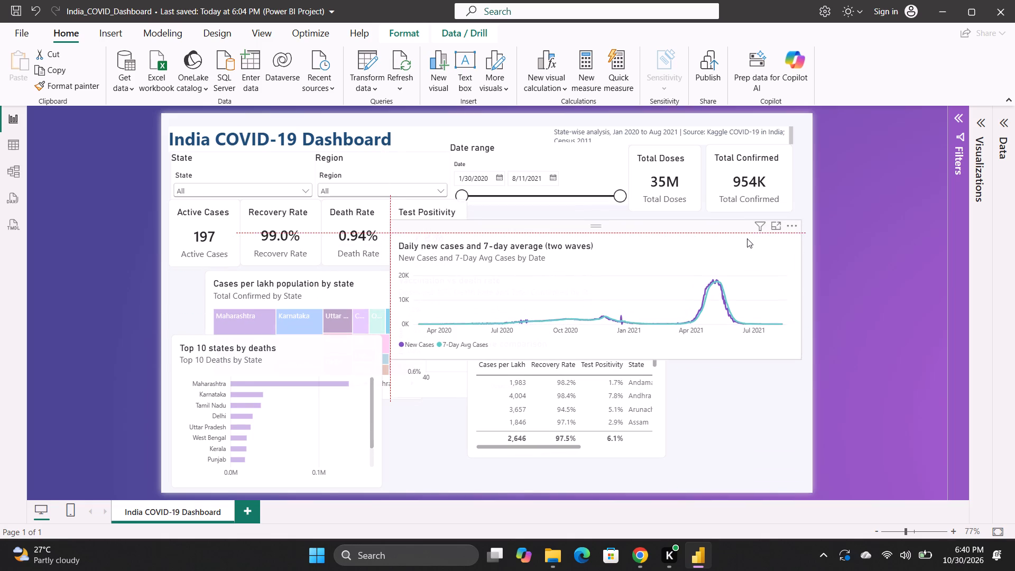
pyautogui.moveTo(747, 238); pyautogui.dragTo(751, 229)
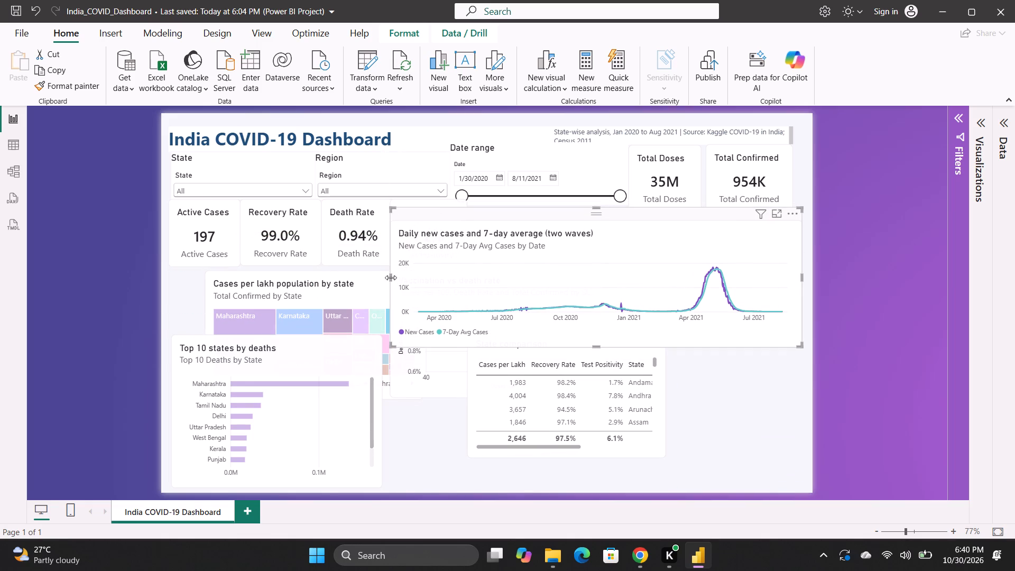
pyautogui.moveTo(391, 278); pyautogui.dragTo(470, 269)
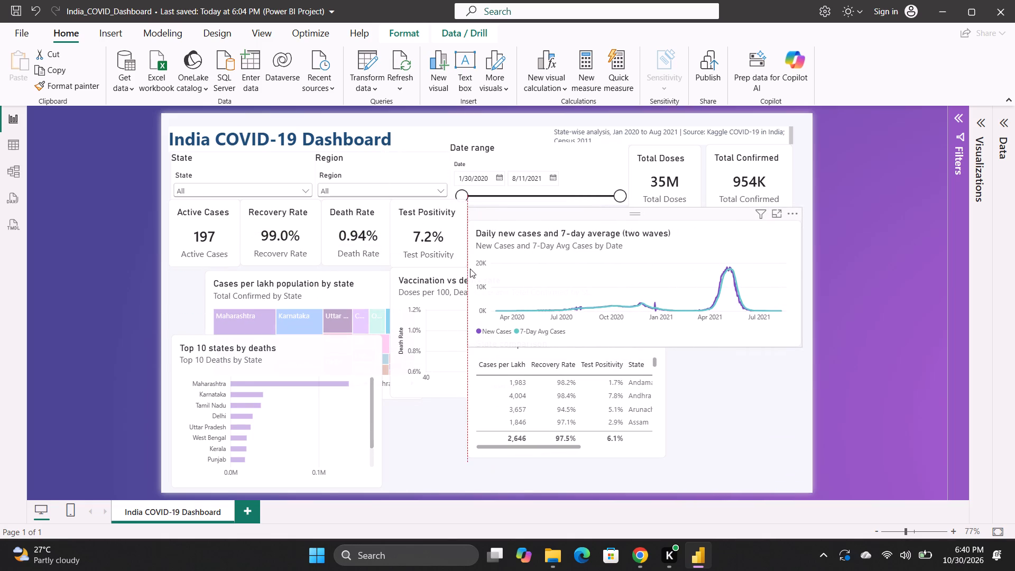
pyautogui.moveTo(470, 269); pyautogui.dragTo(469, 268)
pyautogui.moveTo(706, 230); pyautogui.dragTo(707, 217)
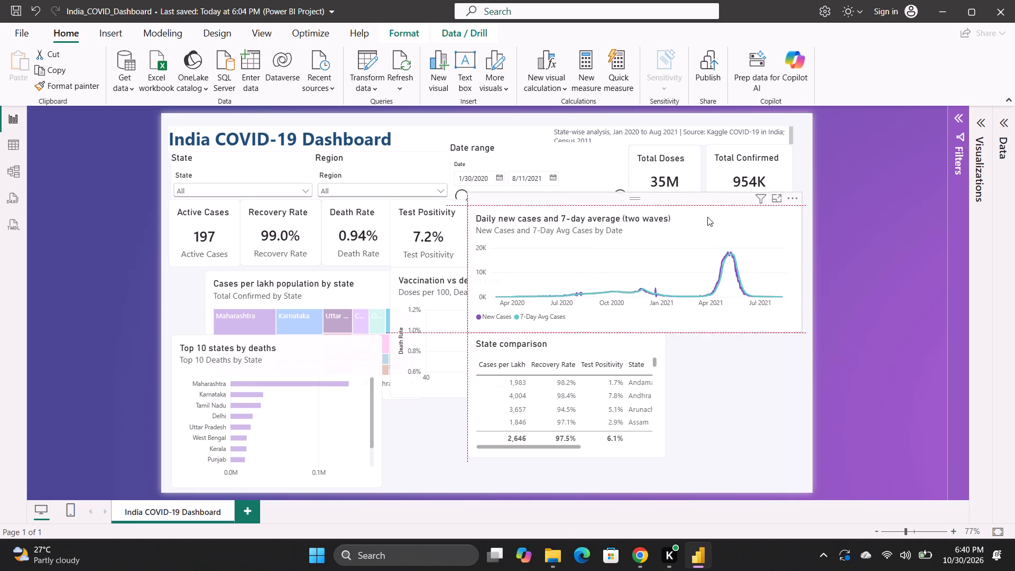
pyautogui.moveTo(707, 217); pyautogui.dragTo(708, 216)
pyautogui.click(764, 351)
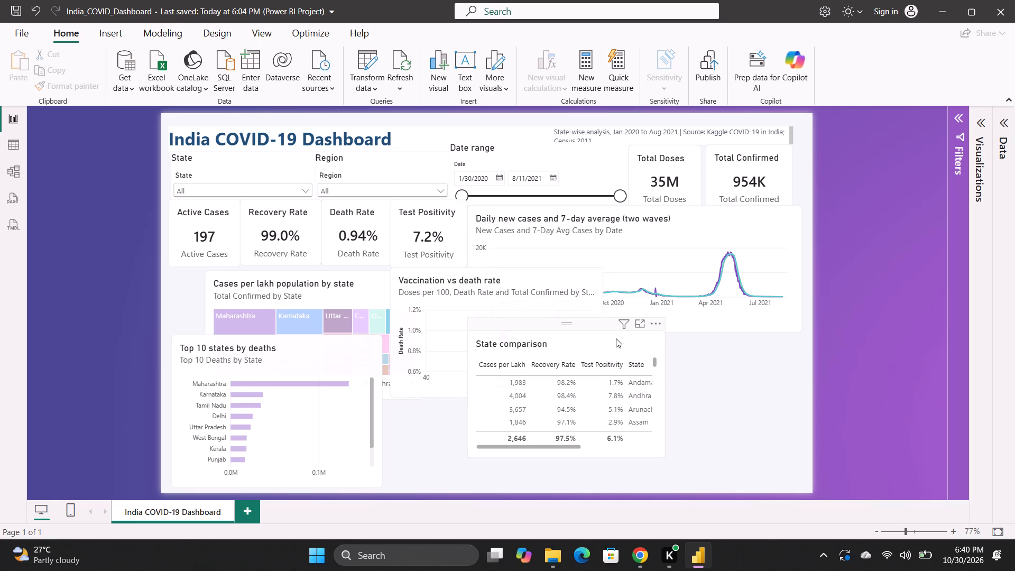
# Place the State comparison table beneath the Daily new cases chart, with the Vaccination vs death rate chart directly beside it.
pyautogui.moveTo(622, 351); pyautogui.dragTo(771, 359)
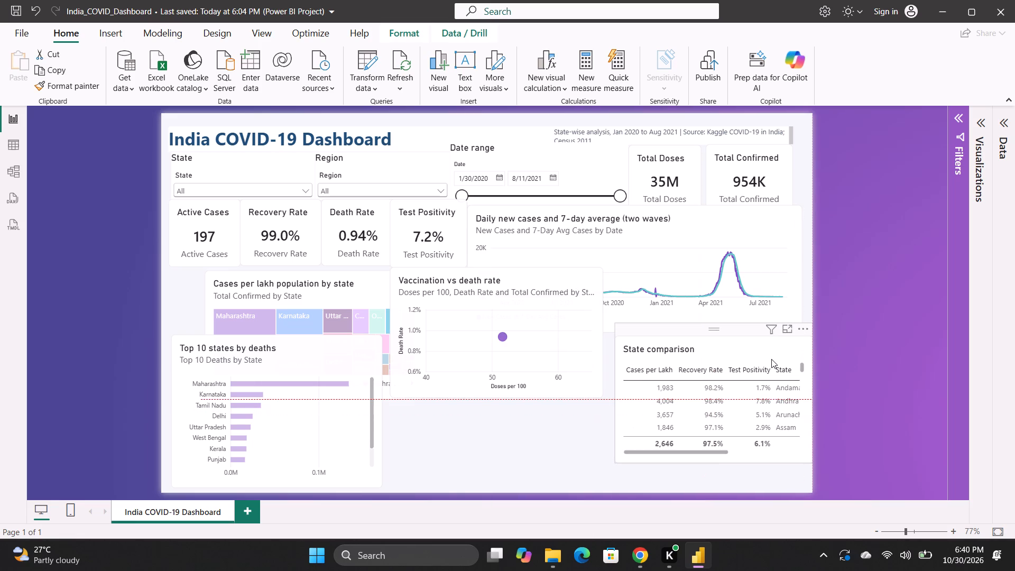
pyautogui.moveTo(771, 359); pyautogui.dragTo(771, 359)
pyautogui.moveTo(573, 275); pyautogui.dragTo(575, 306)
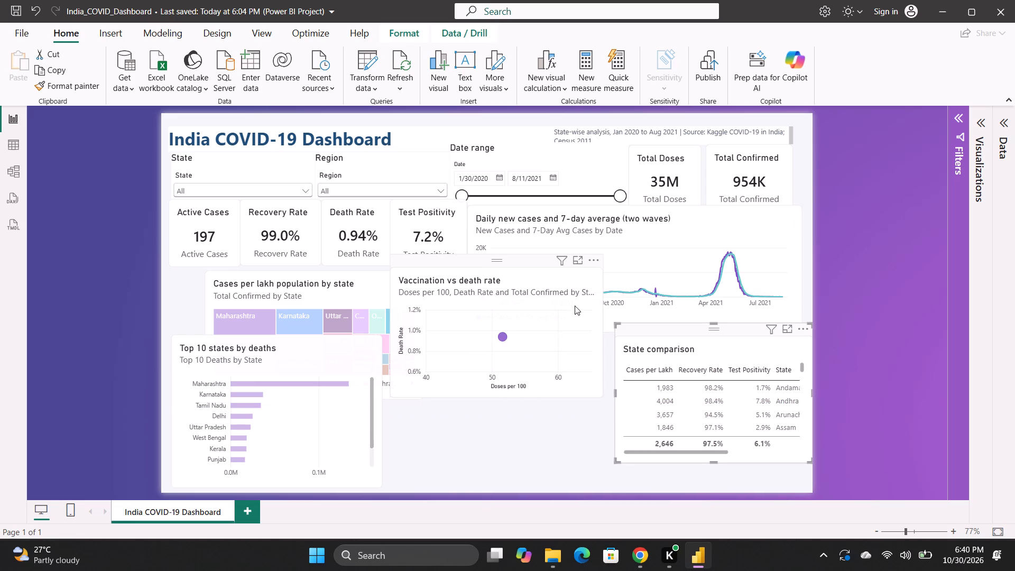
pyautogui.moveTo(575, 306); pyautogui.dragTo(586, 347)
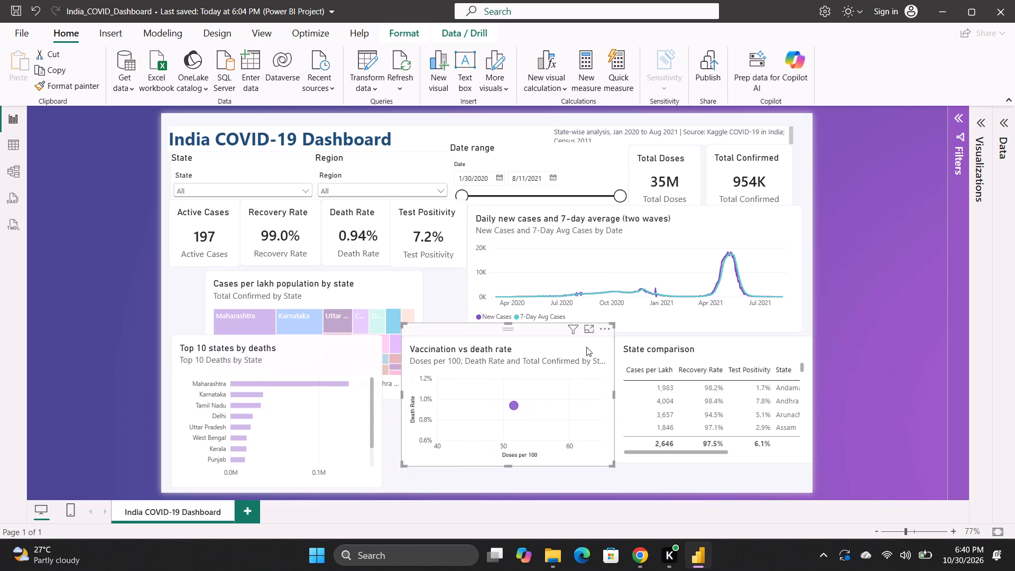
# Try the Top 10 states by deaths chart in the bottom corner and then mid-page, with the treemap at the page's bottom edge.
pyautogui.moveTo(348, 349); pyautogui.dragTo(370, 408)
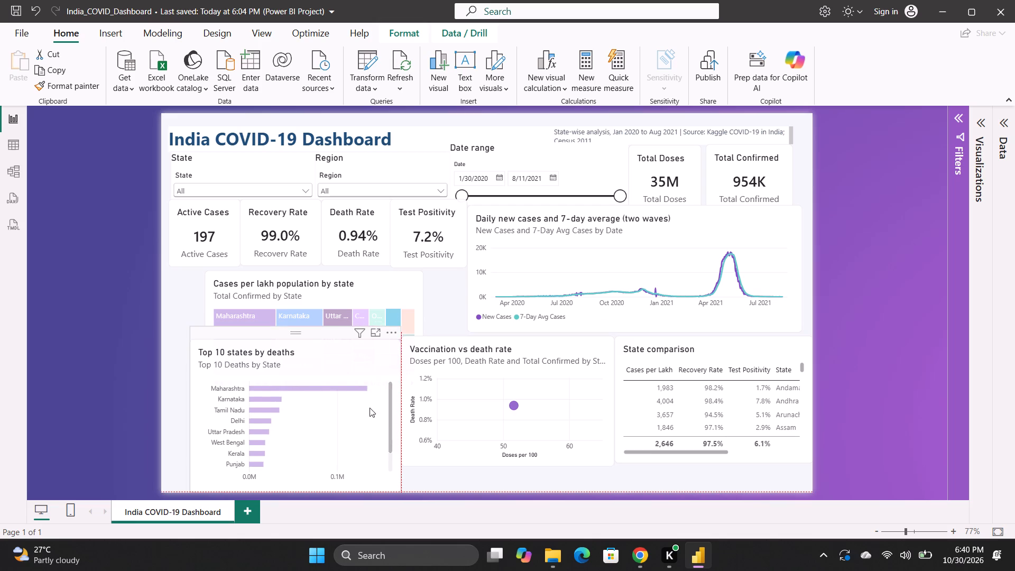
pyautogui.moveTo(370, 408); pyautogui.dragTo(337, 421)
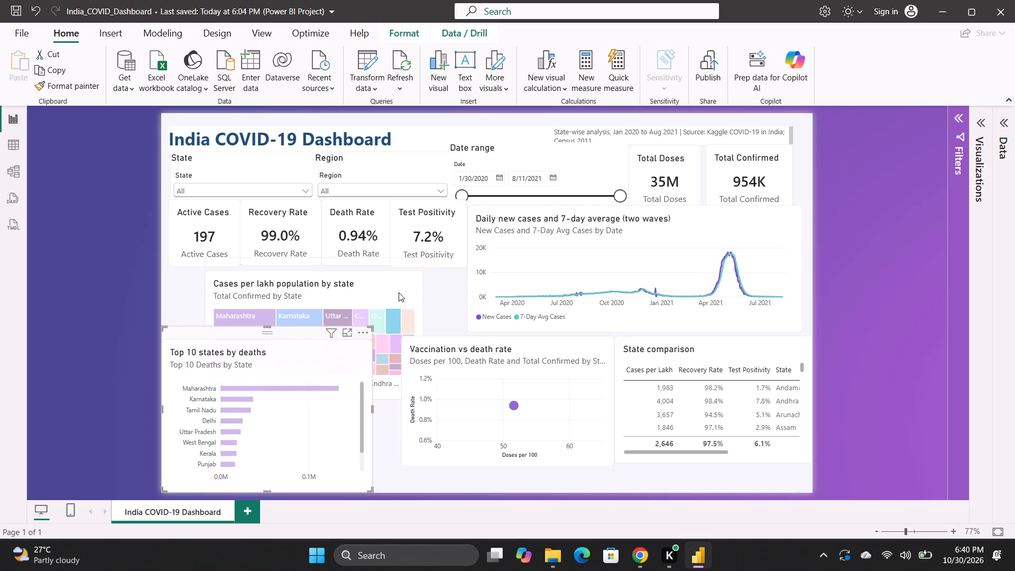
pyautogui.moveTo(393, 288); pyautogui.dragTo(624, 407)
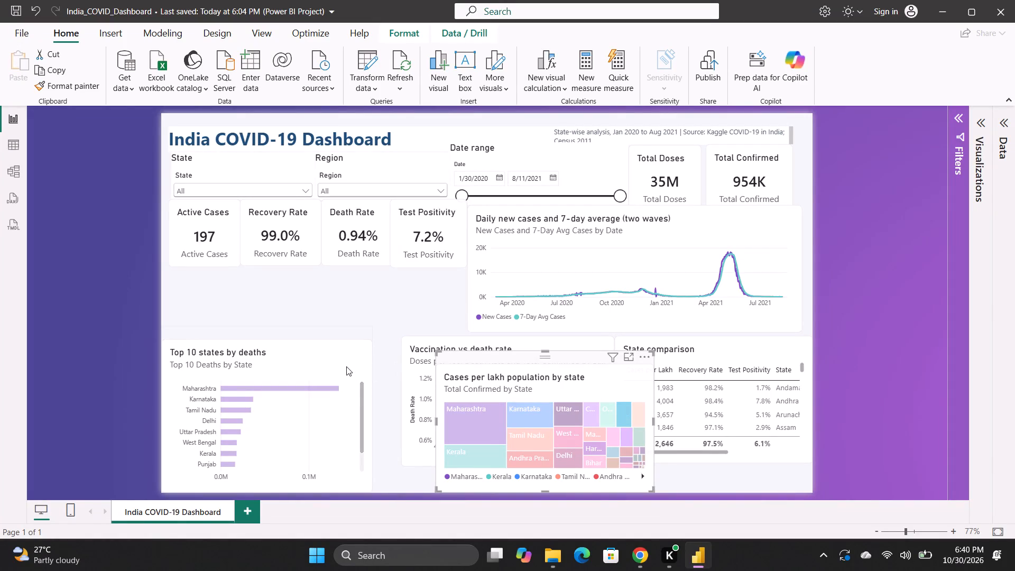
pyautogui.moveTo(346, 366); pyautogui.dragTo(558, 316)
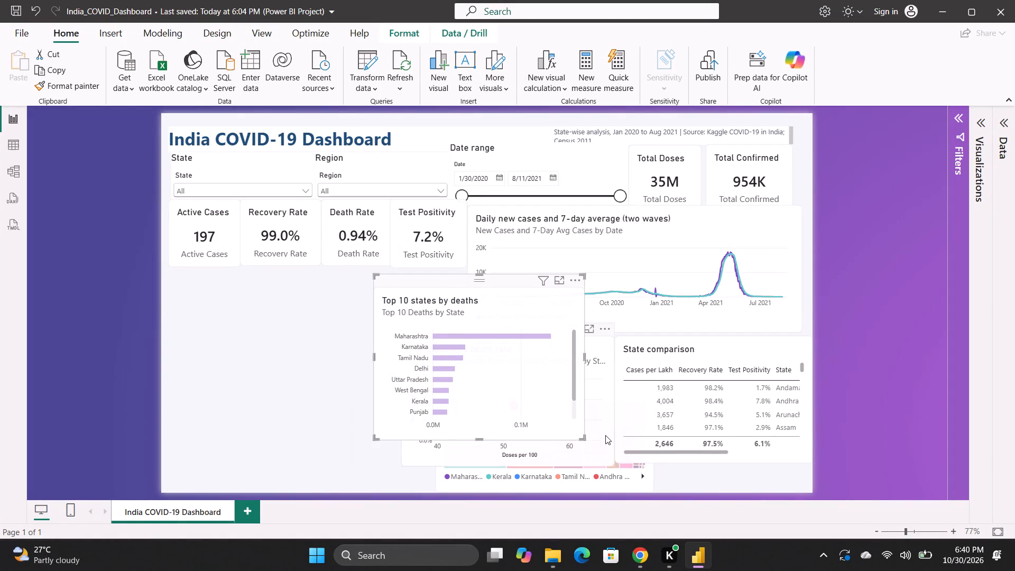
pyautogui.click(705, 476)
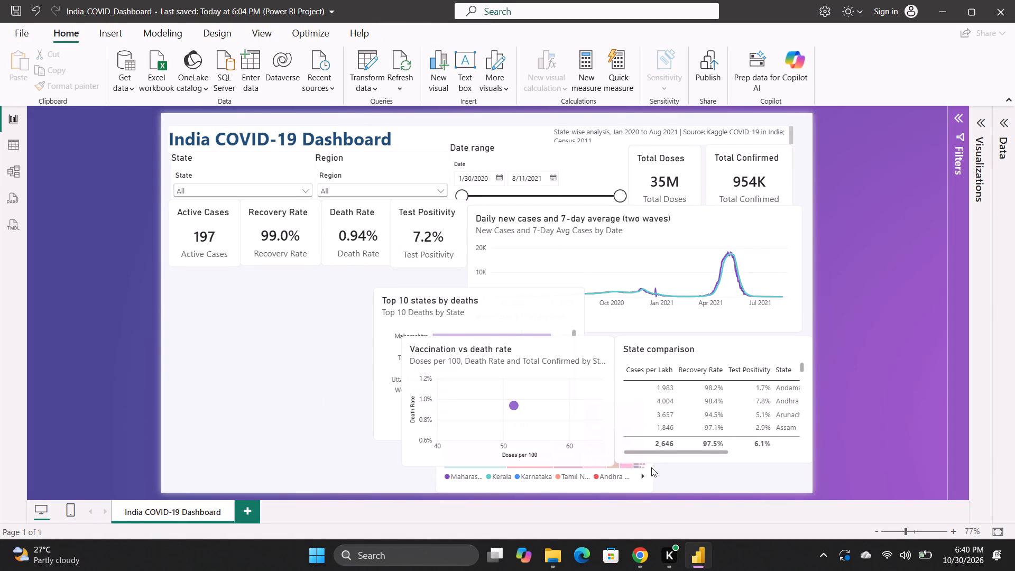
# Move the Cases per lakh treemap to the page's left edge, just beneath the Active Cases, Recovery Rate and Death Rate cards.
pyautogui.moveTo(650, 467); pyautogui.dragTo(395, 382)
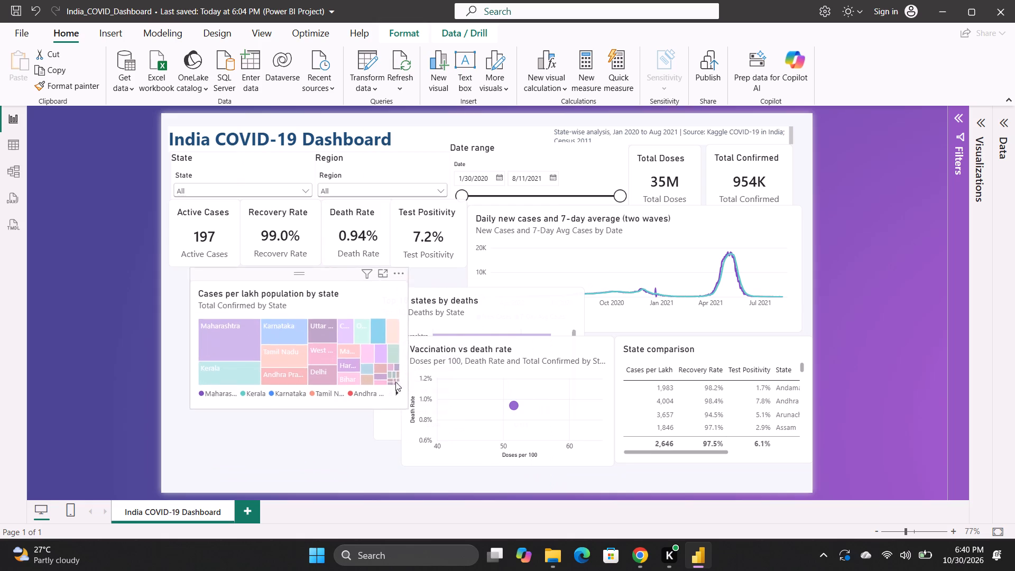
pyautogui.moveTo(395, 382); pyautogui.dragTo(375, 376)
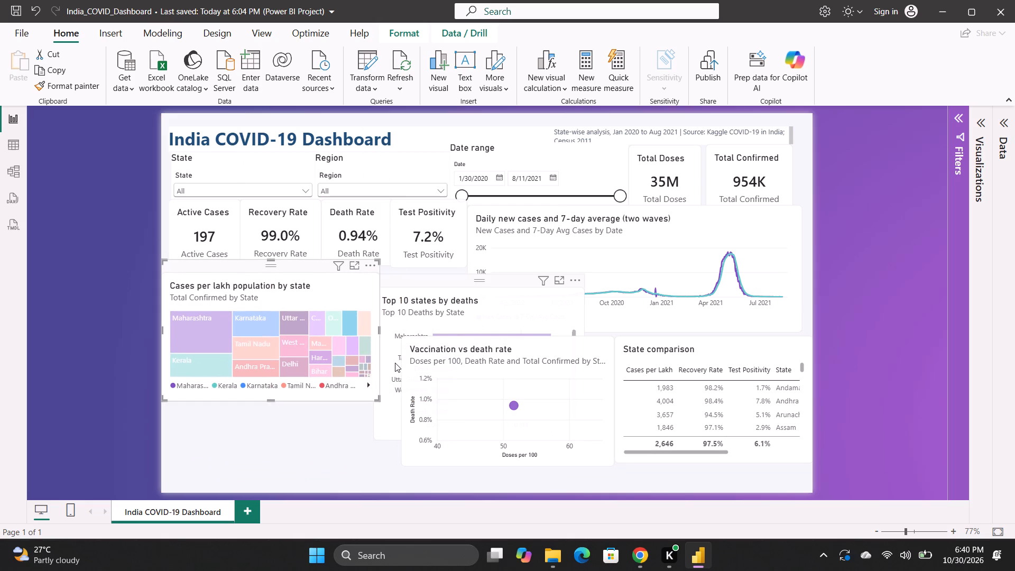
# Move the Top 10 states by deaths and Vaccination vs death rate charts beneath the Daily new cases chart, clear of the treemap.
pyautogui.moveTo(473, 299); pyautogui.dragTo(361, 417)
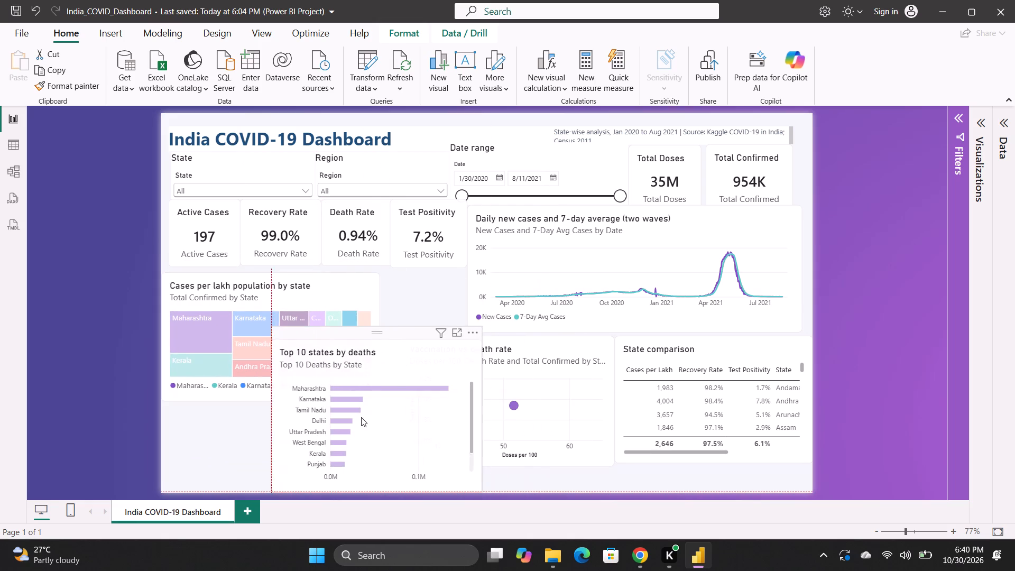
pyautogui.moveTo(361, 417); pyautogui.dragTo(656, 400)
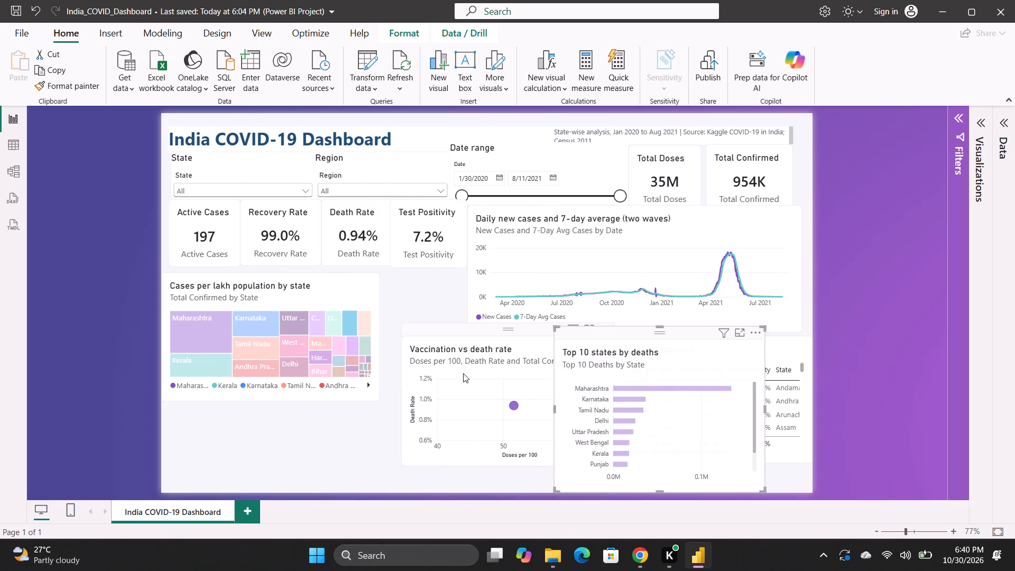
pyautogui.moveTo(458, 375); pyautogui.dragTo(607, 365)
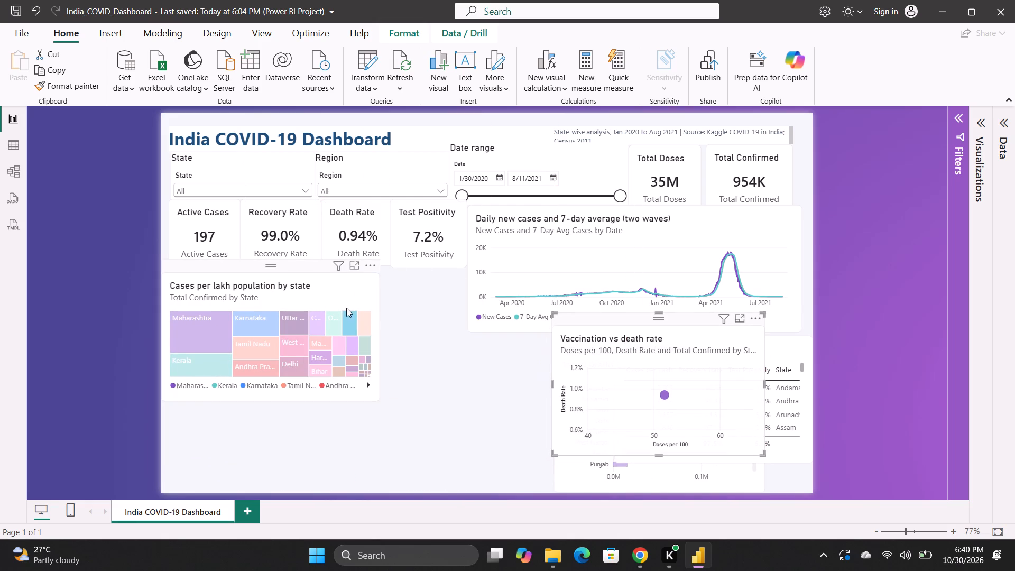
# Widen the Cases per lakh treemap until its right edge meets the Daily new cases chart's left edge.
pyautogui.click(373, 336)
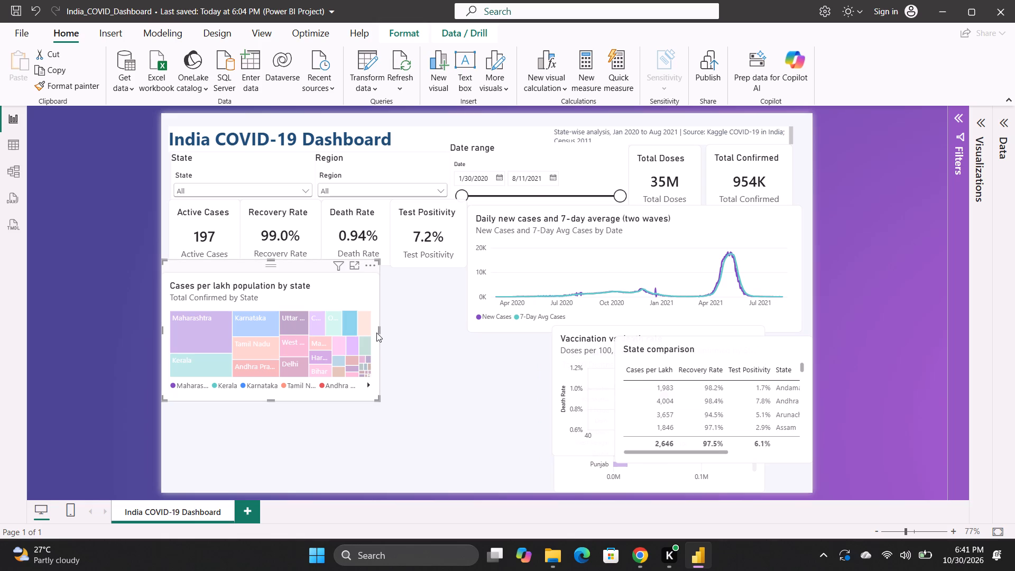
pyautogui.moveTo(380, 333); pyautogui.dragTo(469, 346)
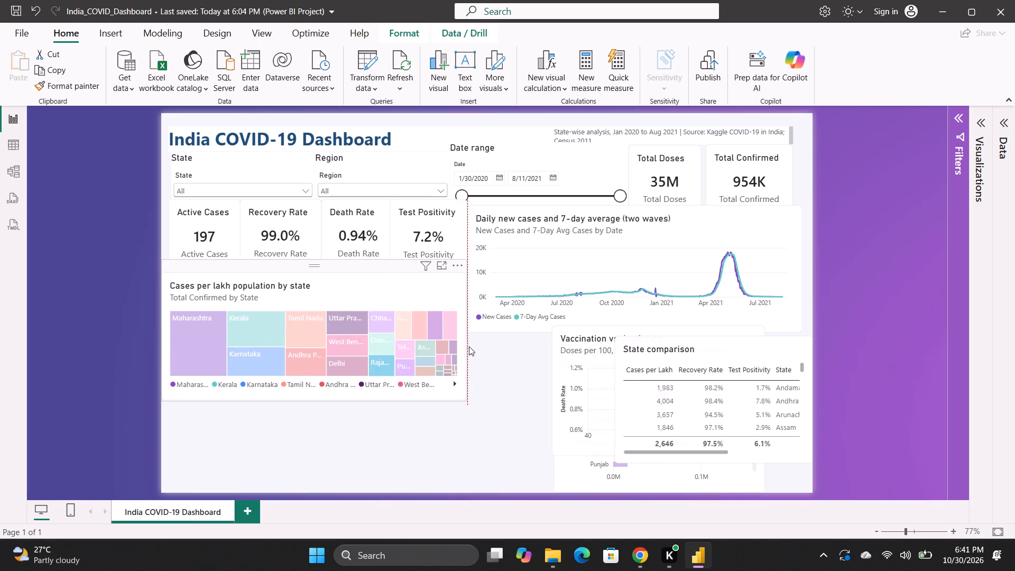
pyautogui.moveTo(469, 346); pyautogui.dragTo(470, 345)
pyautogui.click(404, 428)
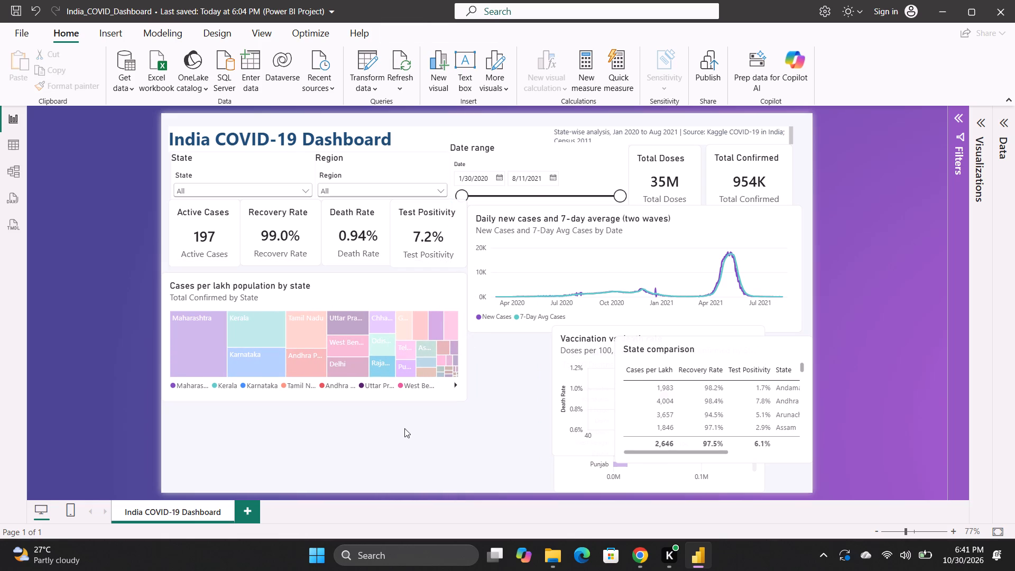
# Move the Cases per lakh treemap up slightly so it sits directly against the bottom of the KPI cards.
pyautogui.moveTo(361, 281); pyautogui.dragTo(363, 265)
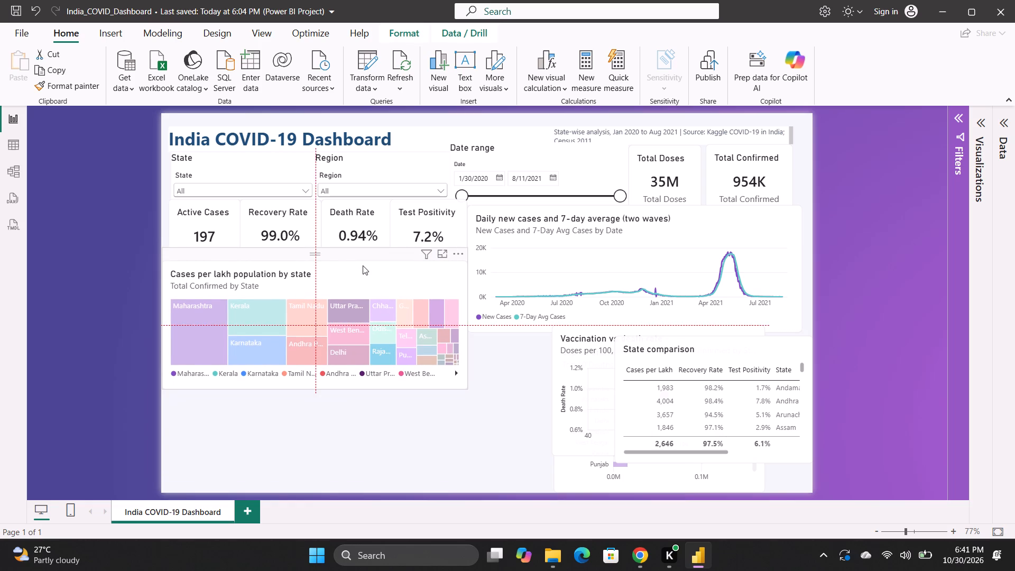
pyautogui.moveTo(363, 265); pyautogui.dragTo(363, 265)
pyautogui.click(381, 419)
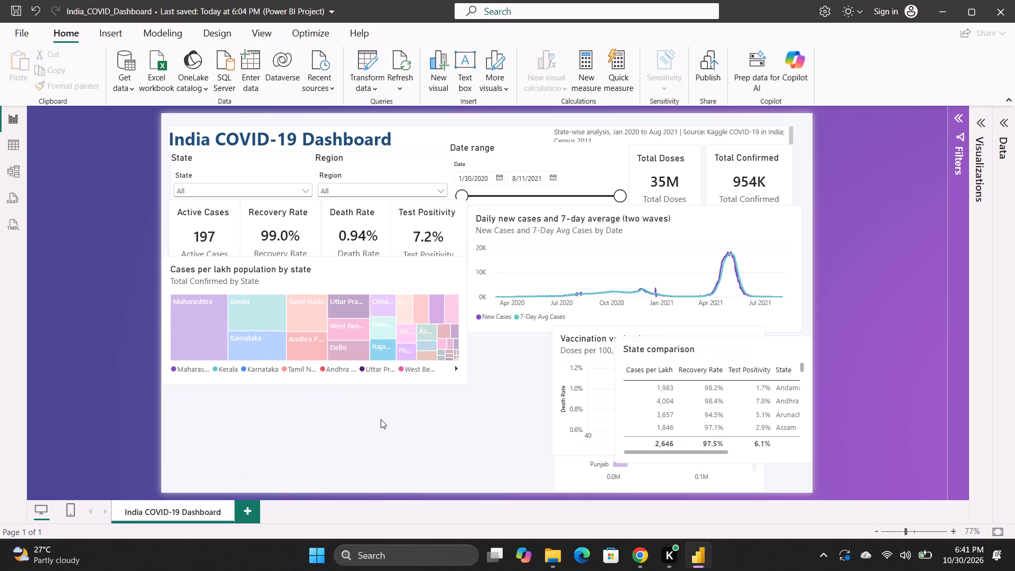
pyautogui.moveTo(364, 262); pyautogui.dragTo(365, 271)
pyautogui.click(383, 412)
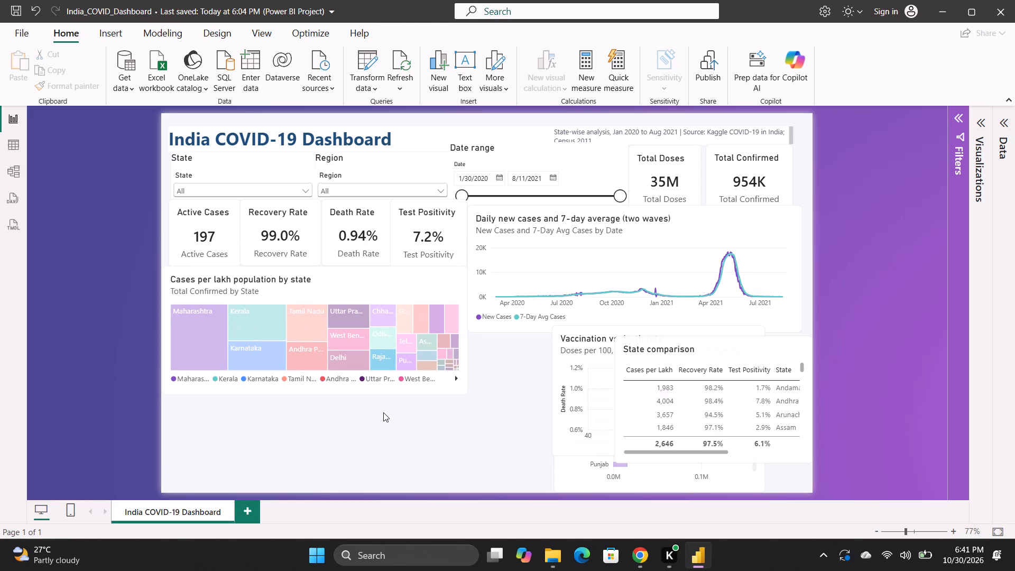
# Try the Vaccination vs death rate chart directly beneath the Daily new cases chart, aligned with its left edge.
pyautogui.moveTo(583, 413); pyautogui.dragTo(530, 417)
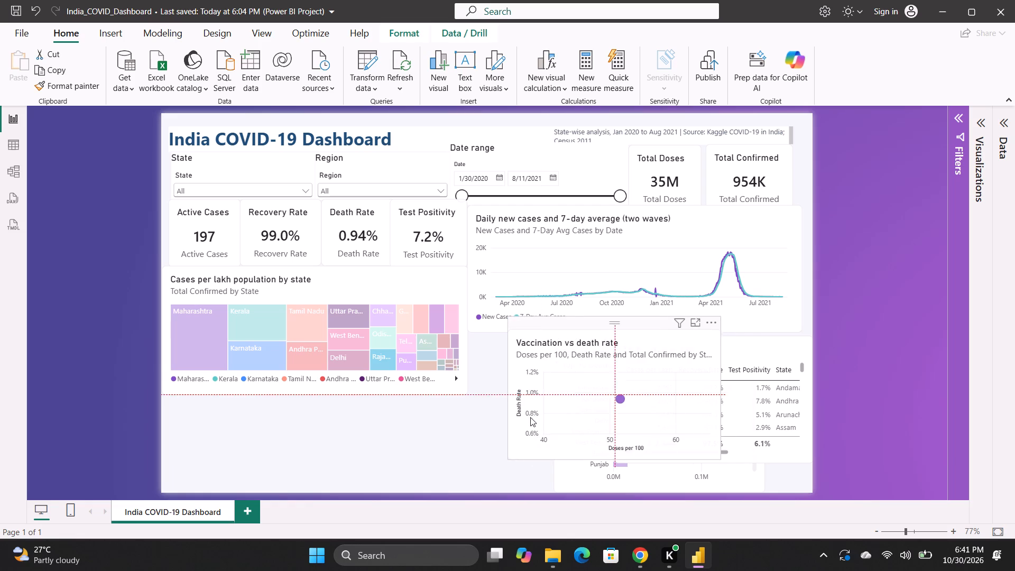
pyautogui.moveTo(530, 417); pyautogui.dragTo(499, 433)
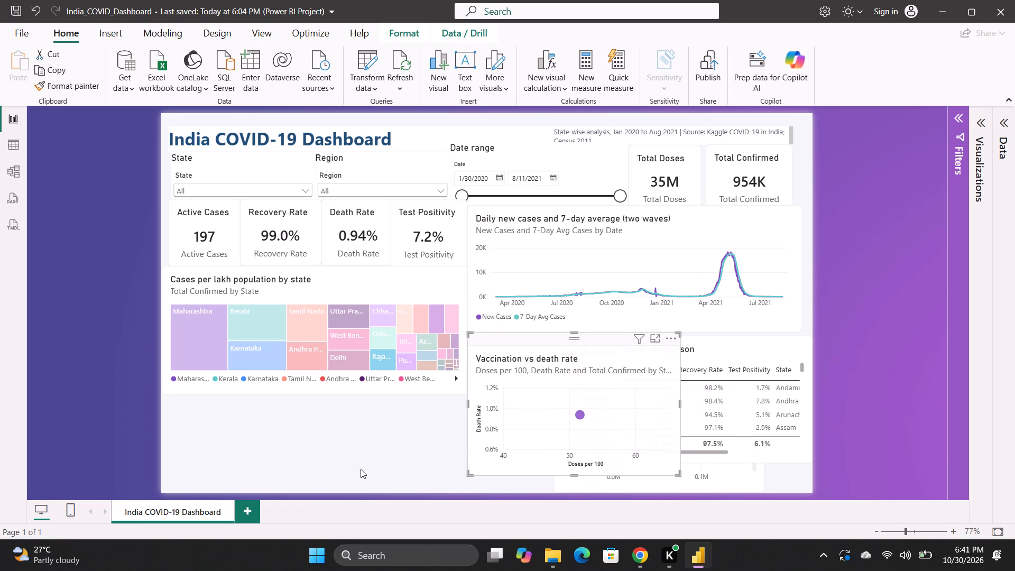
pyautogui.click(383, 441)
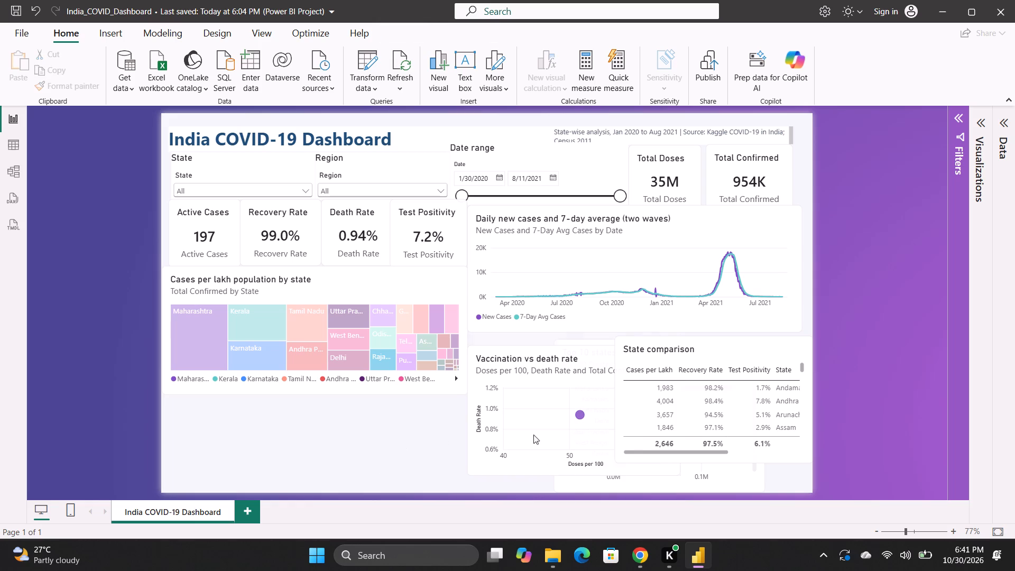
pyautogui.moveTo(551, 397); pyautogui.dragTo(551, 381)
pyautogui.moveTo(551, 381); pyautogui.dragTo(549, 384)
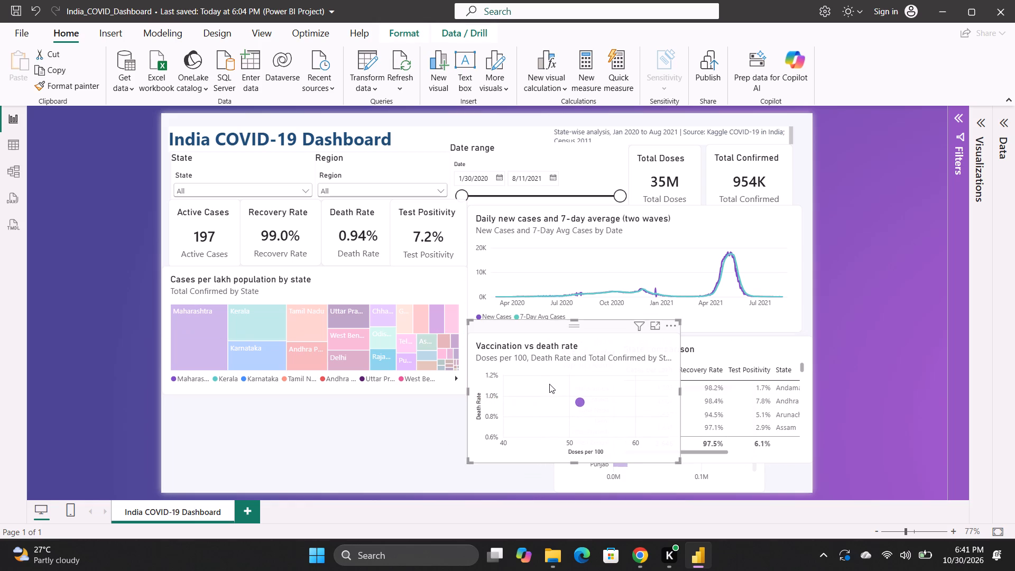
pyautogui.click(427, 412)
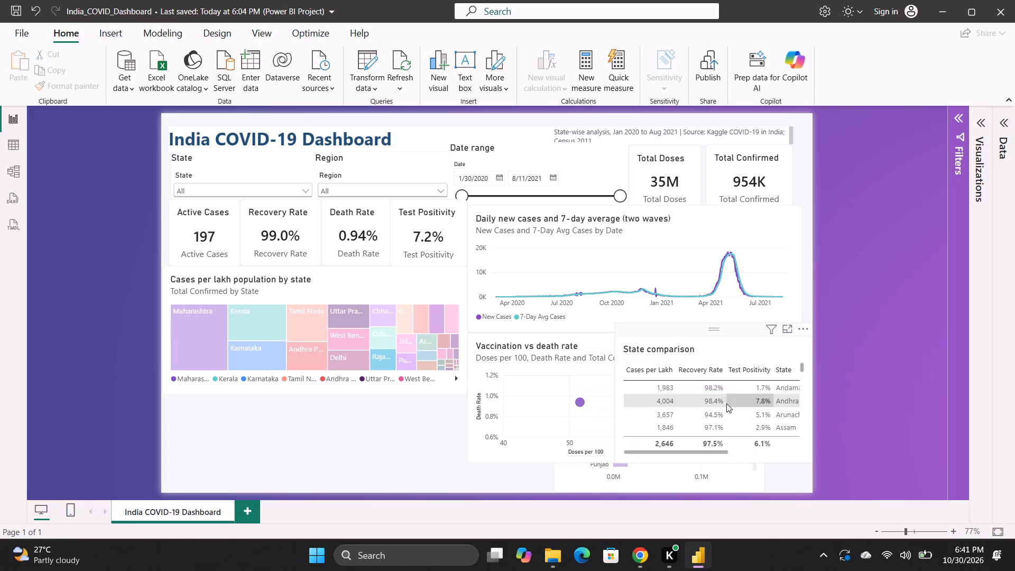
# Move the State comparison table to the page's bottom edge under the Cases per lakh treemap.
pyautogui.moveTo(733, 344); pyautogui.dragTo(548, 415)
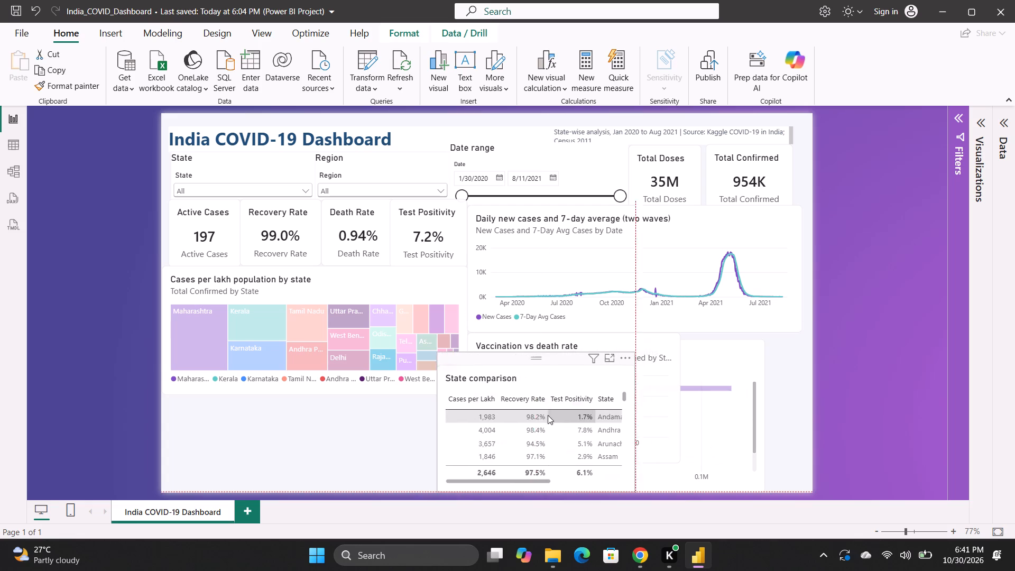
pyautogui.moveTo(548, 415); pyautogui.dragTo(367, 413)
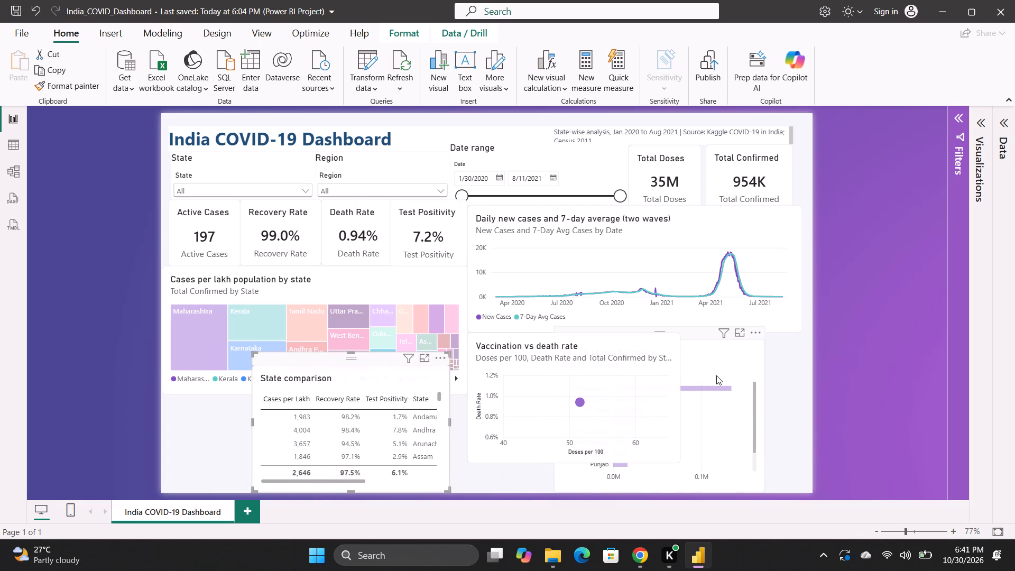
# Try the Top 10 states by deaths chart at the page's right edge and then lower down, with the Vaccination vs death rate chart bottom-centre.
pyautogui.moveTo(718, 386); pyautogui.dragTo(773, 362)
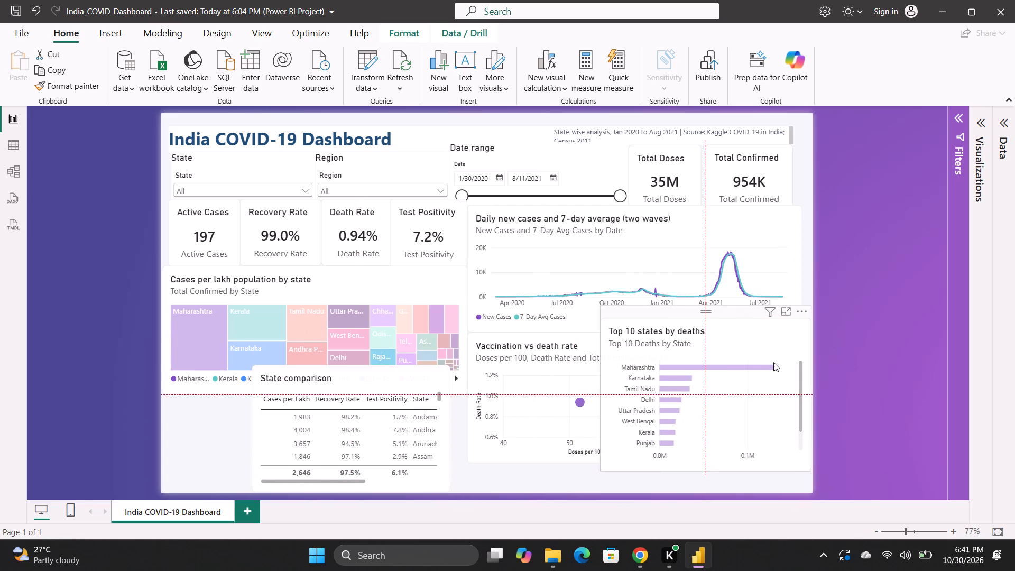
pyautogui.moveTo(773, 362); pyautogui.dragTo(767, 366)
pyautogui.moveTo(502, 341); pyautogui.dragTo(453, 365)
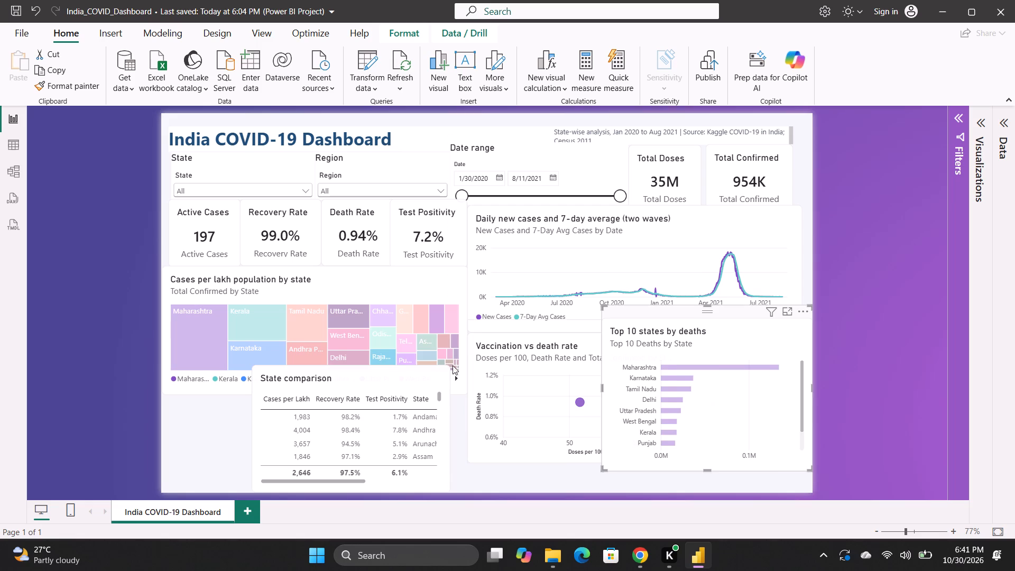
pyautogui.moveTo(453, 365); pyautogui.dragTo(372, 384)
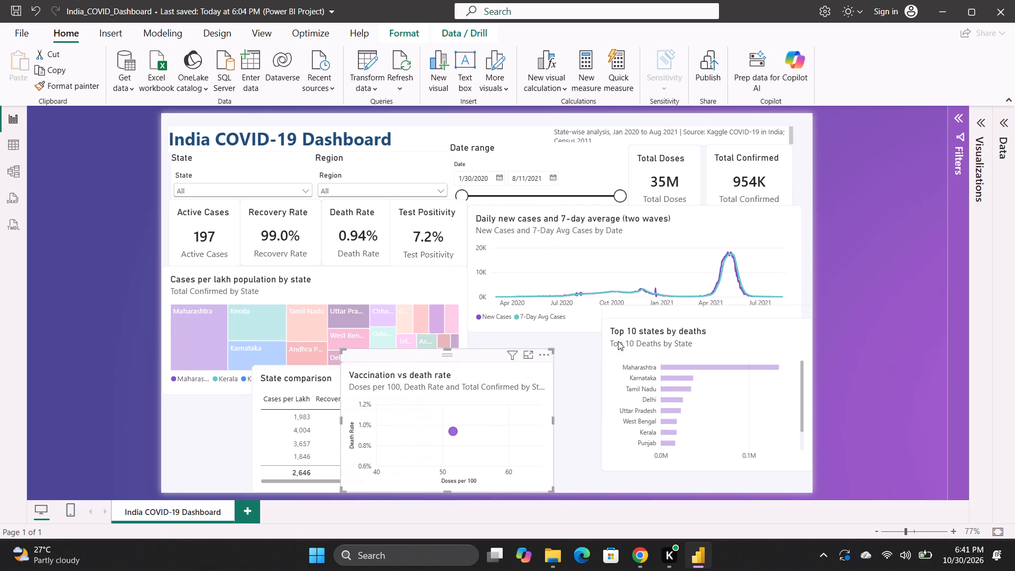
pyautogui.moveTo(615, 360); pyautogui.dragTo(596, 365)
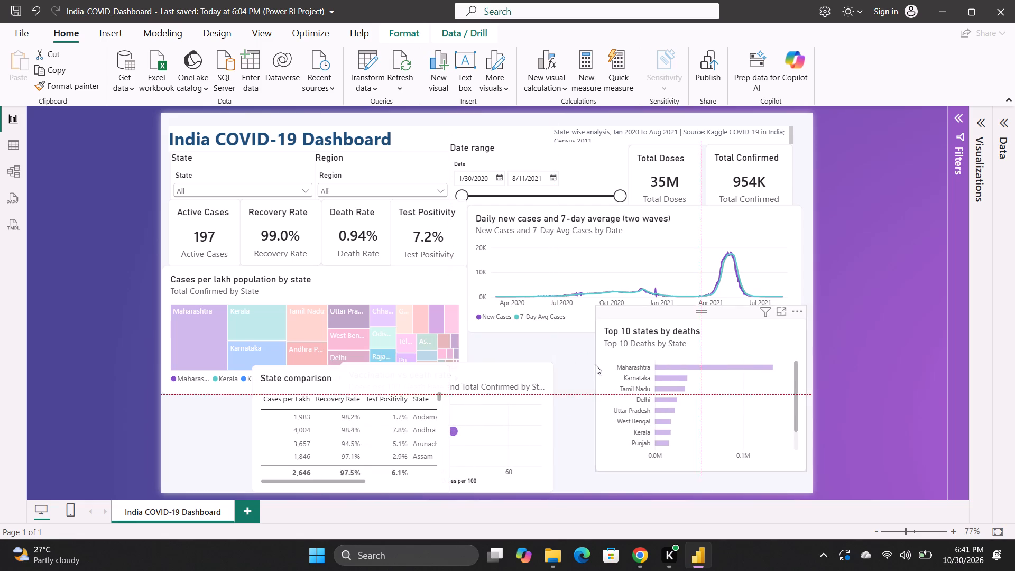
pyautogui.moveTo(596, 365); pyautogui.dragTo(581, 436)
# Clear the data-point highlighting and slightly shorten the Daily new cases chart from its lower edge.
pyautogui.click(545, 294)
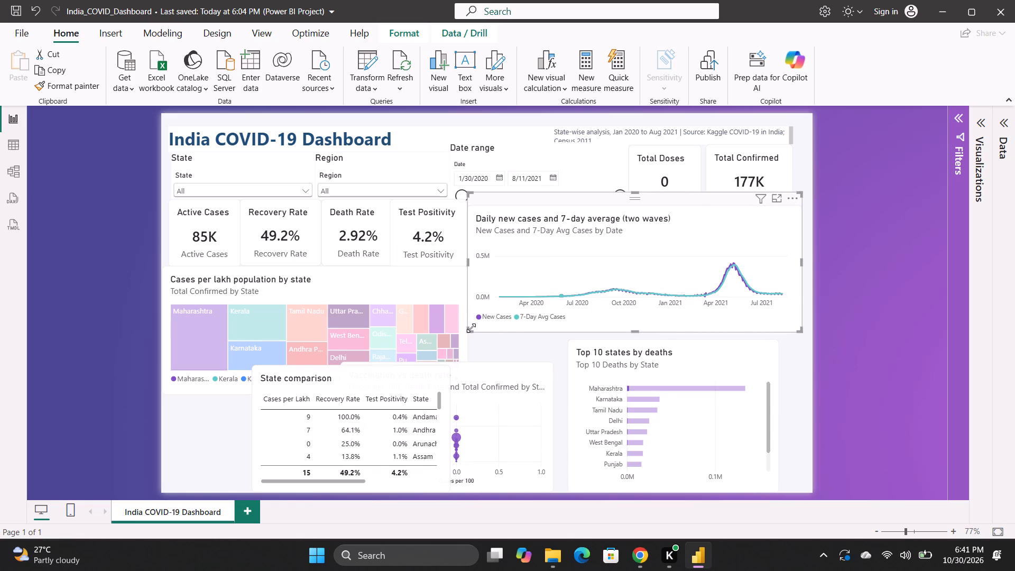
pyautogui.click(525, 276)
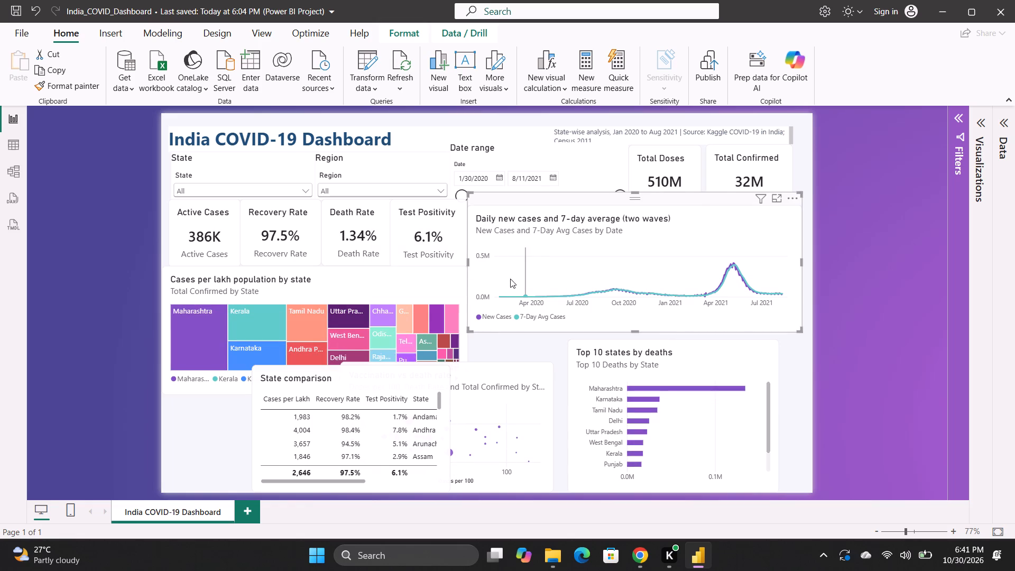
pyautogui.click(499, 217)
pyautogui.moveTo(470, 330); pyautogui.dragTo(475, 314)
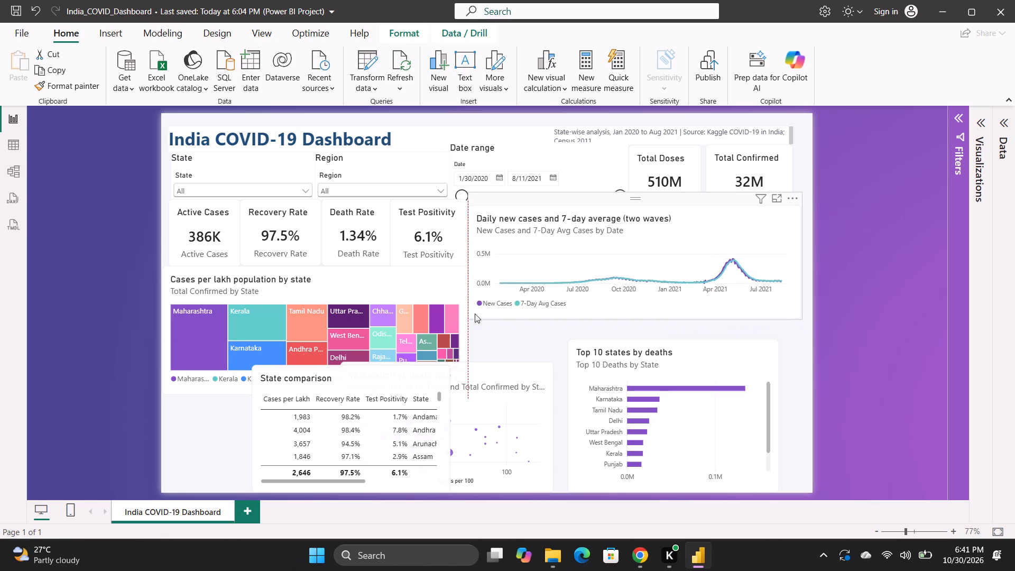
pyautogui.moveTo(475, 314); pyautogui.dragTo(469, 322)
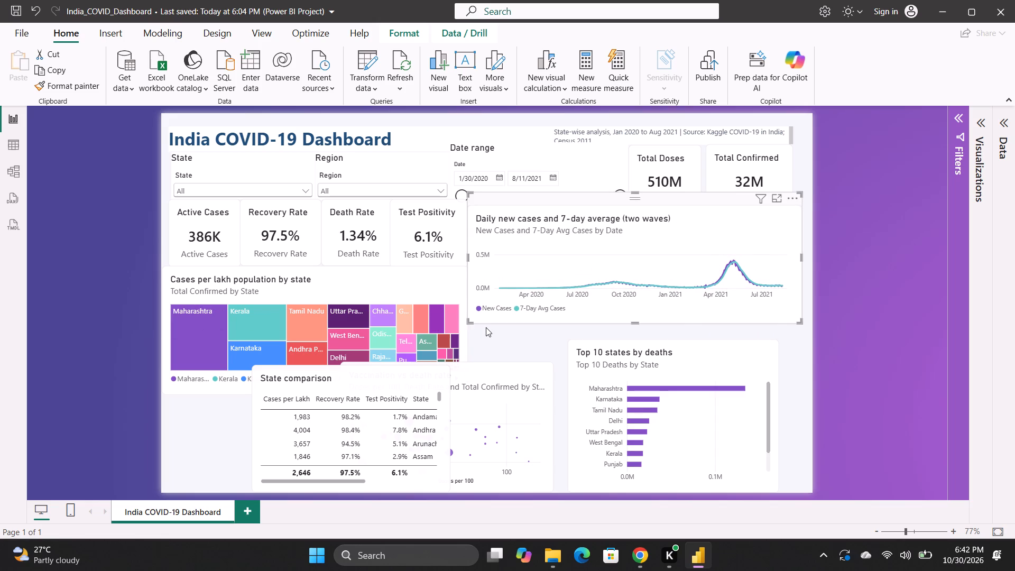
pyautogui.click(486, 327)
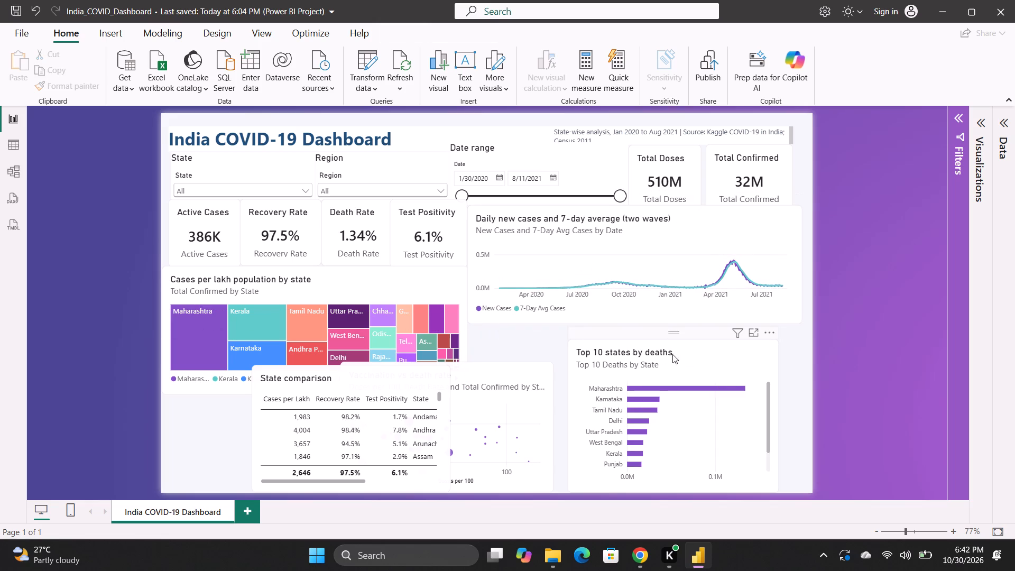
# Move the Top 10 states by deaths chart up beneath the Daily new cases chart, aligned with its right edge.
pyautogui.moveTo(707, 330); pyautogui.dragTo(726, 324)
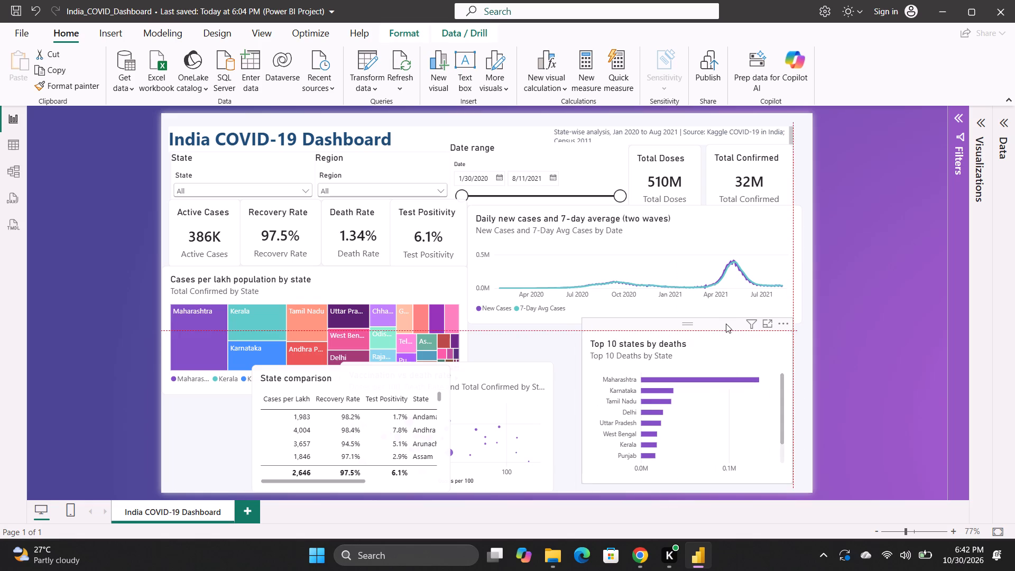
pyautogui.moveTo(726, 324); pyautogui.dragTo(732, 324)
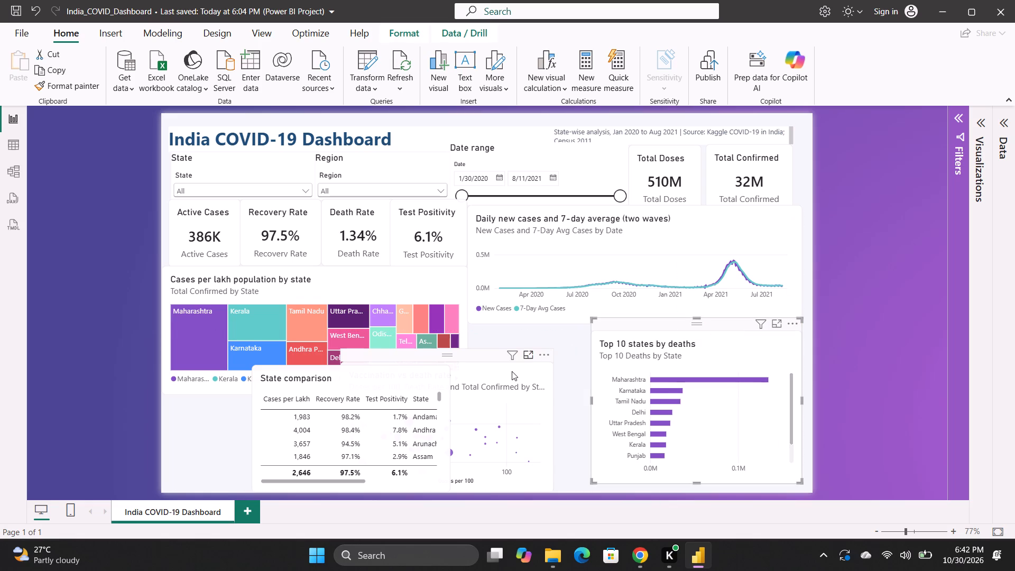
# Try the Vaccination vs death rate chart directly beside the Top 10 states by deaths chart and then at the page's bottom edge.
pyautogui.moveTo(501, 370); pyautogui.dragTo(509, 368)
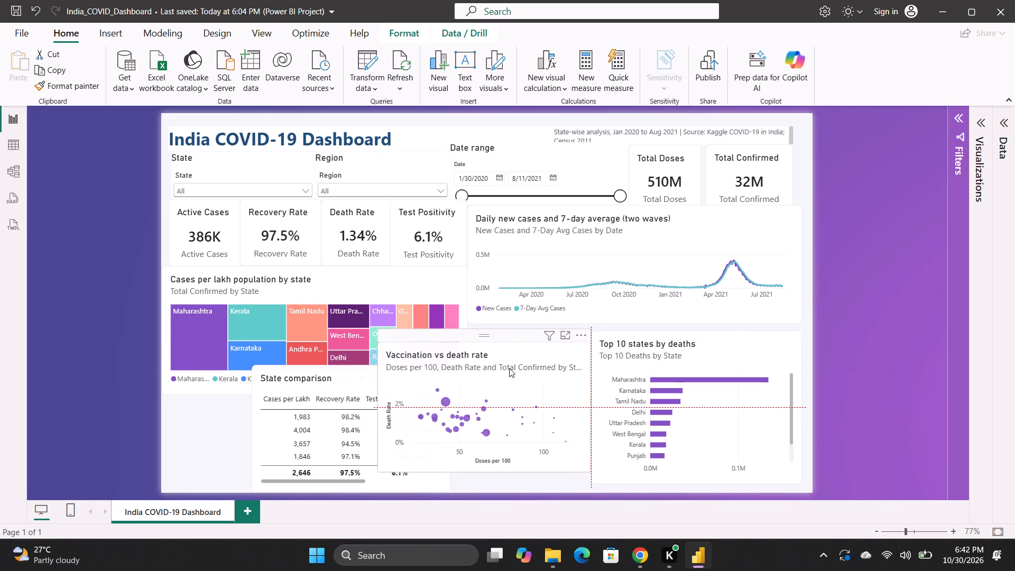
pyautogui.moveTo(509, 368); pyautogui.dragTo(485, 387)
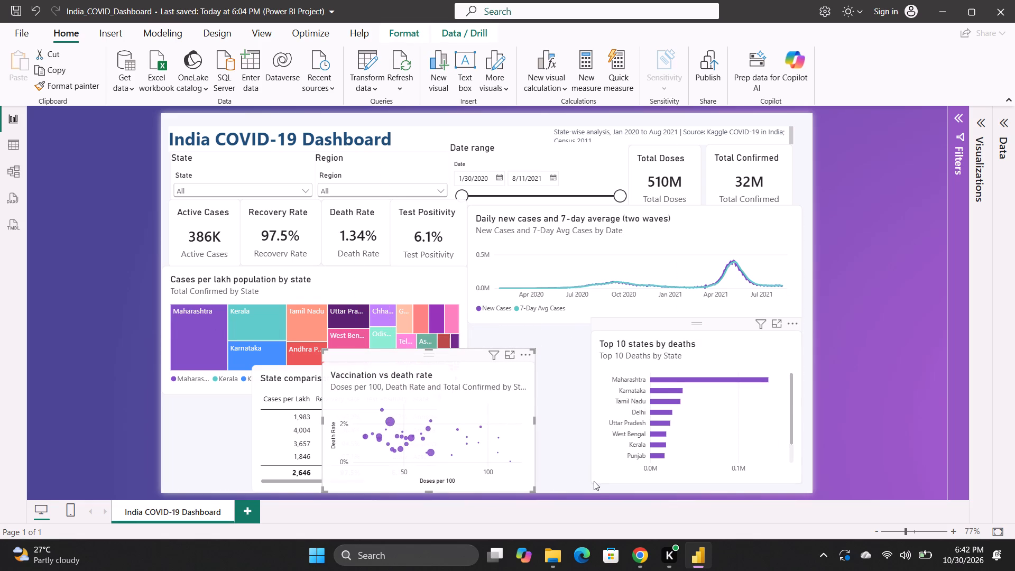
# Narrow the Top 10 states by deaths chart from its left side and extend it down to the page's bottom edge.
pyautogui.click(596, 482)
pyautogui.moveTo(591, 483); pyautogui.dragTo(618, 481)
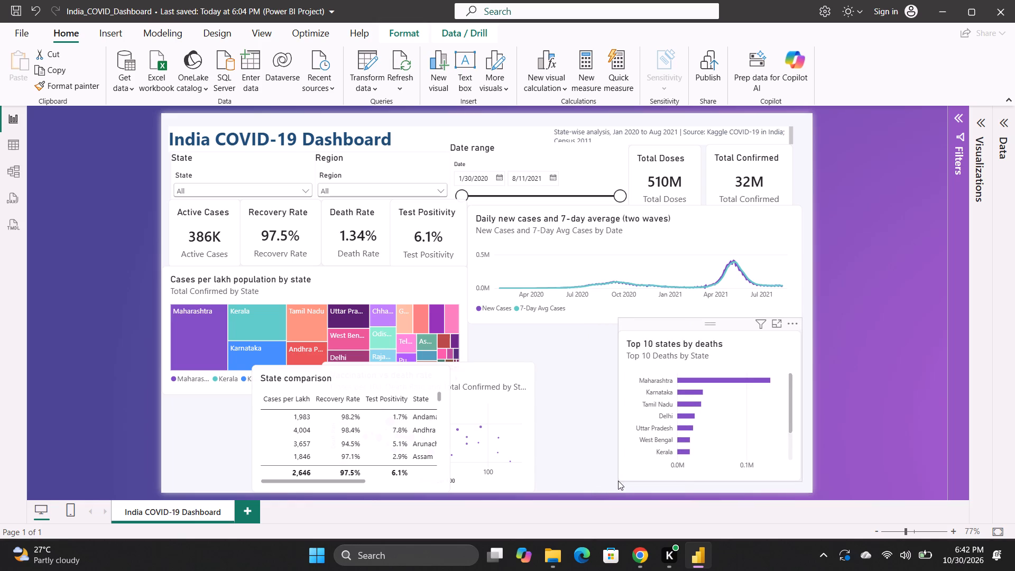
pyautogui.moveTo(618, 481); pyautogui.dragTo(621, 491)
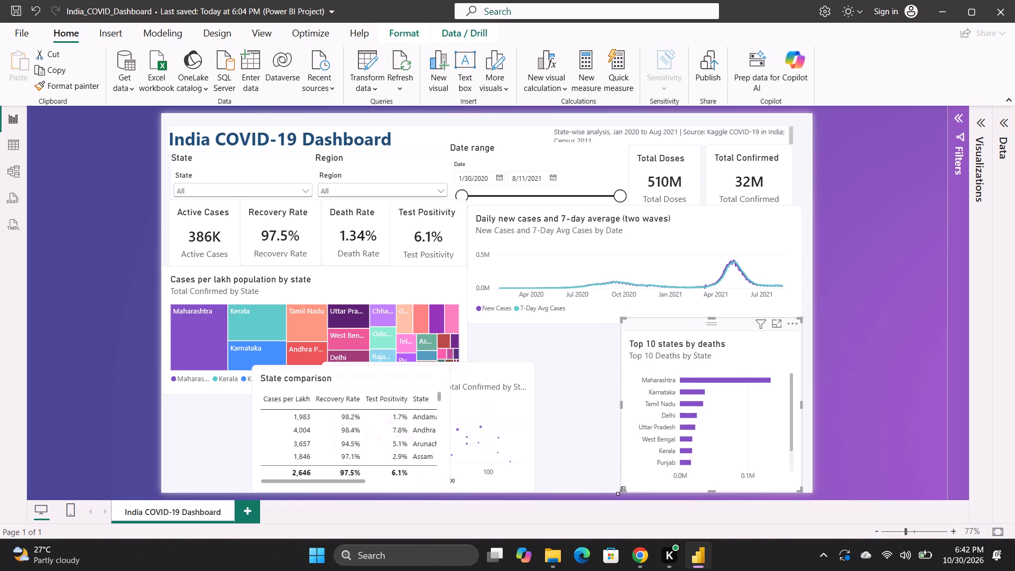
# Move the Vaccination vs death rate chart to the page's bottom-left corner, flush with the page's left and bottom edges.
pyautogui.moveTo(496, 371); pyautogui.dragTo(543, 355)
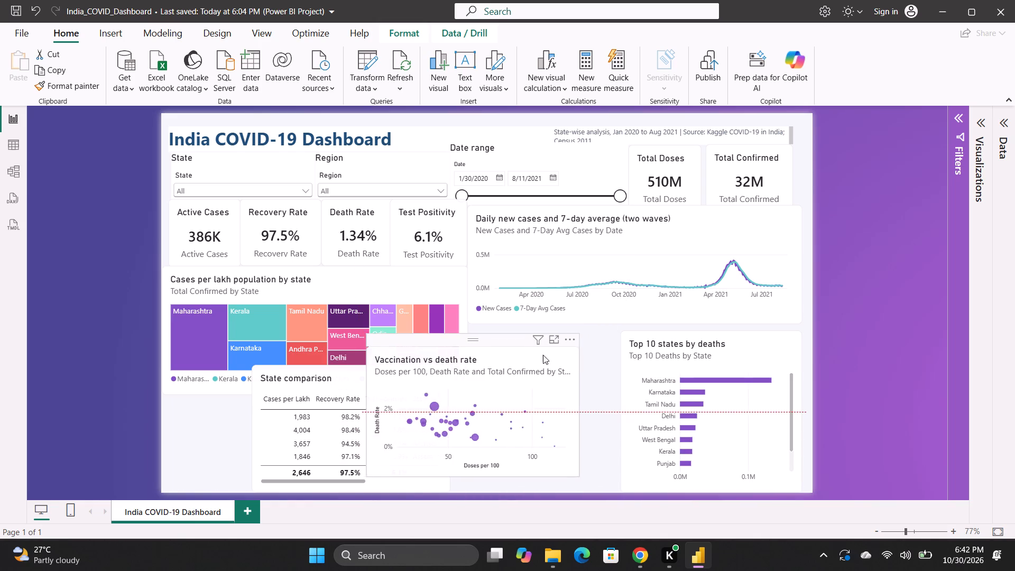
pyautogui.moveTo(543, 355); pyautogui.dragTo(363, 396)
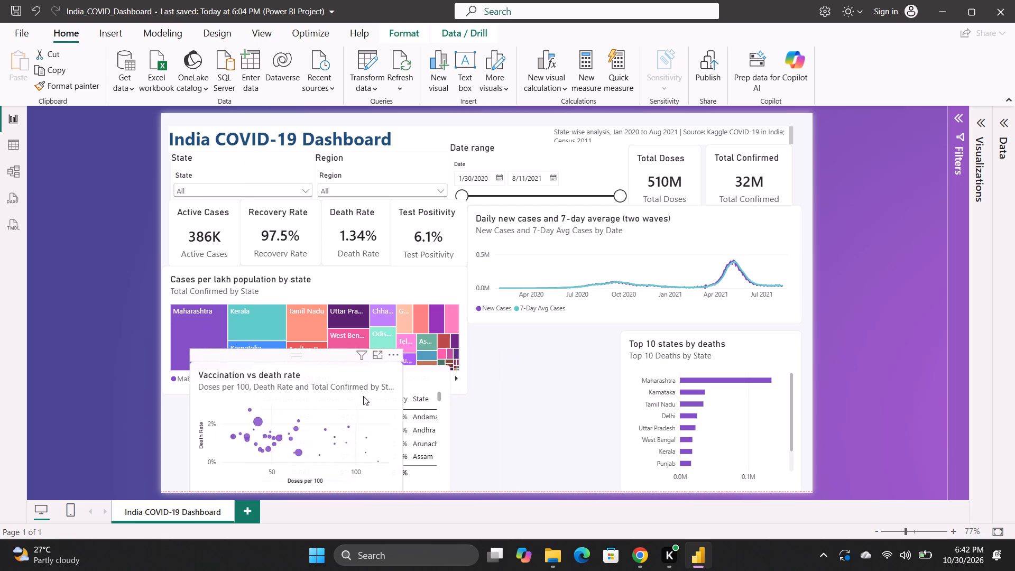
pyautogui.moveTo(363, 396); pyautogui.dragTo(402, 412)
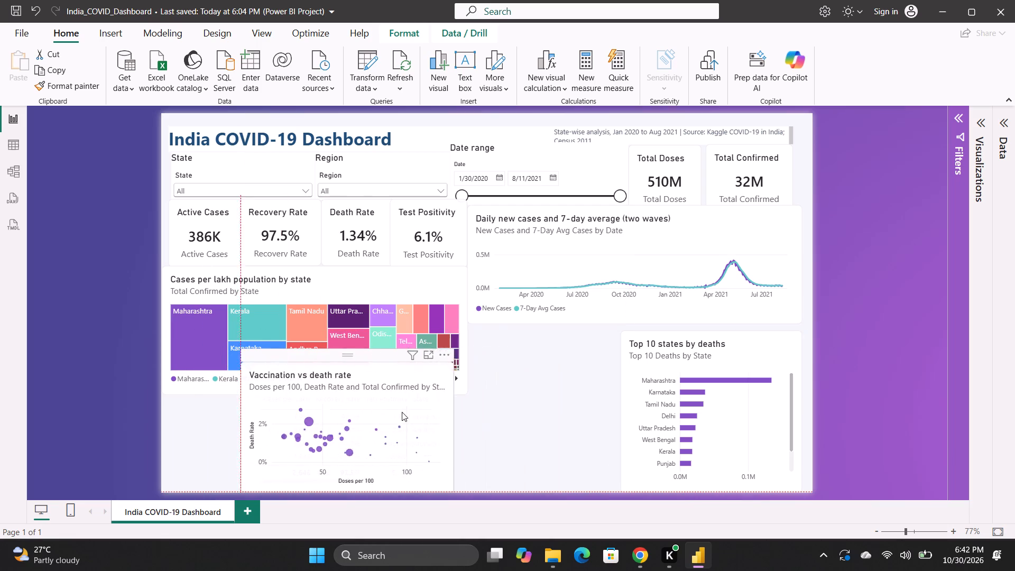
pyautogui.moveTo(402, 412); pyautogui.dragTo(338, 416)
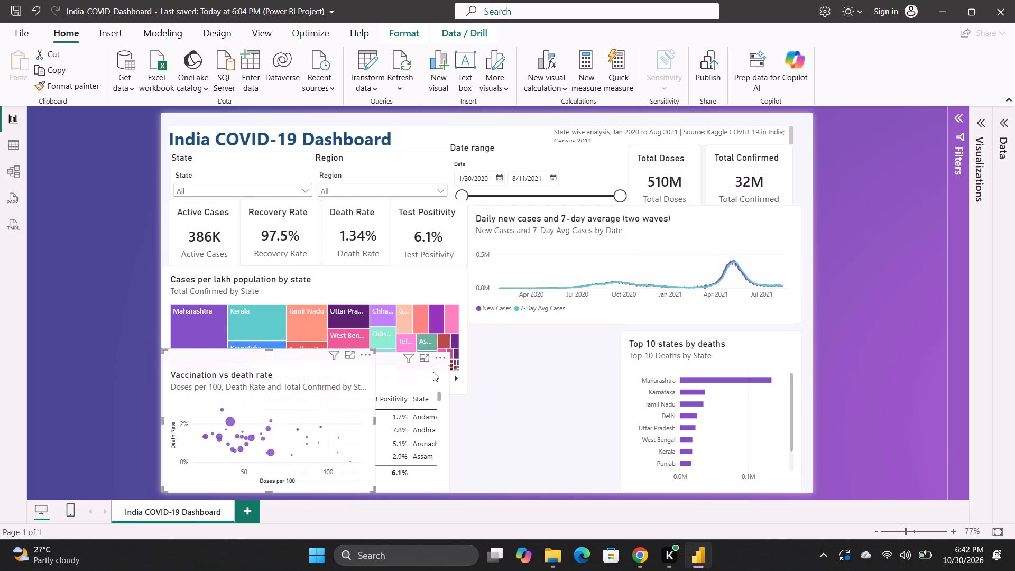
# Place the State comparison table between the Vaccination and Top 10 charts, narrowed to the Daily new cases chart's left edge and raised beneath it.
pyautogui.moveTo(432, 369); pyautogui.dragTo(602, 345)
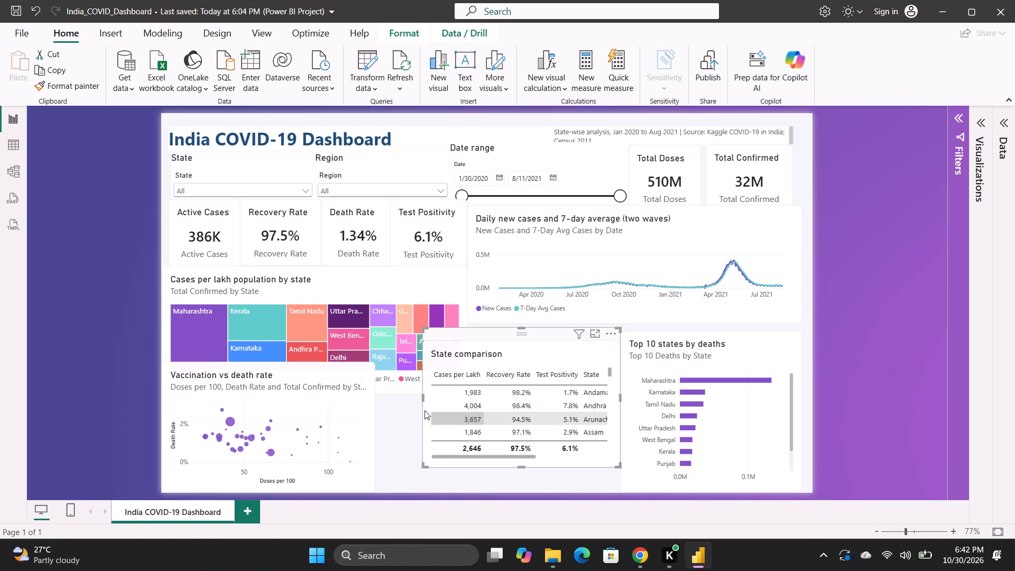
pyautogui.moveTo(422, 398); pyautogui.dragTo(466, 391)
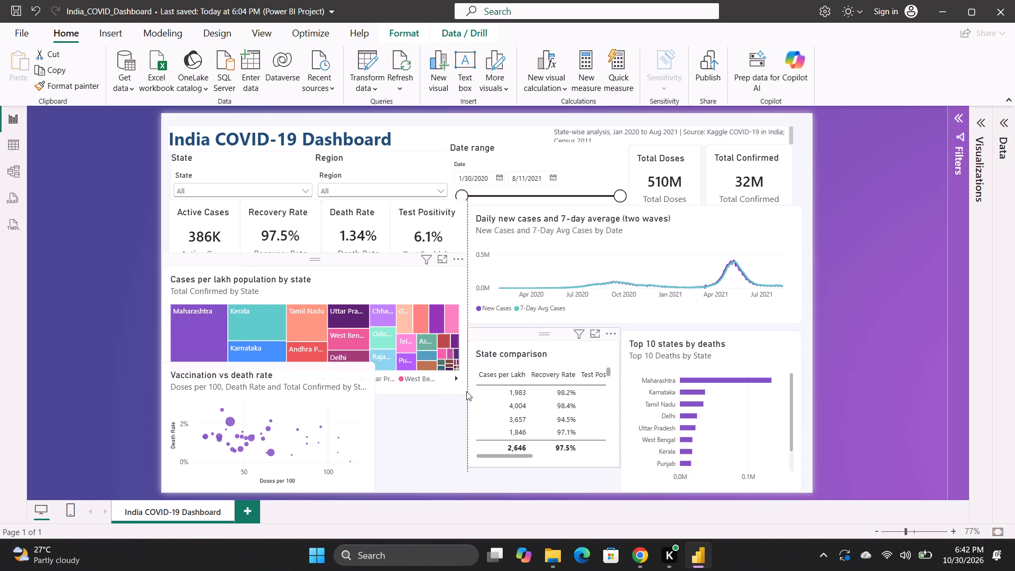
pyautogui.moveTo(466, 391); pyautogui.dragTo(467, 390)
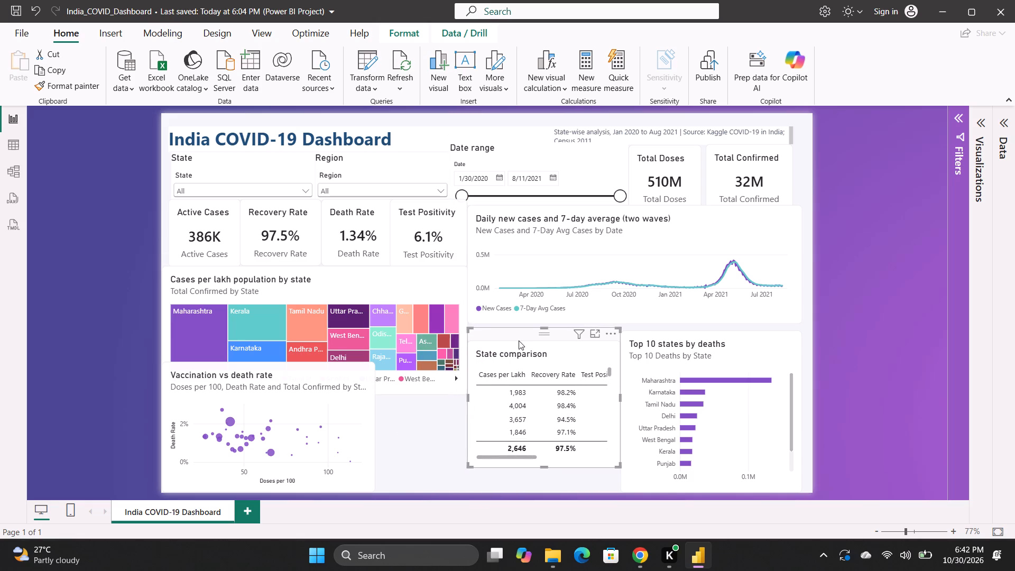
pyautogui.moveTo(546, 346); pyautogui.dragTo(548, 335)
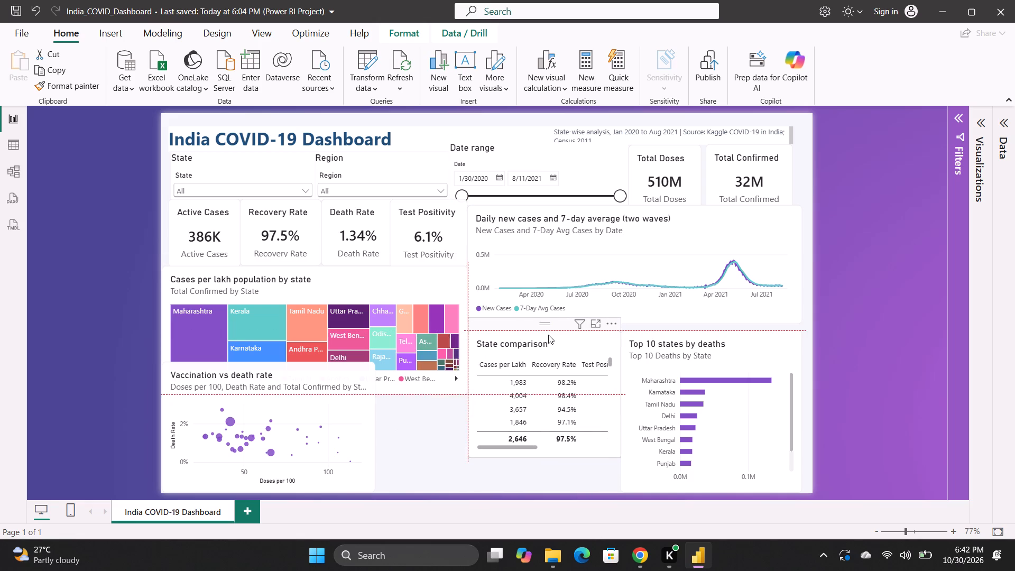
pyautogui.moveTo(548, 335); pyautogui.dragTo(548, 328)
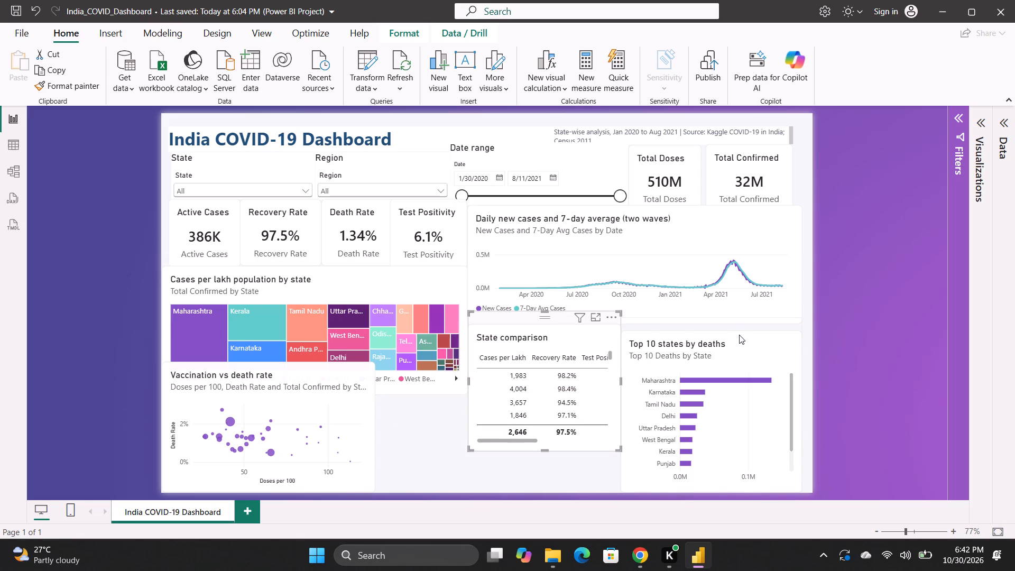
# Raise the Top 10 states by deaths chart slightly so it lines up with the top of the State comparison table.
pyautogui.moveTo(739, 335); pyautogui.dragTo(741, 325)
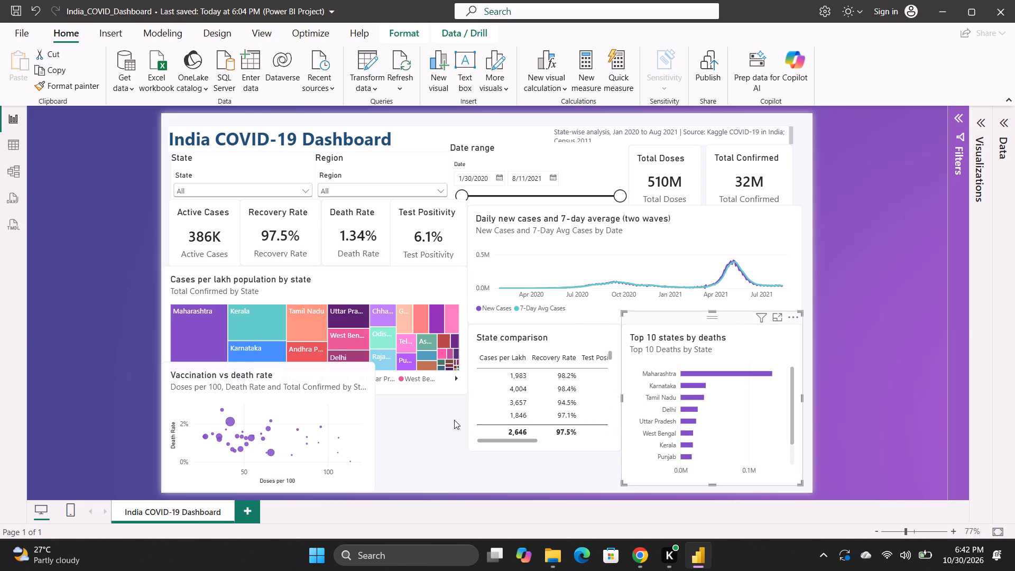
pyautogui.click(440, 430)
# Extend the State comparison table's lower edge down to the bottom of the page.
pyautogui.click(583, 446)
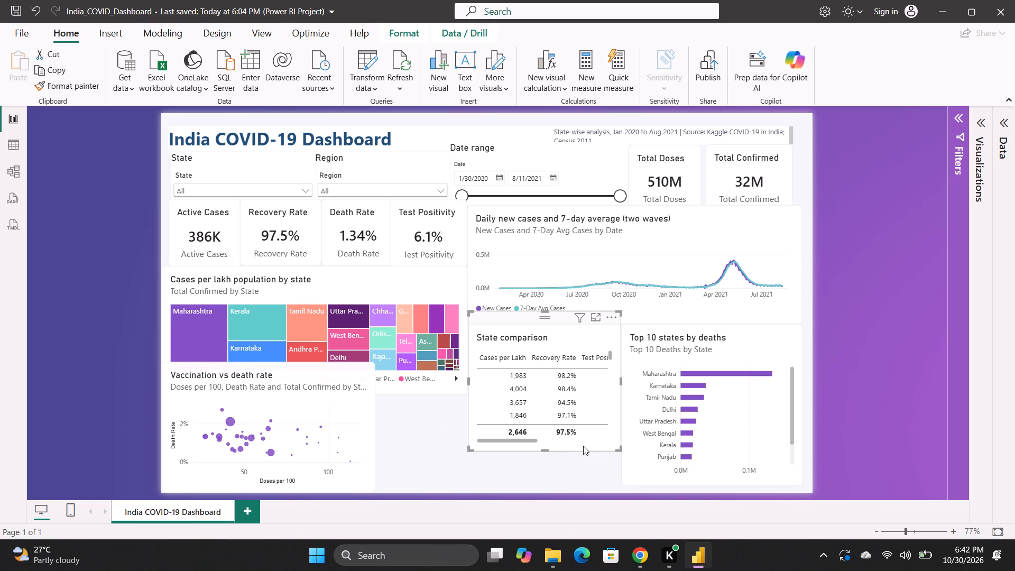
pyautogui.moveTo(542, 452); pyautogui.dragTo(542, 495)
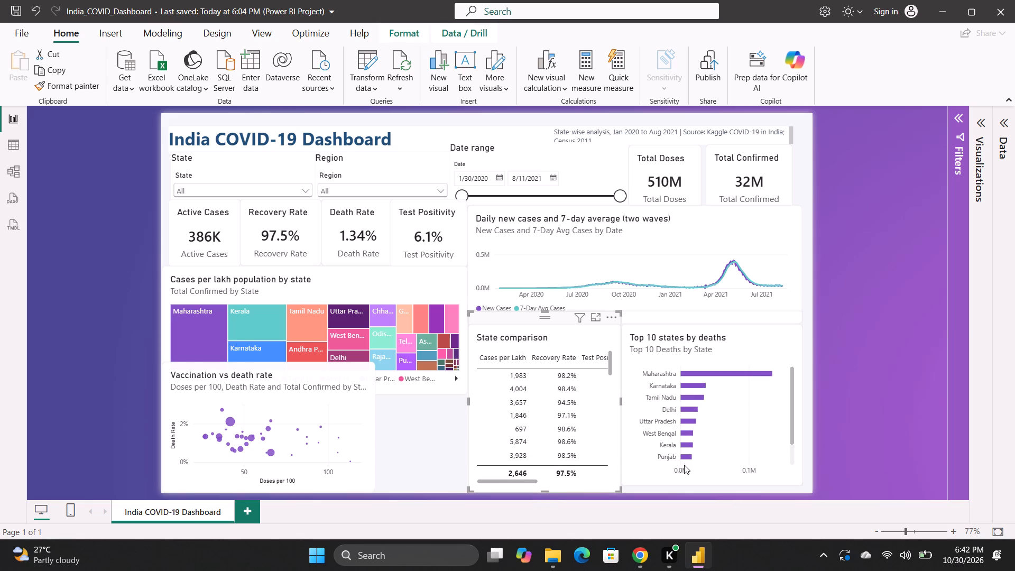
# Widen the Vaccination vs death rate chart on its right side until it meets the State comparison table.
pyautogui.click(340, 445)
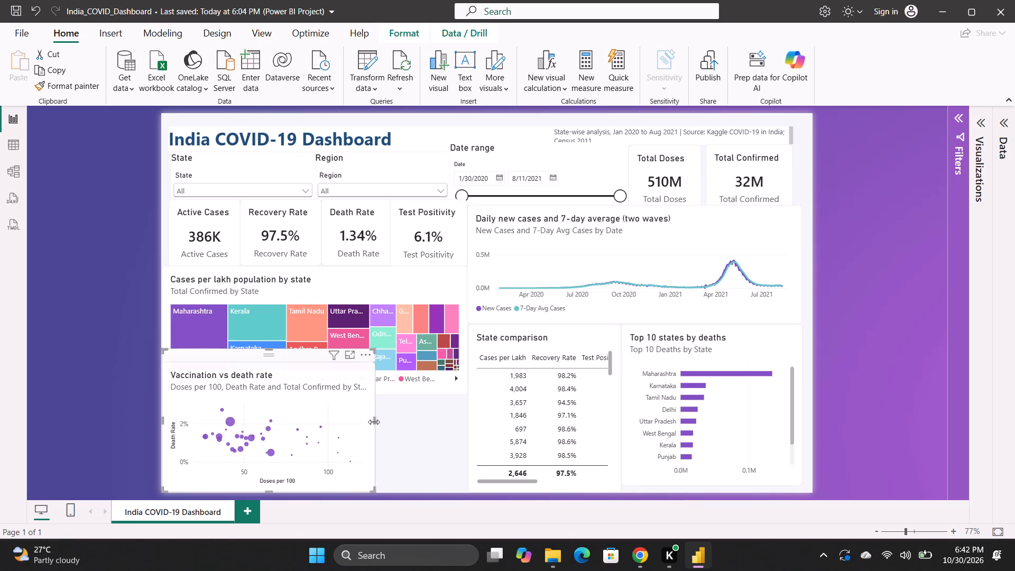
pyautogui.click(372, 422)
pyautogui.moveTo(375, 421); pyautogui.dragTo(439, 420)
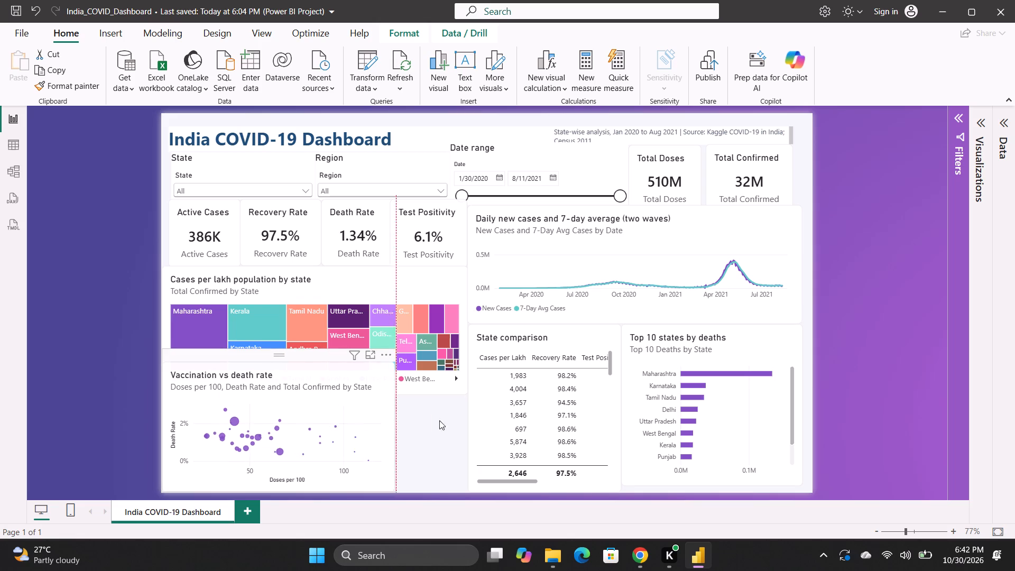
pyautogui.moveTo(439, 420); pyautogui.dragTo(465, 427)
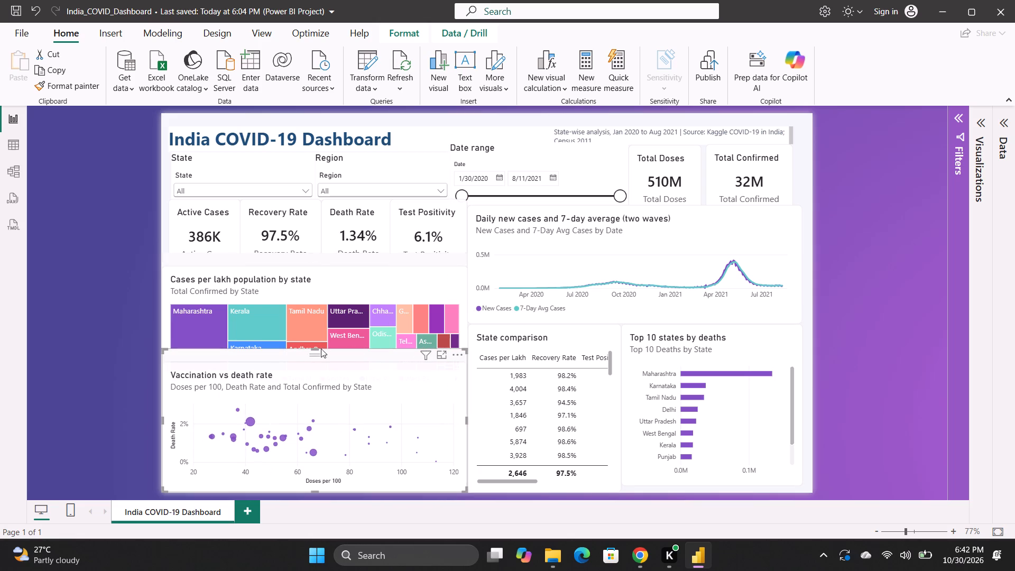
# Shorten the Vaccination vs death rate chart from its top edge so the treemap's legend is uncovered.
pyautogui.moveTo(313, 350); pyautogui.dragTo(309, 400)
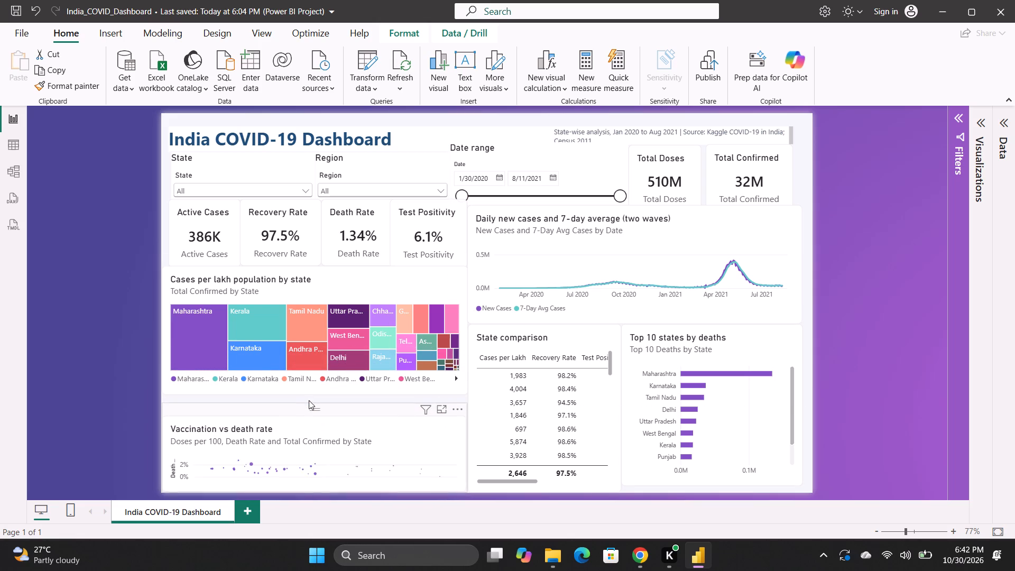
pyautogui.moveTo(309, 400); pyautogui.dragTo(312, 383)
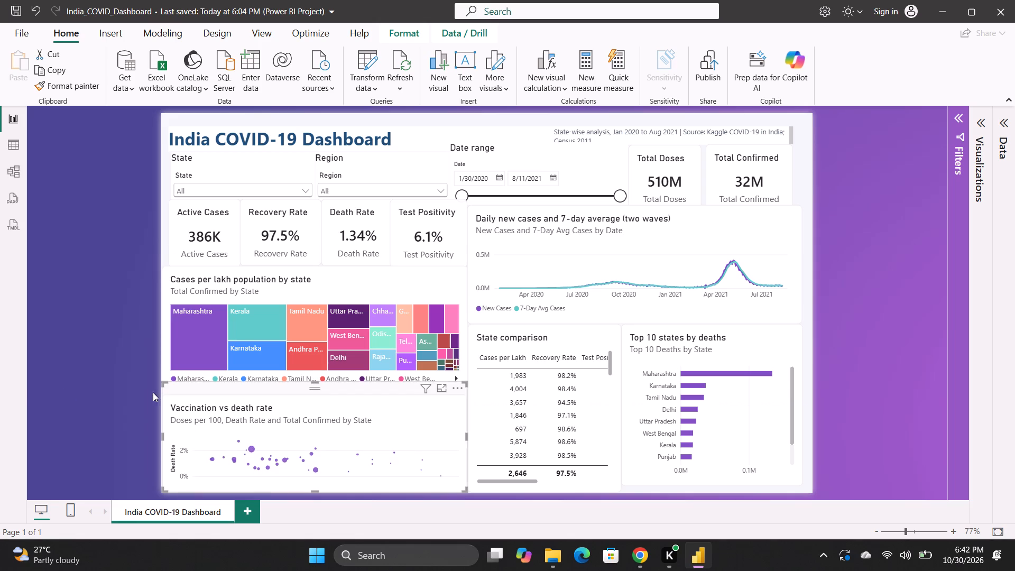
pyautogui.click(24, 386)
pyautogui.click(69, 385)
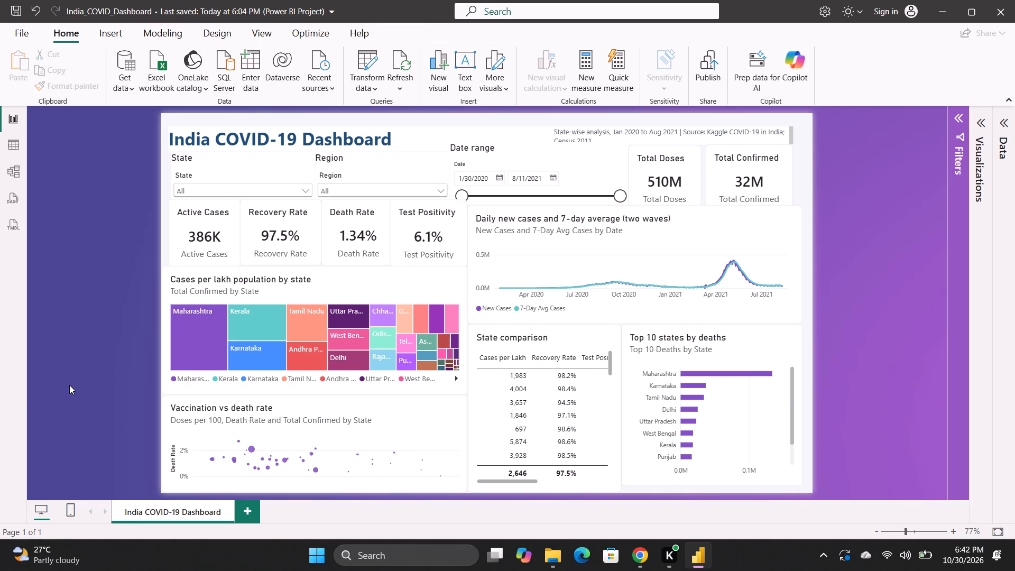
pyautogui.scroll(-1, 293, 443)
# Make the Vaccination vs death rate chart taller and reposition it at the page's bottom edge, aligned beneath the Cases per lakh treemap.
pyautogui.moveTo(319, 402); pyautogui.dragTo(318, 393)
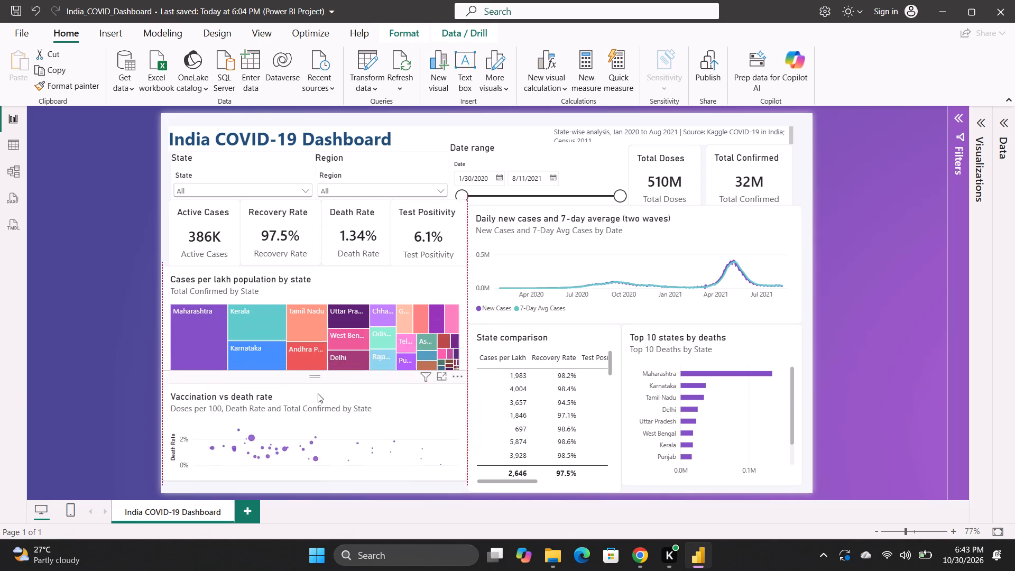
pyautogui.moveTo(318, 393); pyautogui.dragTo(328, 356)
pyautogui.moveTo(327, 440); pyautogui.dragTo(329, 472)
pyautogui.moveTo(344, 343); pyautogui.dragTo(338, 367)
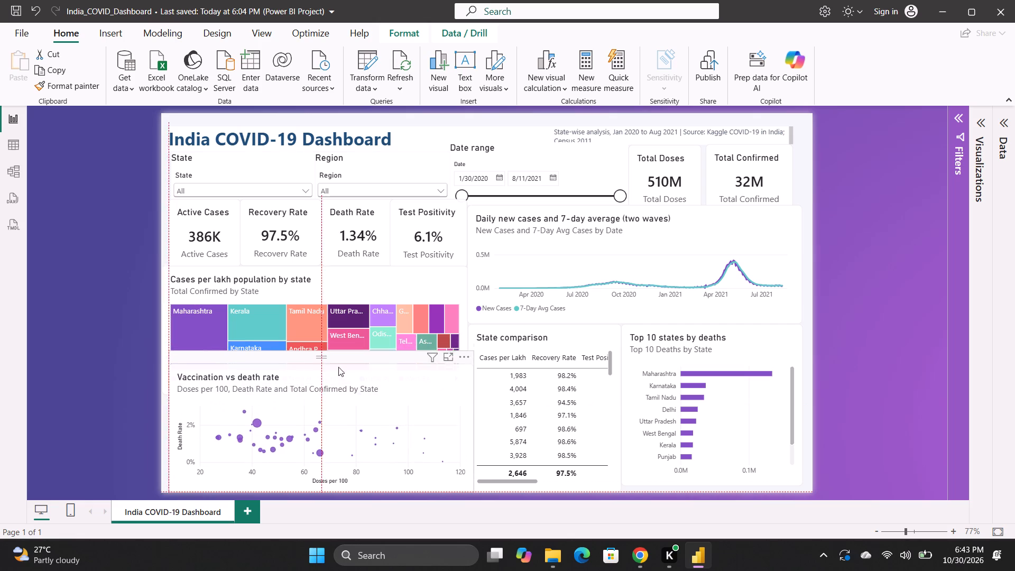
pyautogui.moveTo(338, 367); pyautogui.dragTo(331, 393)
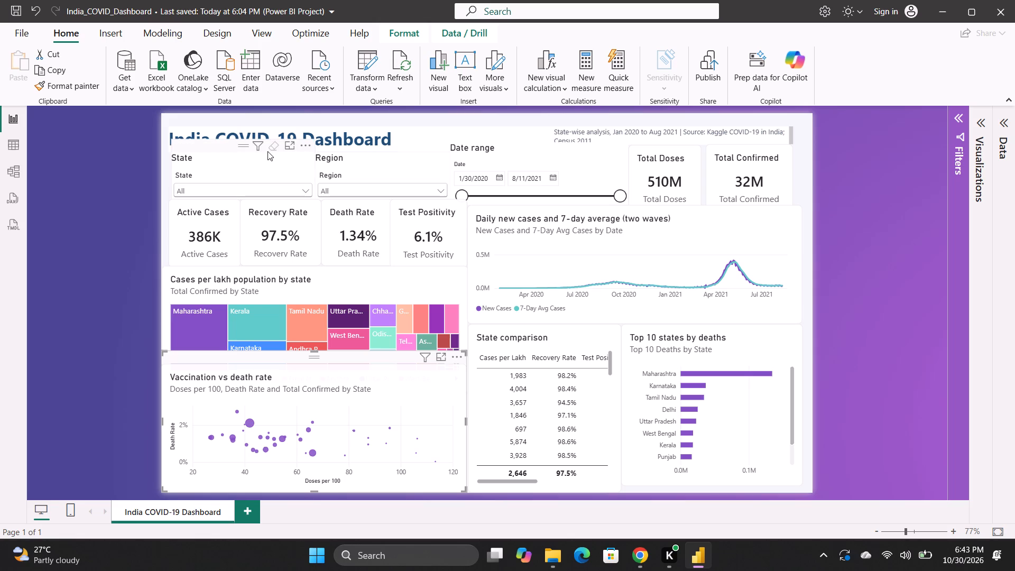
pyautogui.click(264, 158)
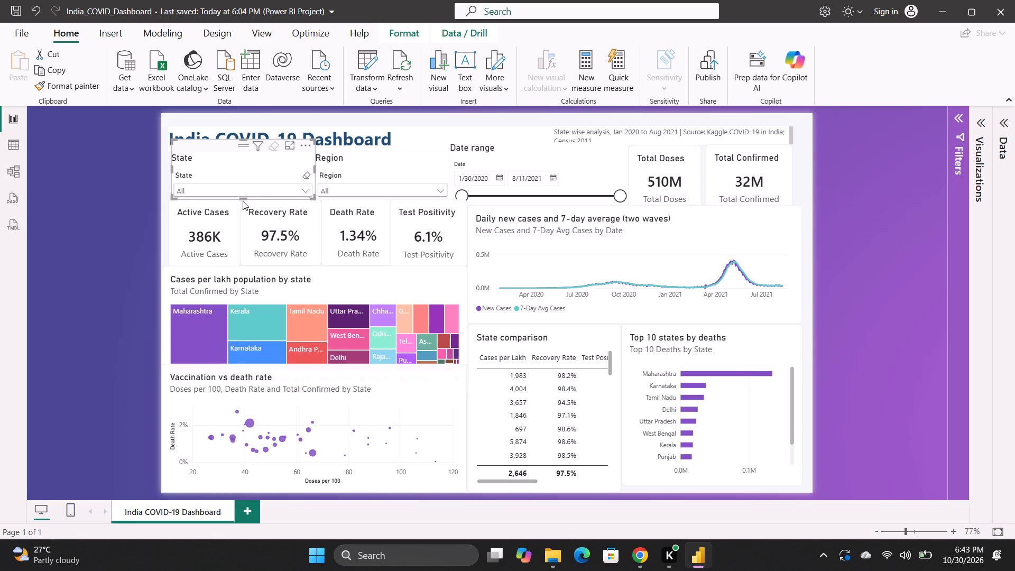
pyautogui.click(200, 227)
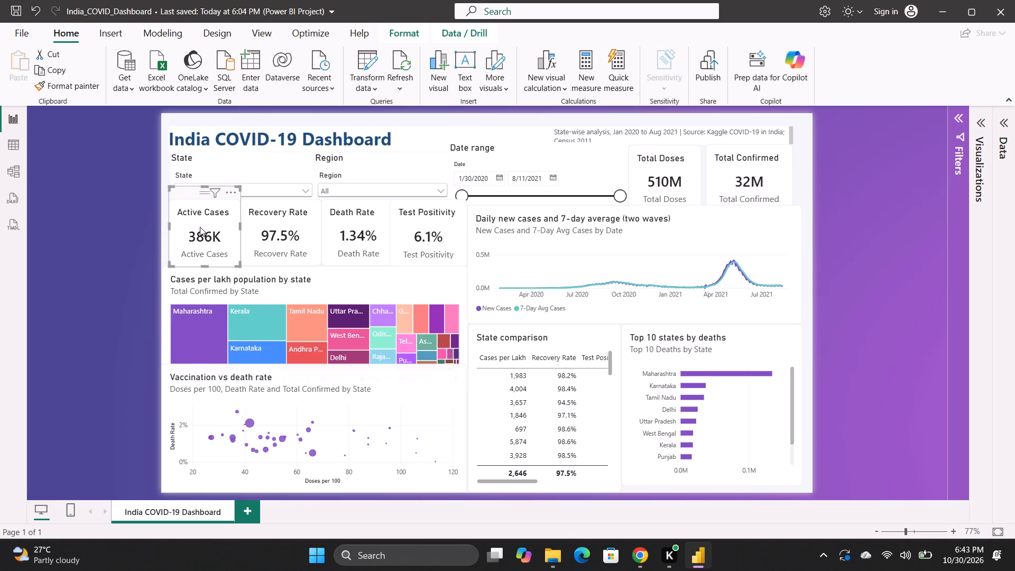
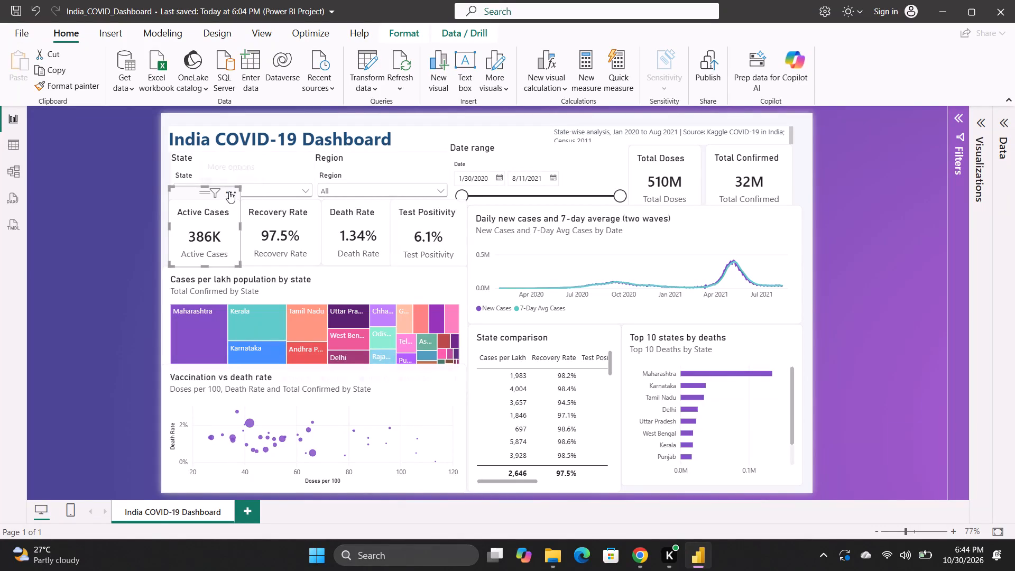
# Set the callout value font size of the Active Cases card to 12.
pyautogui.click(229, 191)
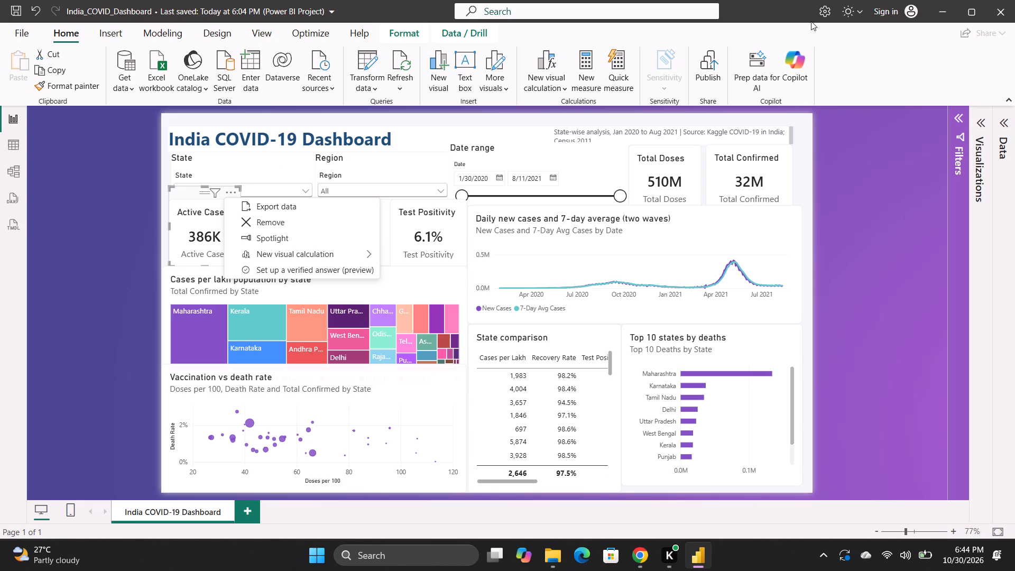
pyautogui.click(982, 124)
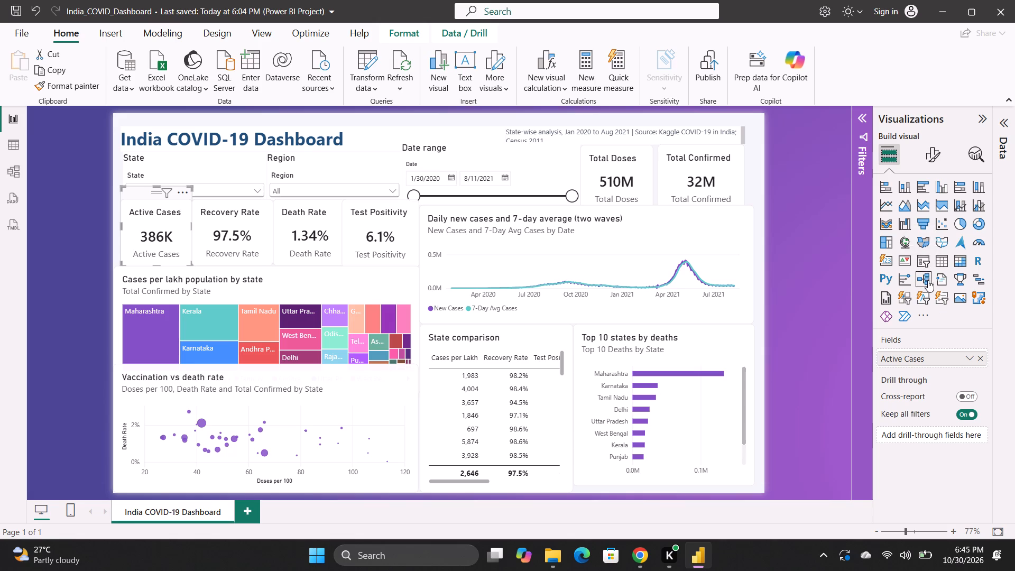
pyautogui.click(935, 155)
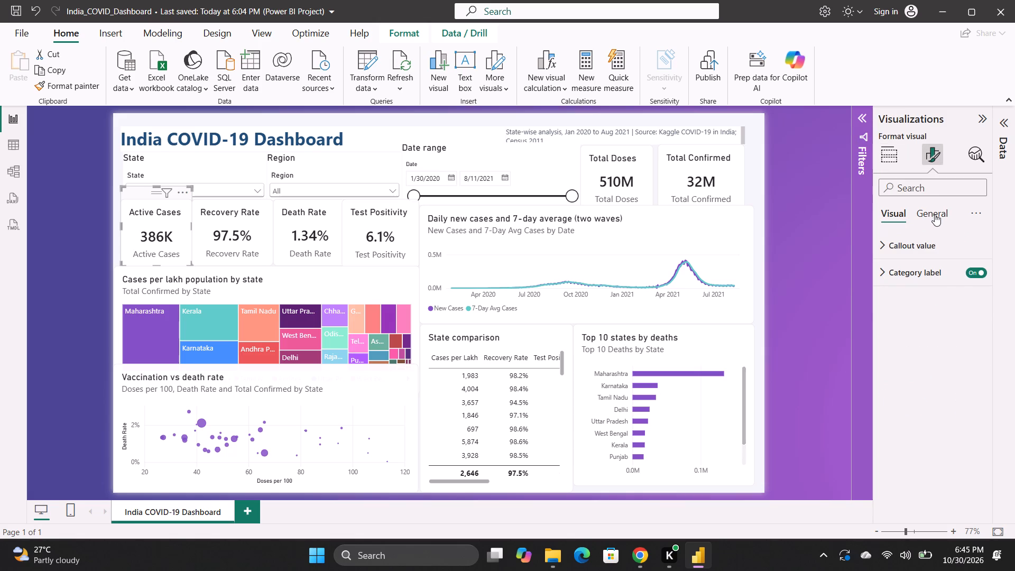
pyautogui.click(935, 214)
pyautogui.click(897, 216)
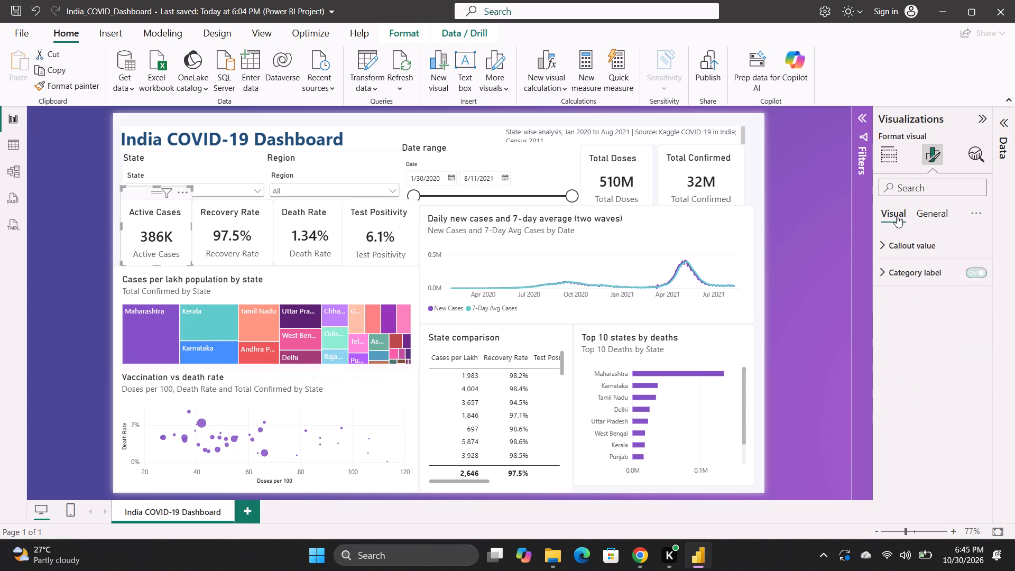
pyautogui.click(911, 248)
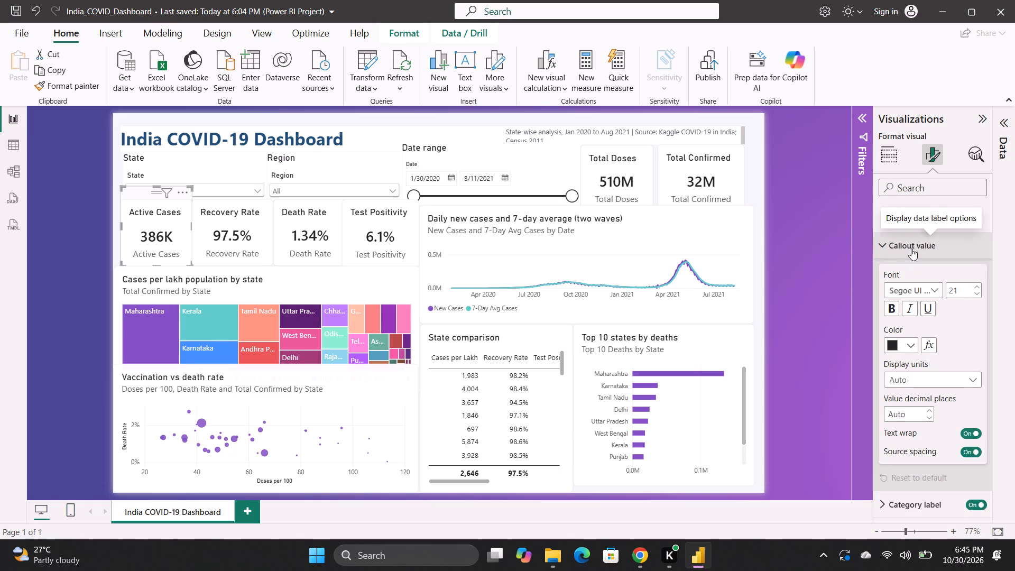
pyautogui.click(965, 291)
pyautogui.press('BackSpace')
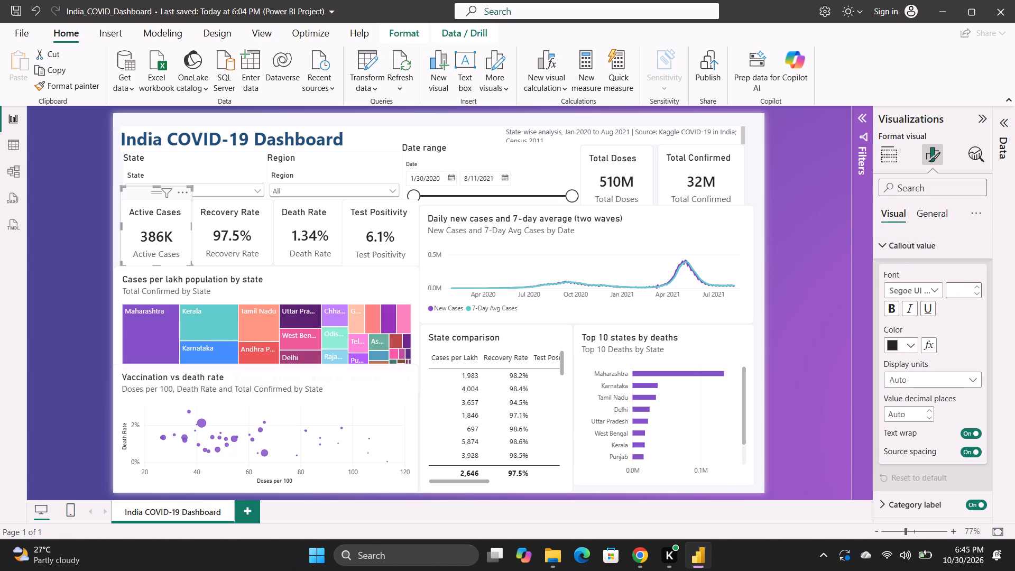
pyautogui.write('12')
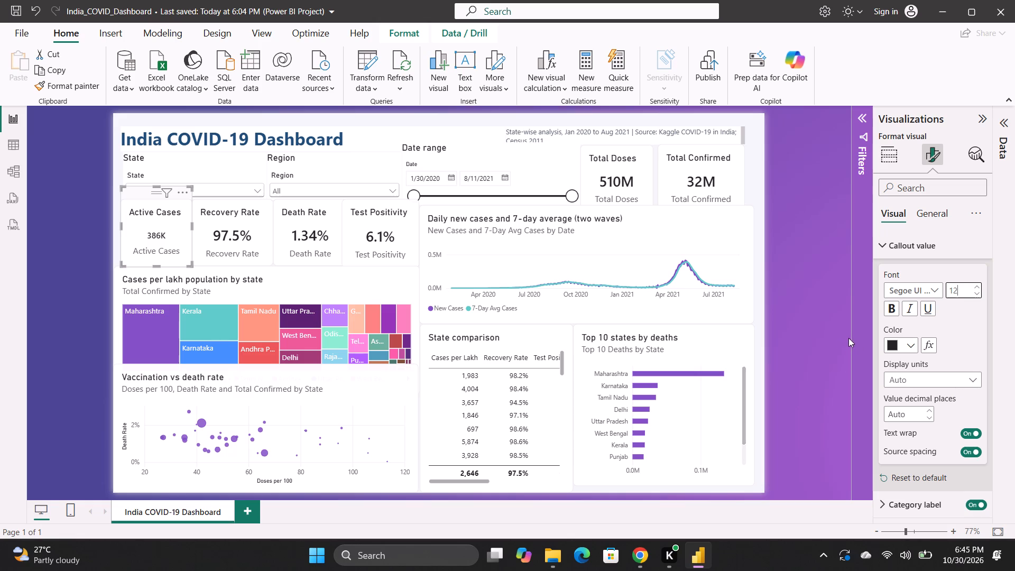
pyautogui.click(895, 310)
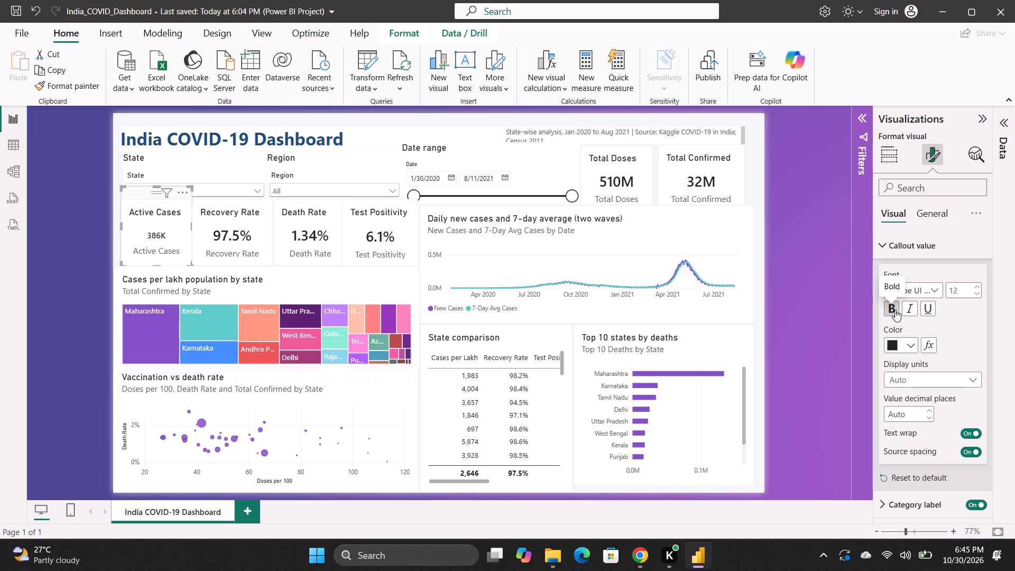
pyautogui.click(895, 310)
pyautogui.click(833, 323)
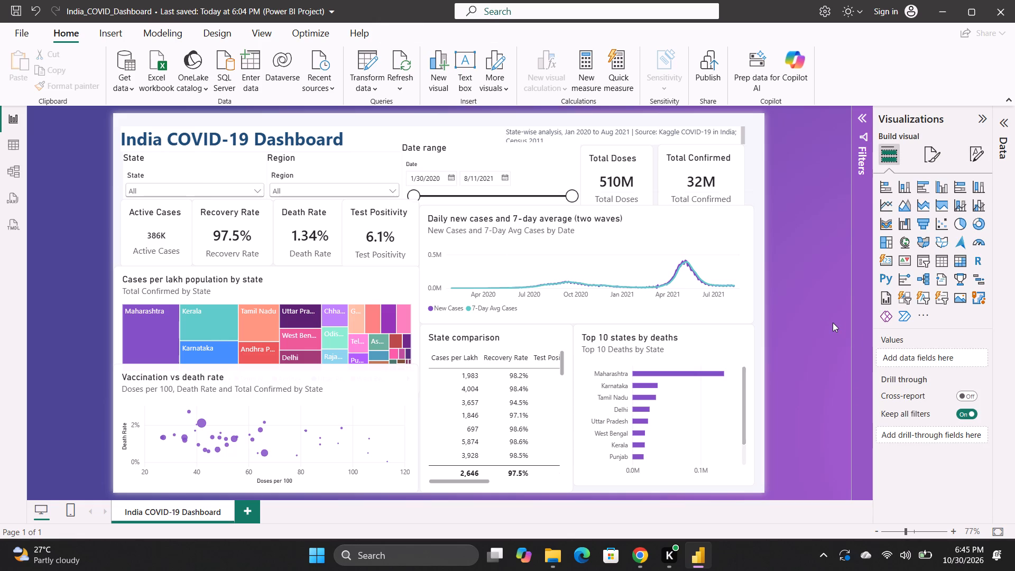
# Shorten the Active Cases card slightly from its bottom edge.
pyautogui.click(171, 250)
pyautogui.moveTo(156, 266); pyautogui.dragTo(156, 259)
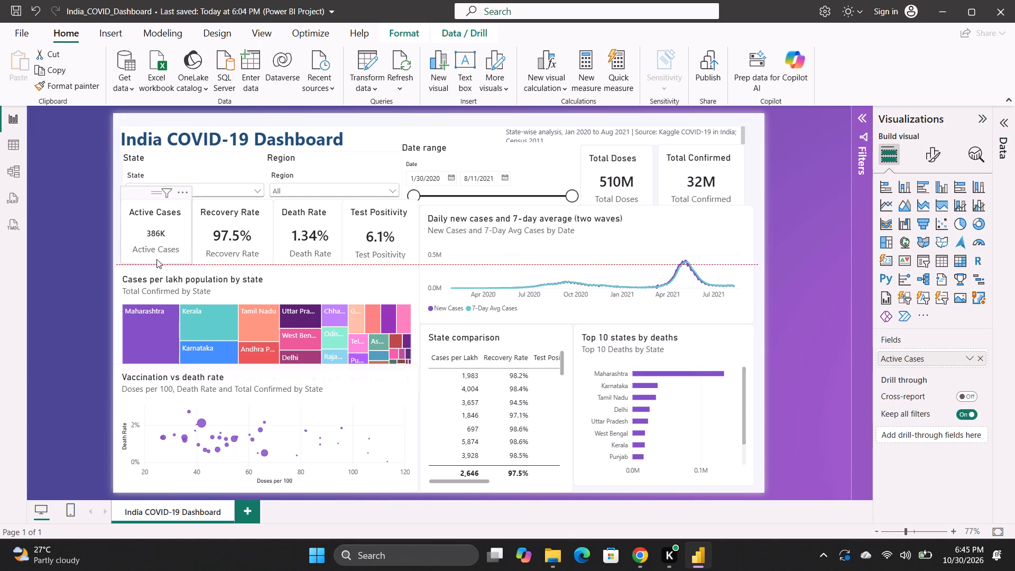
pyautogui.moveTo(156, 259); pyautogui.dragTo(158, 260)
pyautogui.moveTo(158, 260); pyautogui.dragTo(159, 258)
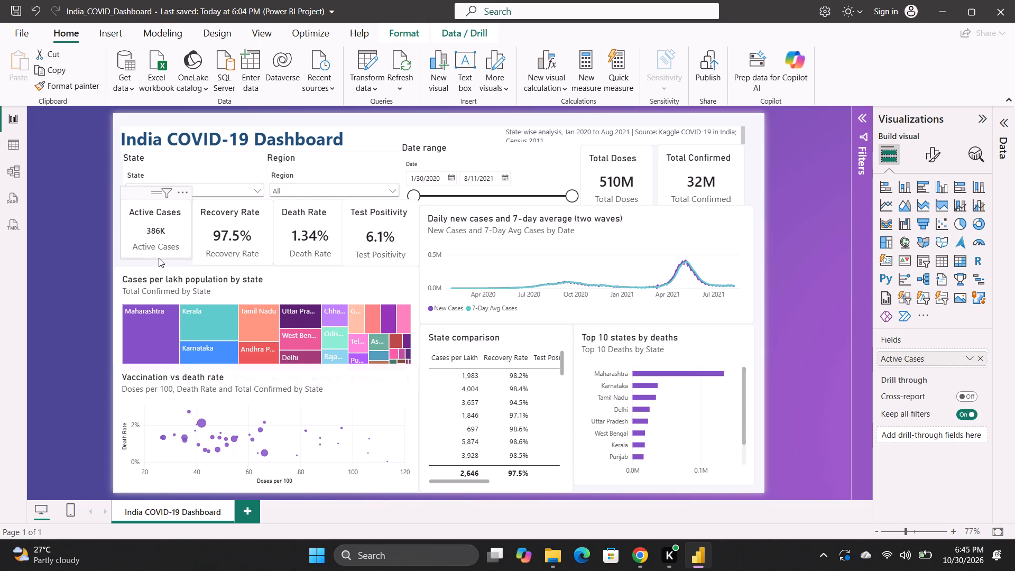
pyautogui.moveTo(159, 258); pyautogui.dragTo(159, 259)
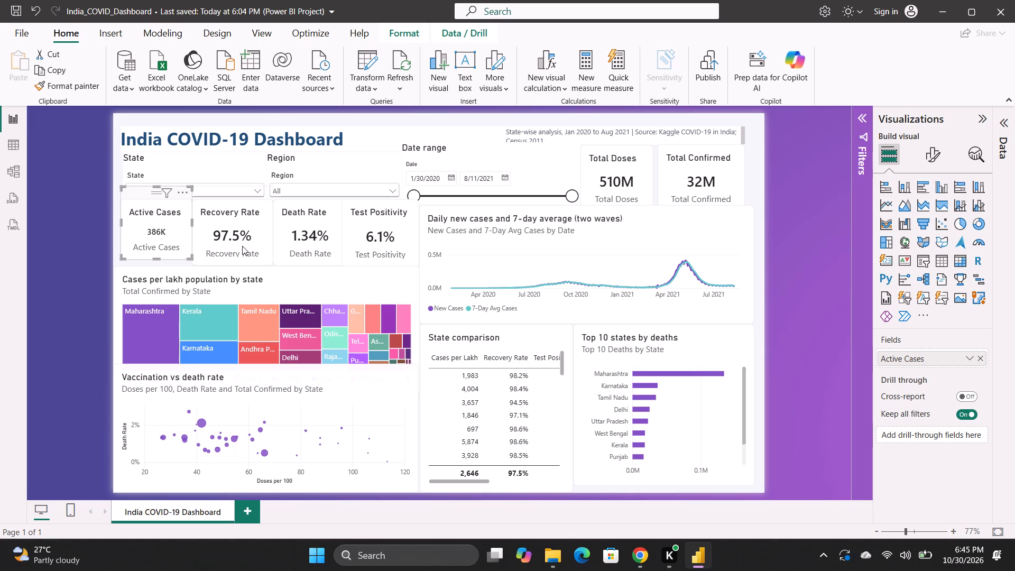
# Set the Recovery Rate card's callout value font size to 12 and shorten its bottom edge to match the Active Cases card.
pyautogui.click(242, 246)
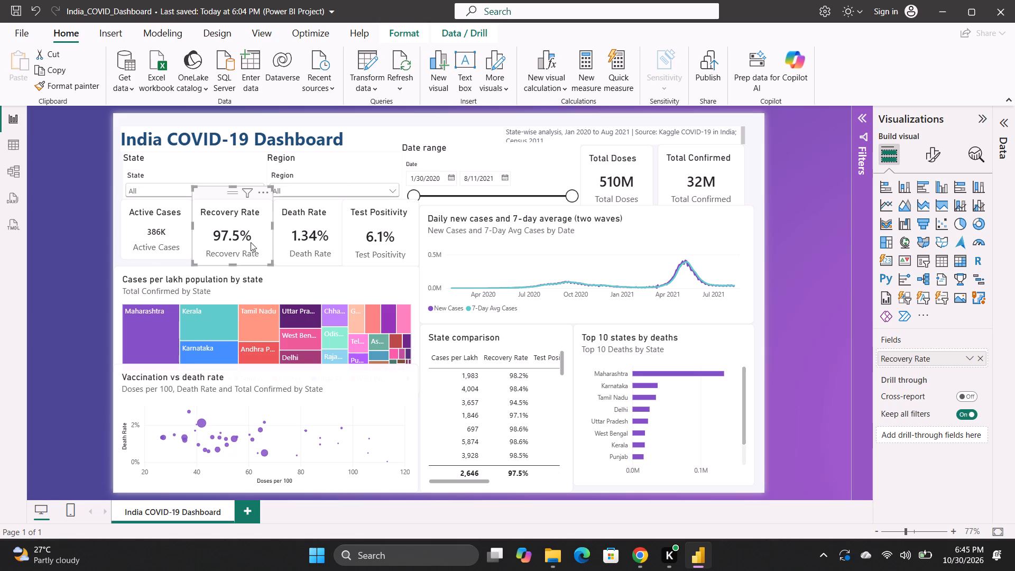
pyautogui.click(944, 152)
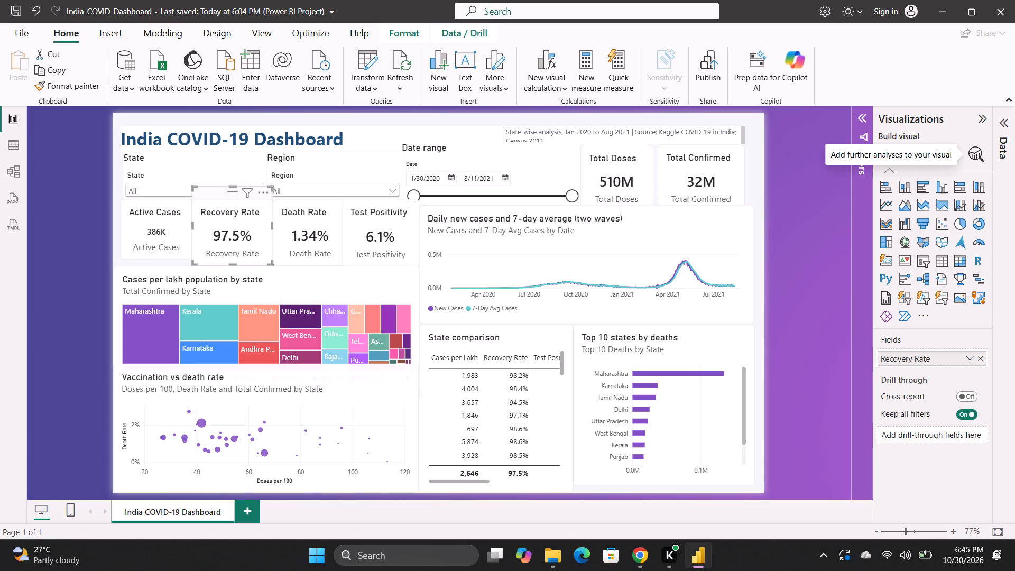
pyautogui.click(929, 109)
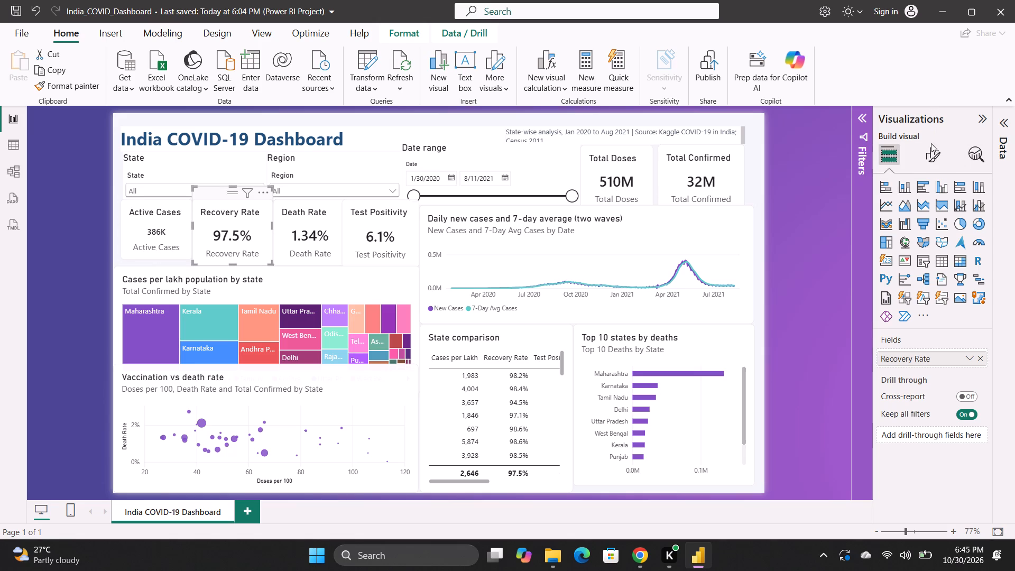
pyautogui.click(931, 145)
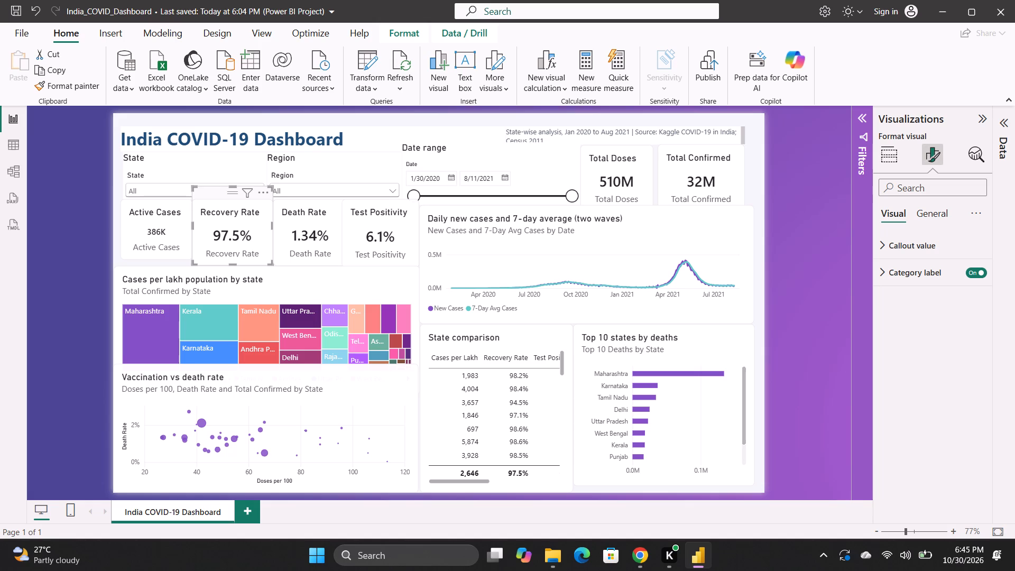
pyautogui.click(934, 247)
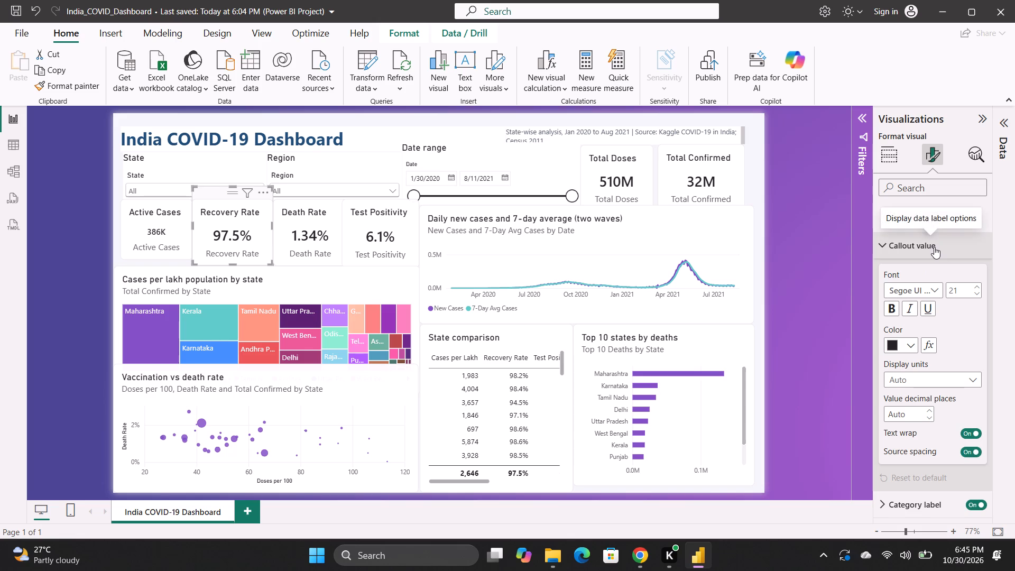
pyautogui.click(961, 289)
pyautogui.write('12')
pyautogui.press('Return')
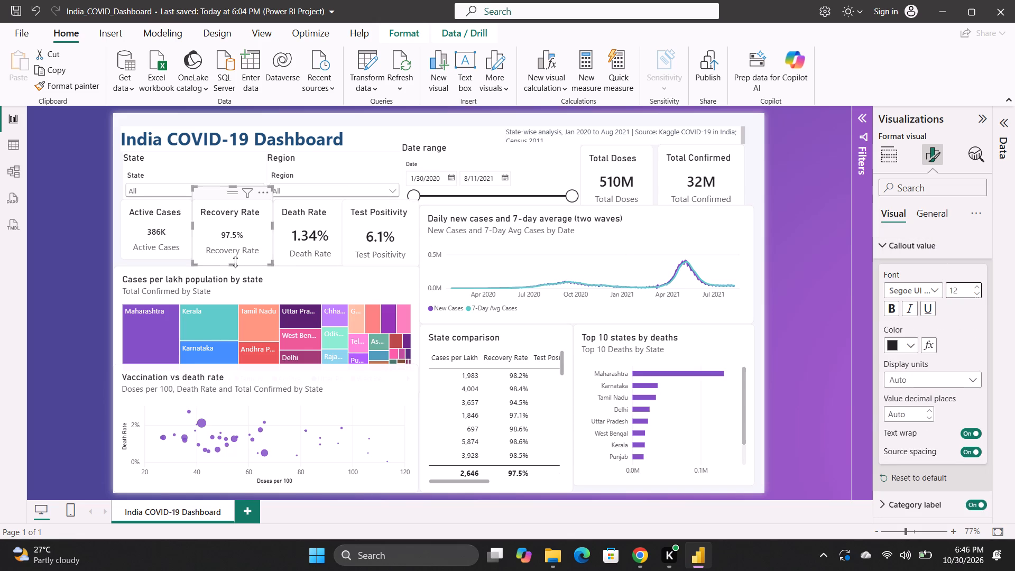
pyautogui.moveTo(235, 263); pyautogui.dragTo(235, 254)
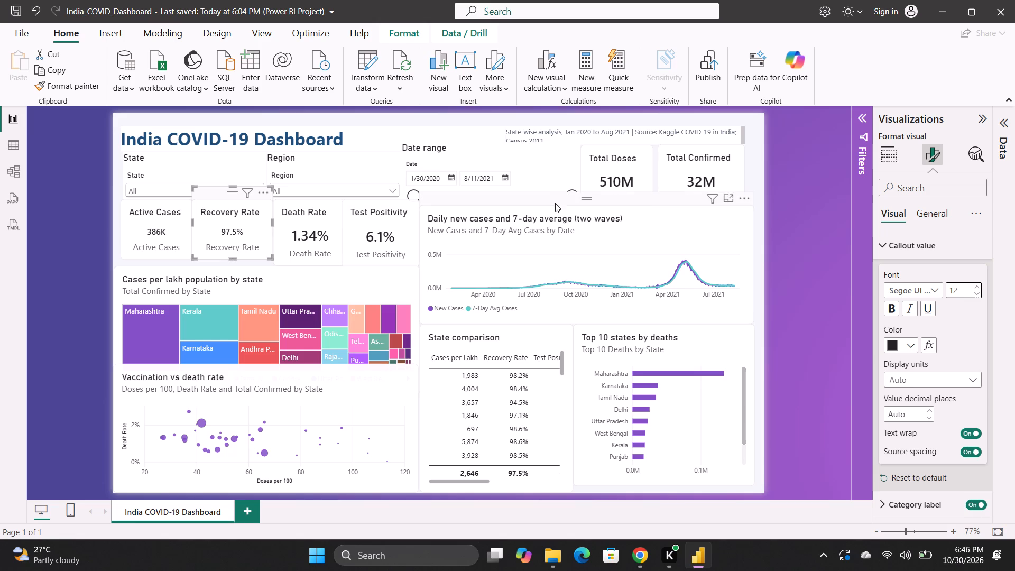
# Set the Death Rate card's callout value font size to 12 and shorten its bottom edge to match the neighbouring cards.
pyautogui.click(319, 242)
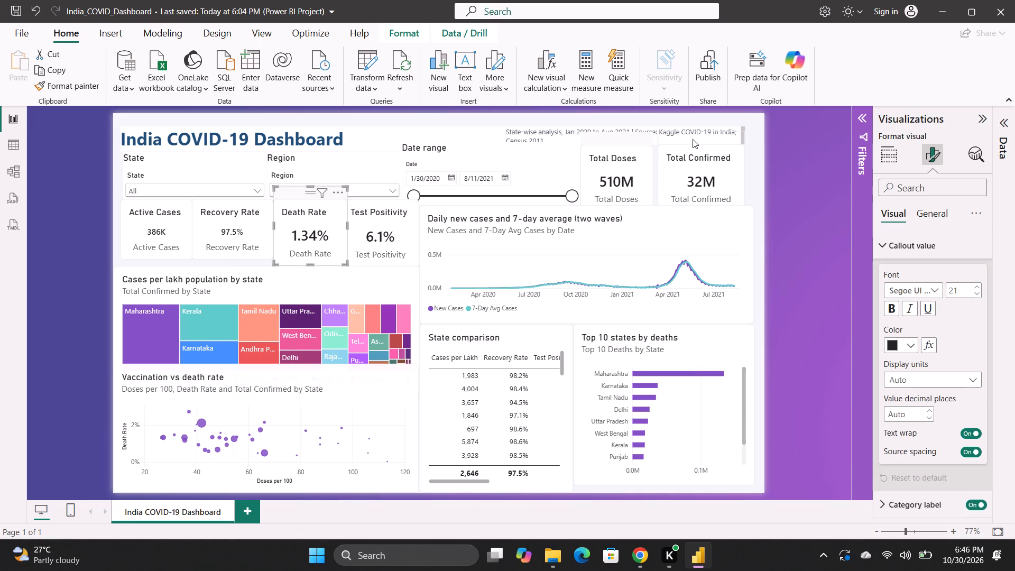
pyautogui.click(936, 155)
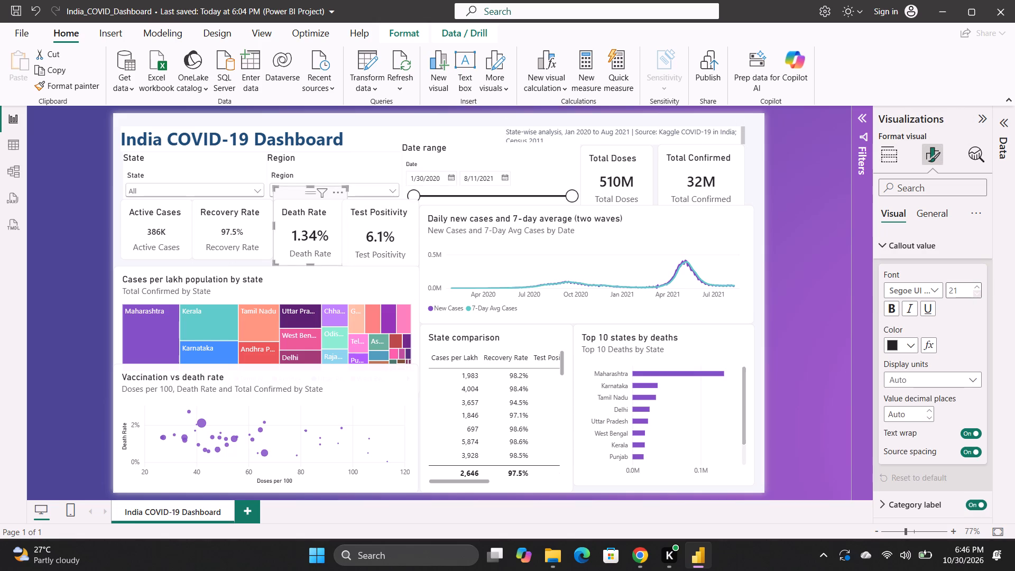
pyautogui.click(964, 290)
pyautogui.press('BackSpace')
pyautogui.write('12')
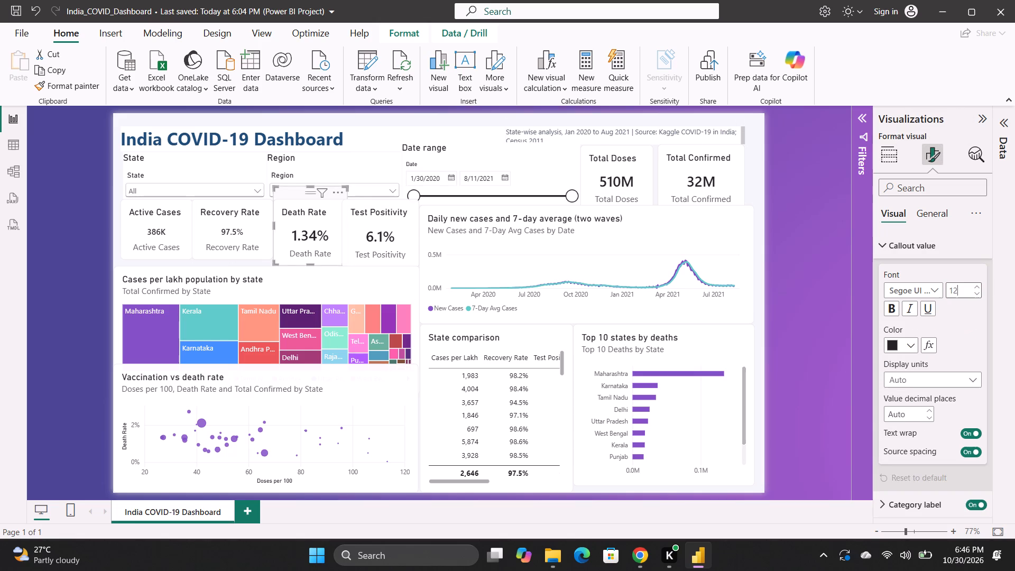
pyautogui.click(312, 262)
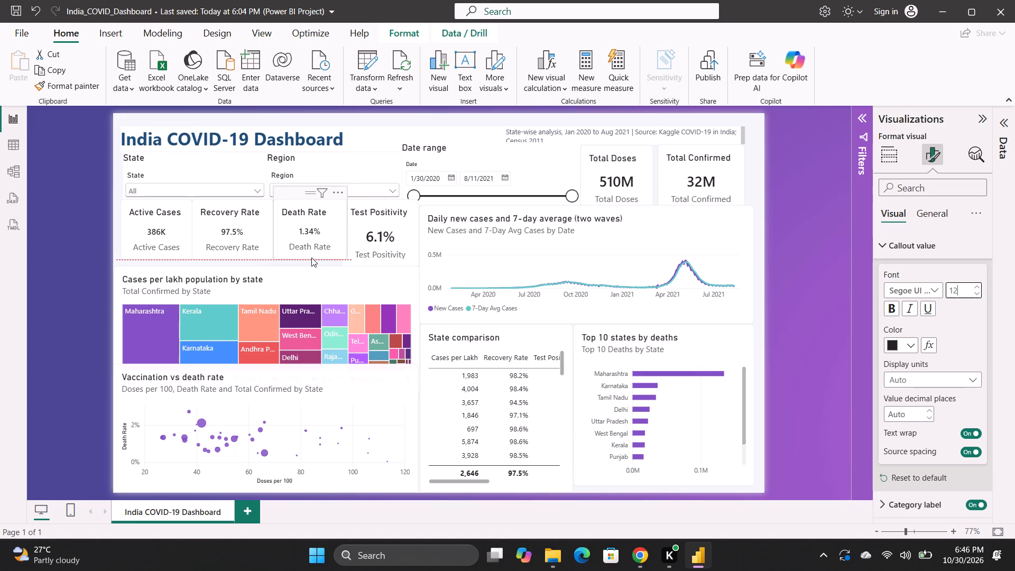
# Set the Test Positivity card's callout value font size to 12 and shorten its bottom edge to align with the other cards.
pyautogui.click(382, 250)
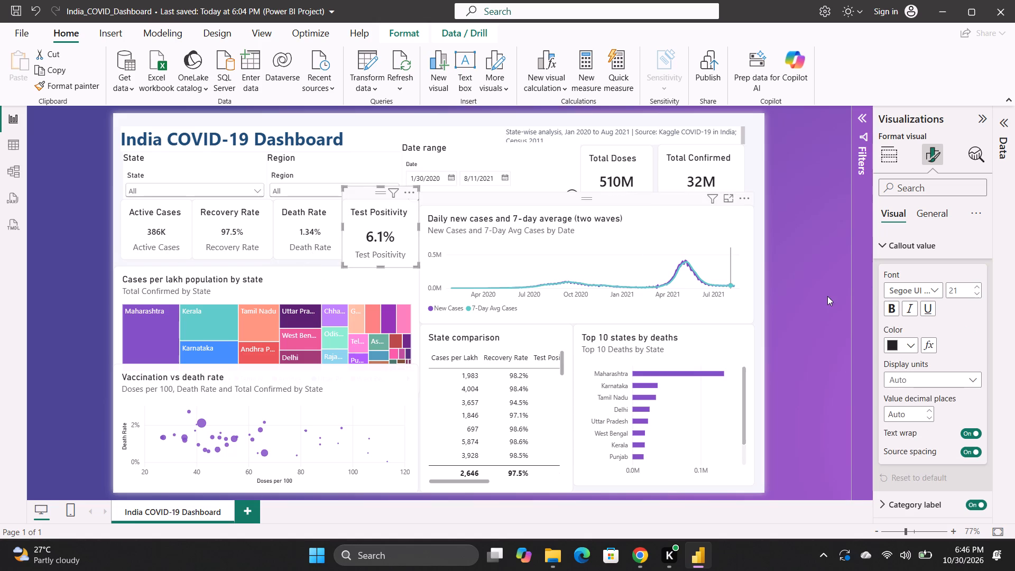
pyautogui.click(965, 284)
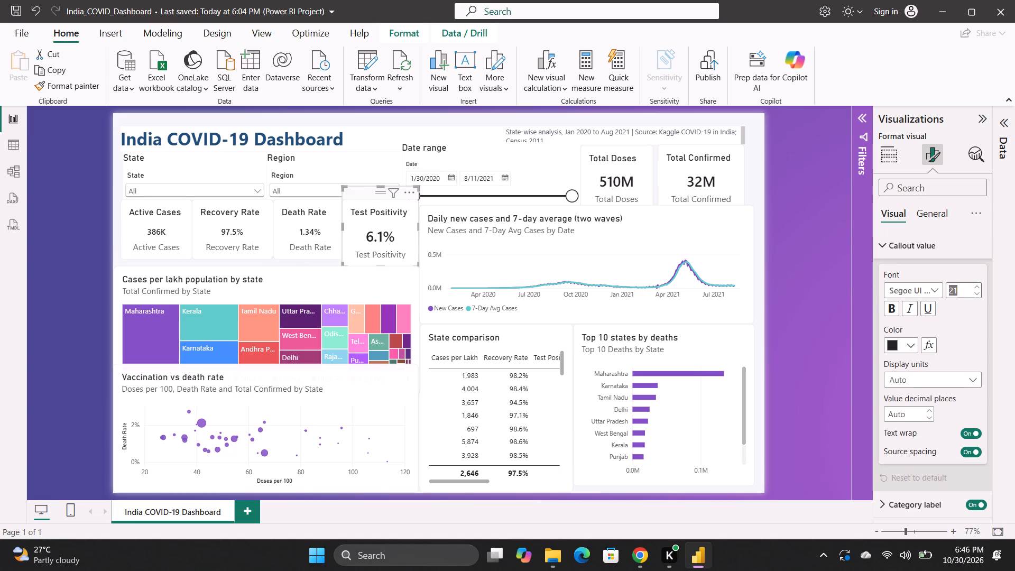
pyautogui.press('BackSpace')
pyautogui.write('12')
pyautogui.press('Return')
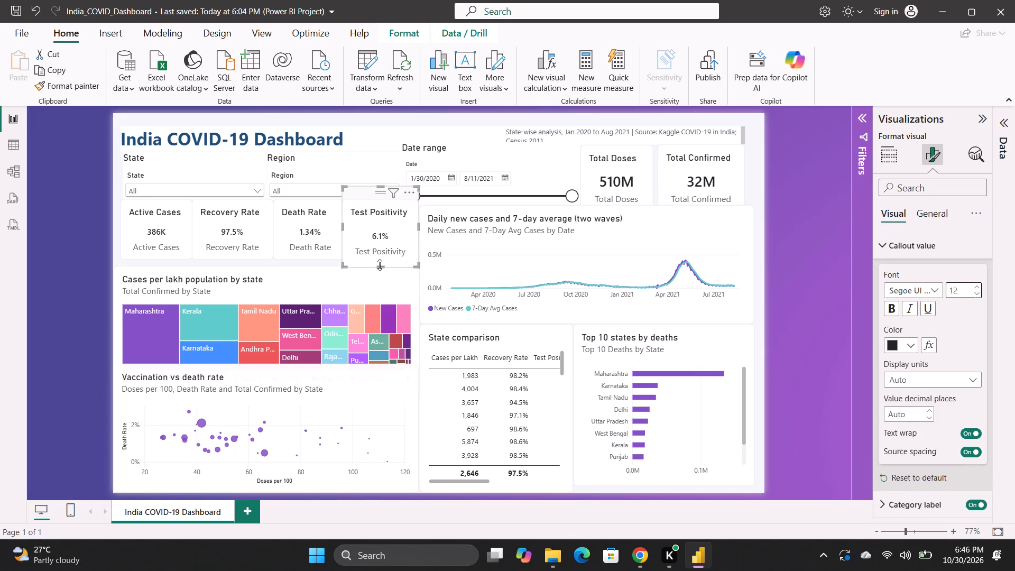
pyautogui.moveTo(380, 265); pyautogui.dragTo(382, 257)
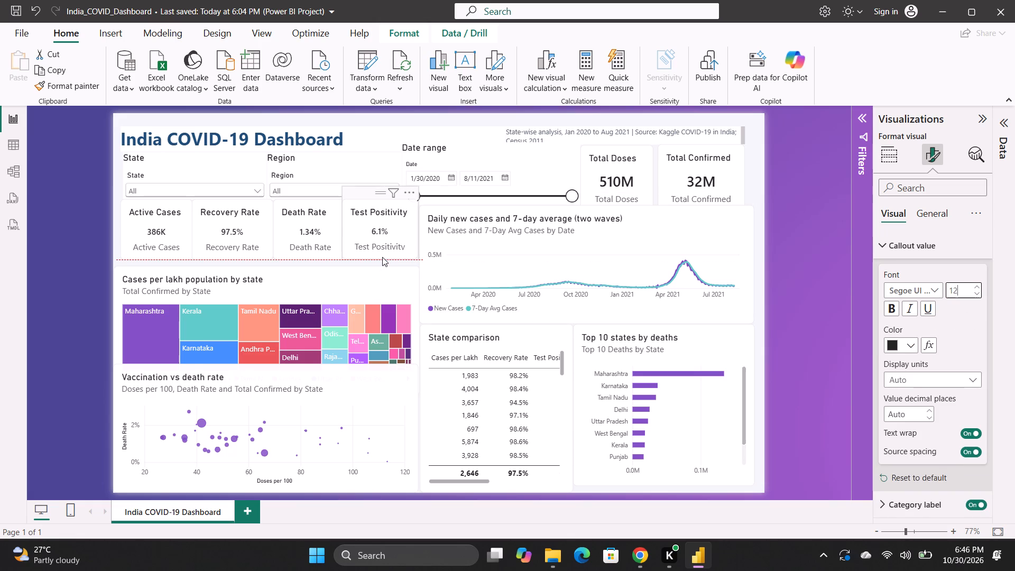
pyautogui.moveTo(382, 257); pyautogui.dragTo(382, 259)
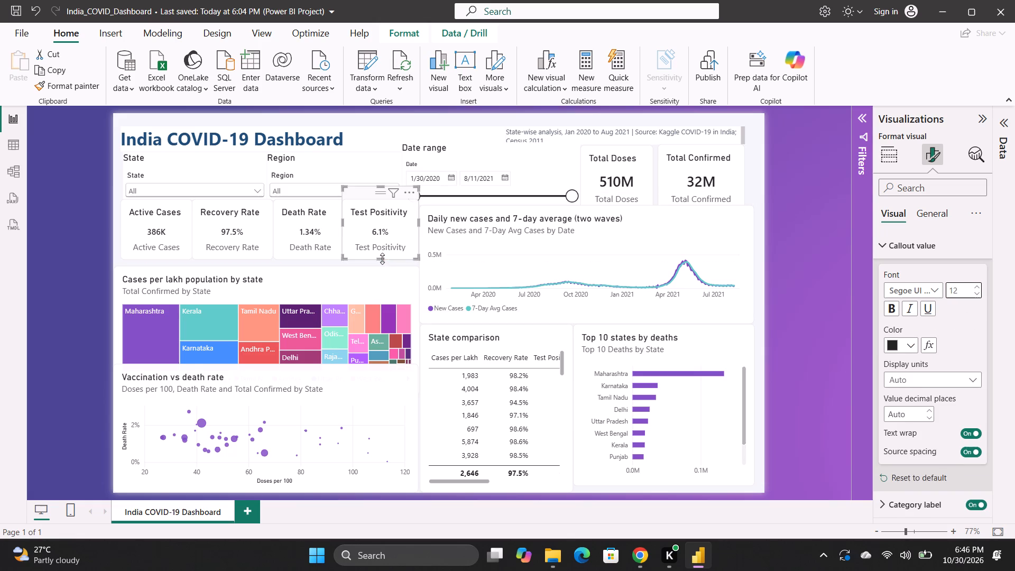
# Move the Cases per lakh population by state treemap slightly upward so it sits just beneath the row of shortened KPI cards.
pyautogui.moveTo(301, 275); pyautogui.dragTo(301, 268)
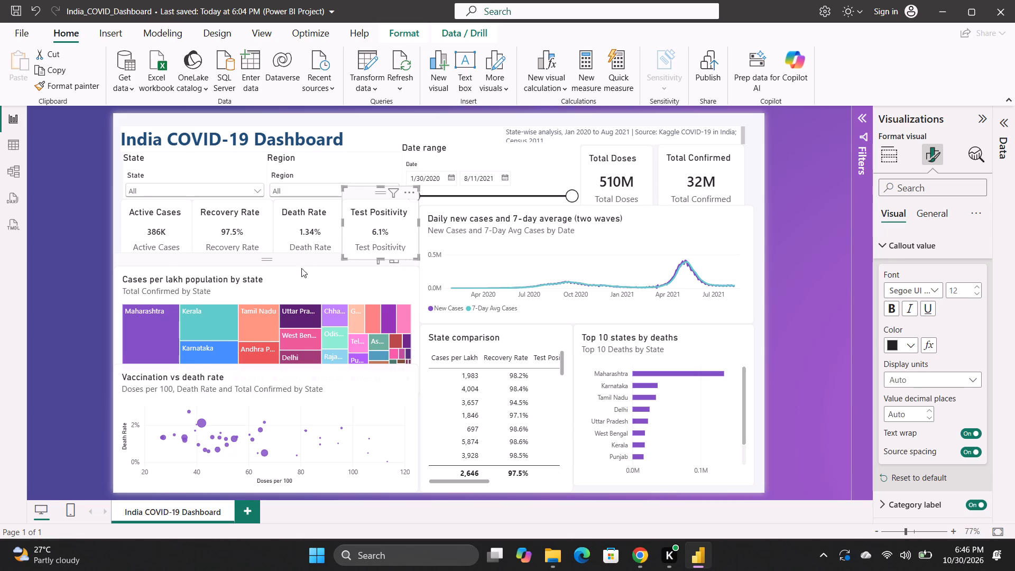
pyautogui.moveTo(301, 268); pyautogui.dragTo(302, 264)
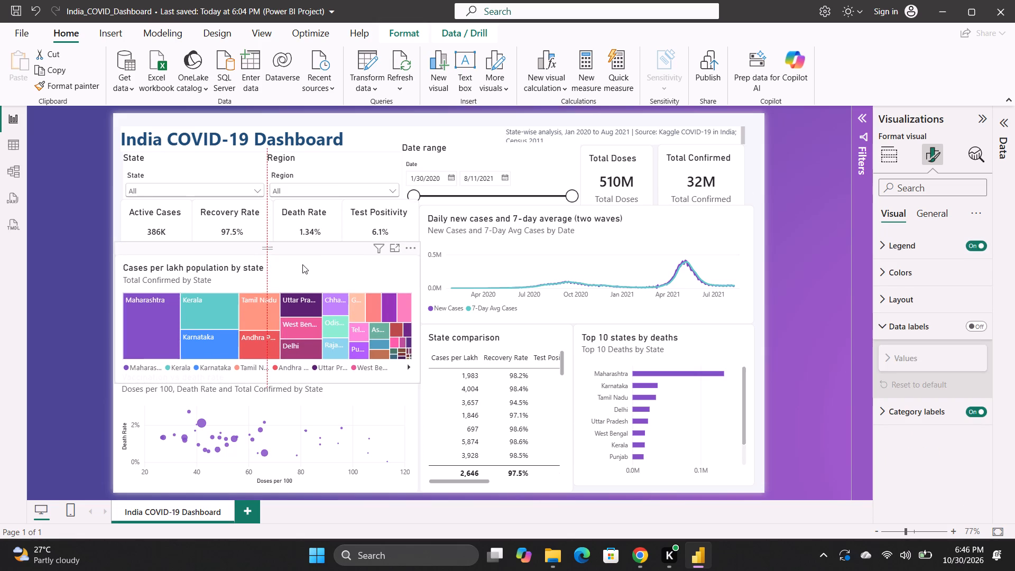
pyautogui.moveTo(302, 264); pyautogui.dragTo(303, 264)
pyautogui.click(46, 284)
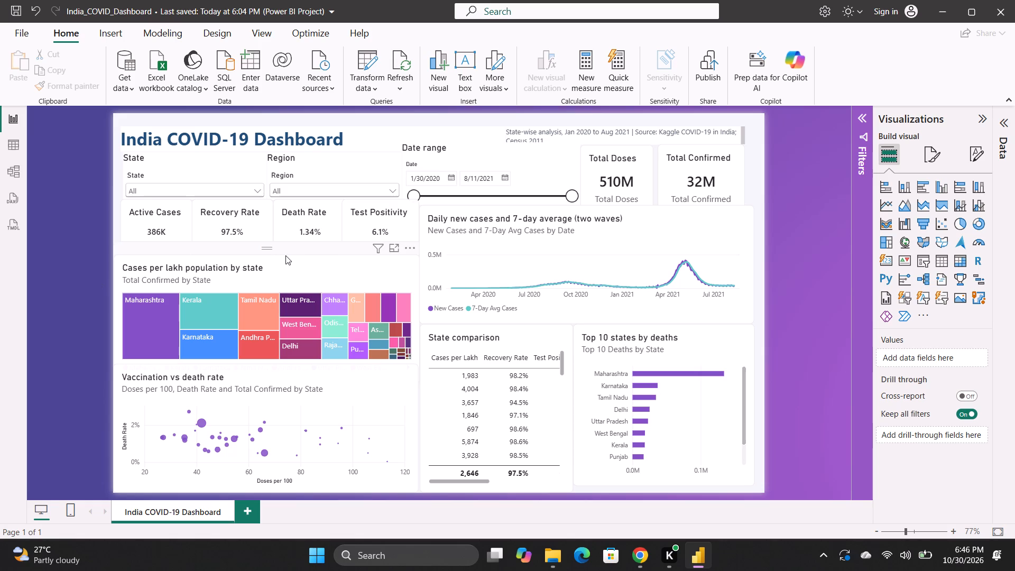
pyautogui.moveTo(287, 259); pyautogui.dragTo(287, 266)
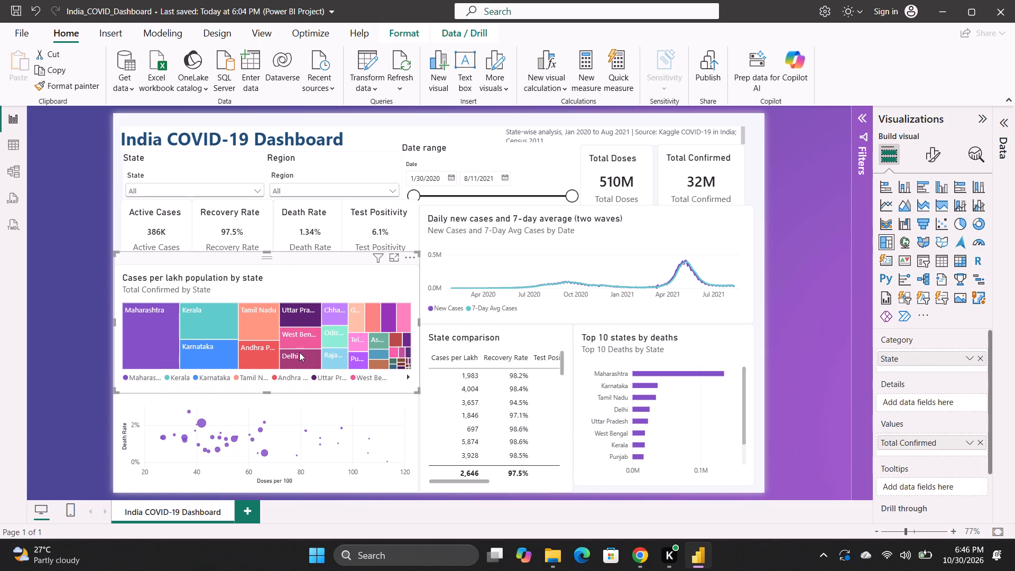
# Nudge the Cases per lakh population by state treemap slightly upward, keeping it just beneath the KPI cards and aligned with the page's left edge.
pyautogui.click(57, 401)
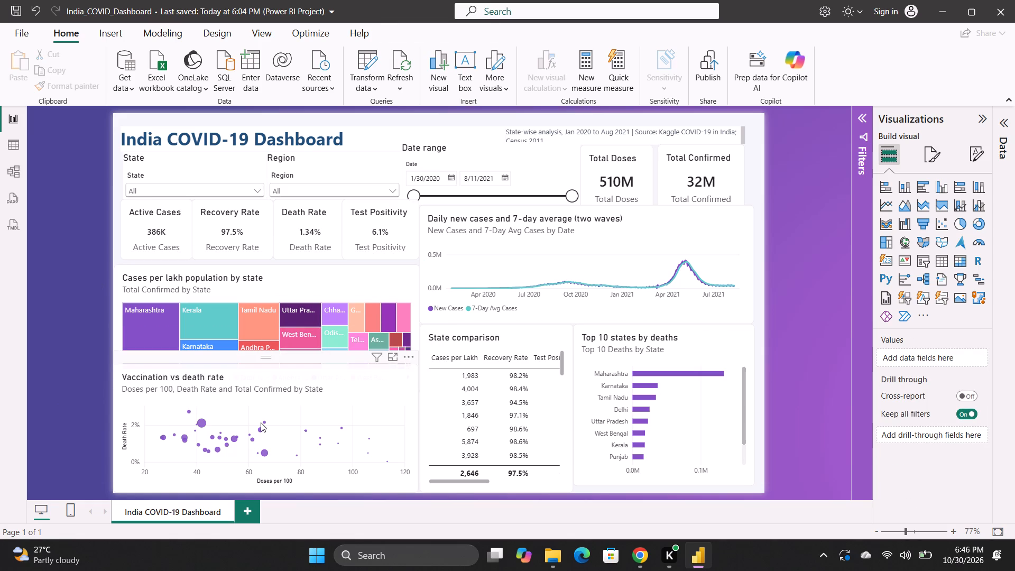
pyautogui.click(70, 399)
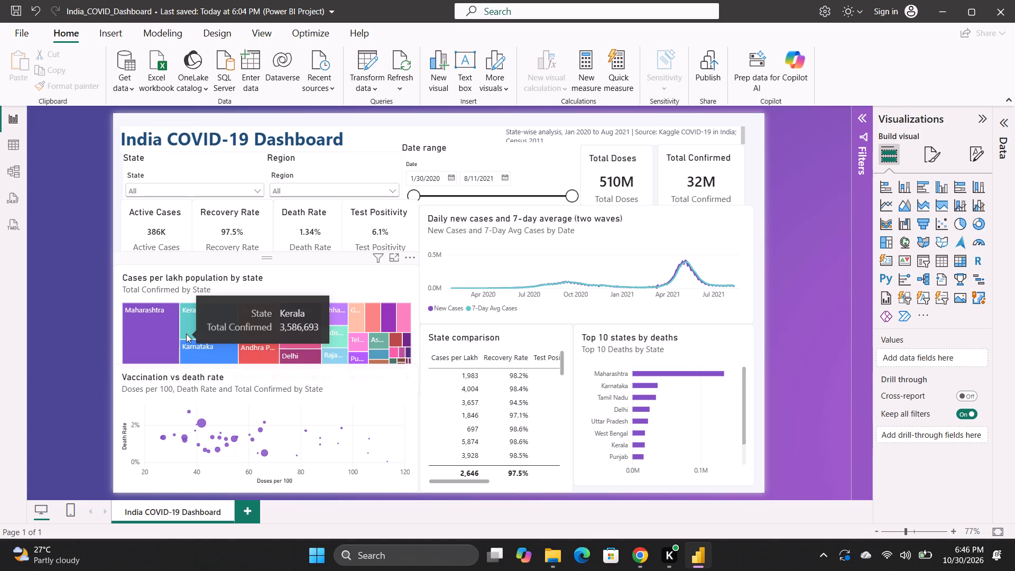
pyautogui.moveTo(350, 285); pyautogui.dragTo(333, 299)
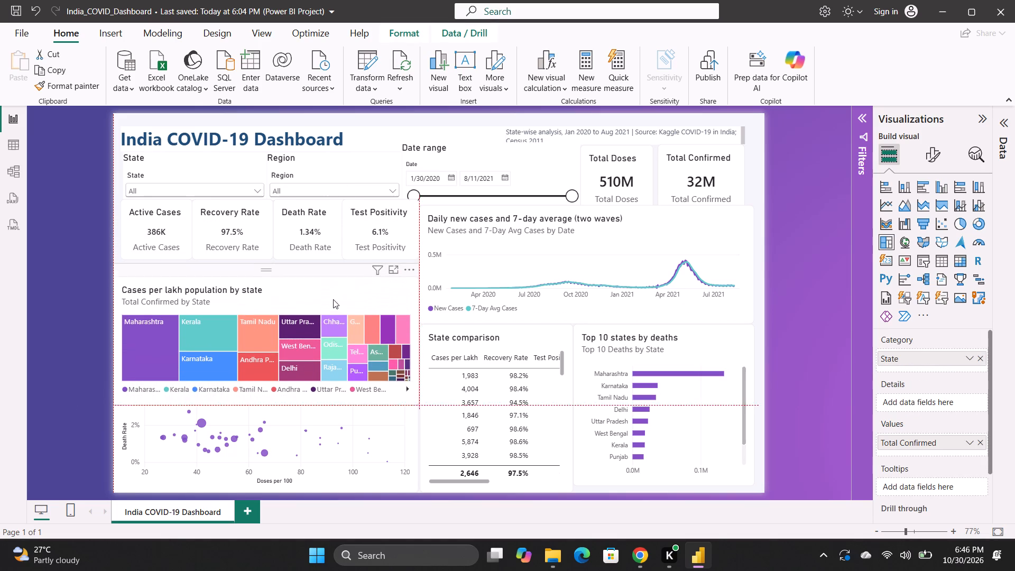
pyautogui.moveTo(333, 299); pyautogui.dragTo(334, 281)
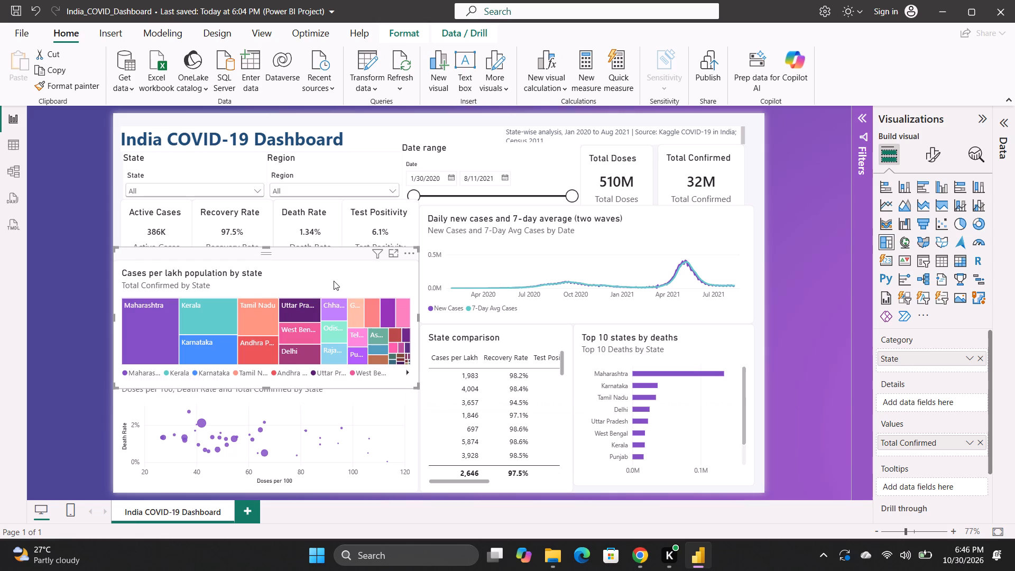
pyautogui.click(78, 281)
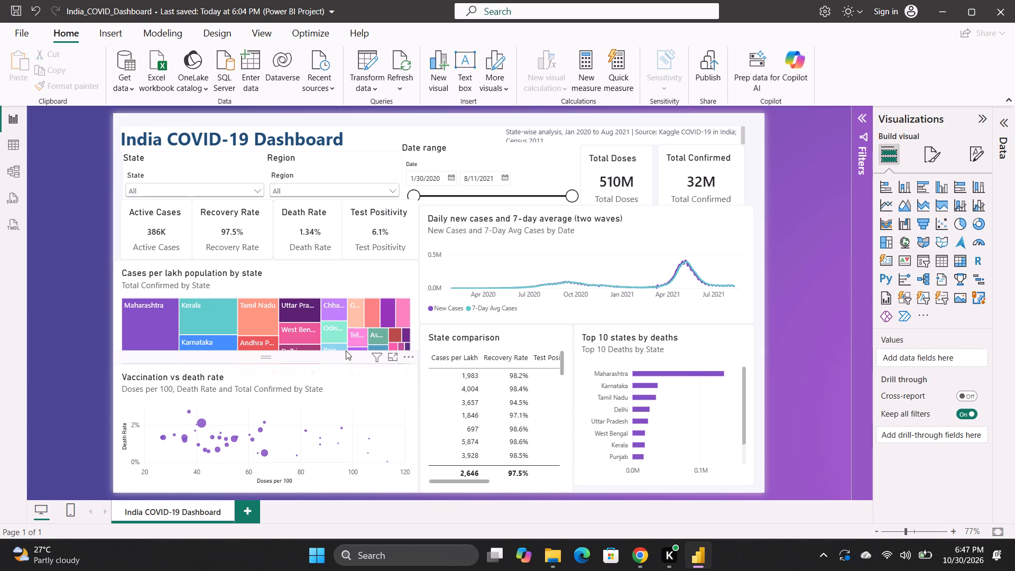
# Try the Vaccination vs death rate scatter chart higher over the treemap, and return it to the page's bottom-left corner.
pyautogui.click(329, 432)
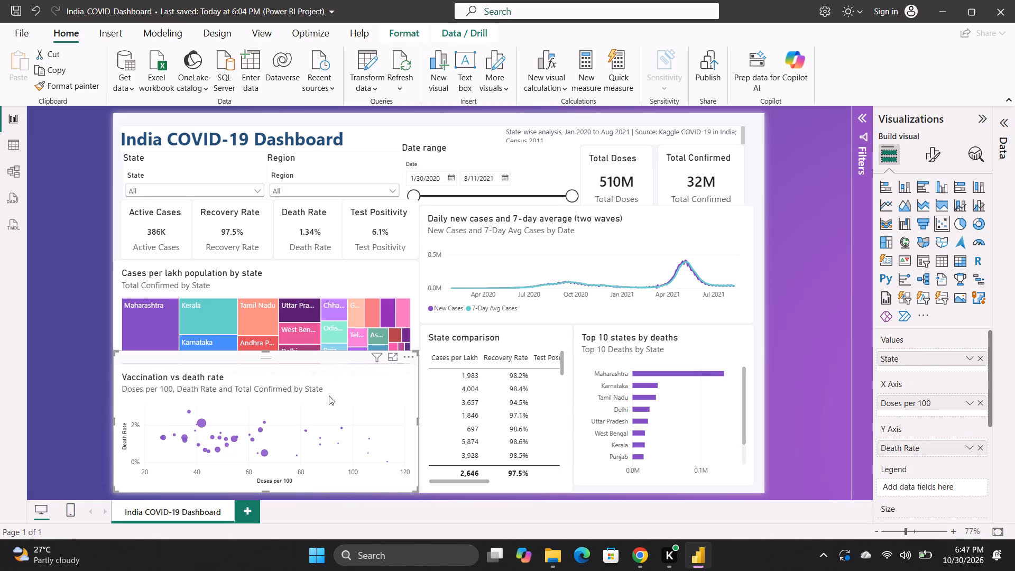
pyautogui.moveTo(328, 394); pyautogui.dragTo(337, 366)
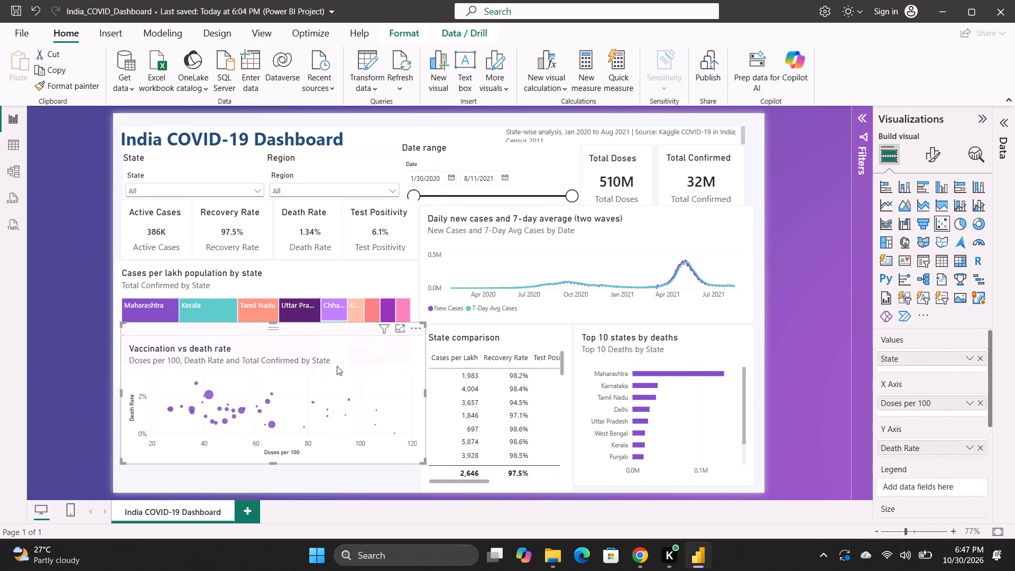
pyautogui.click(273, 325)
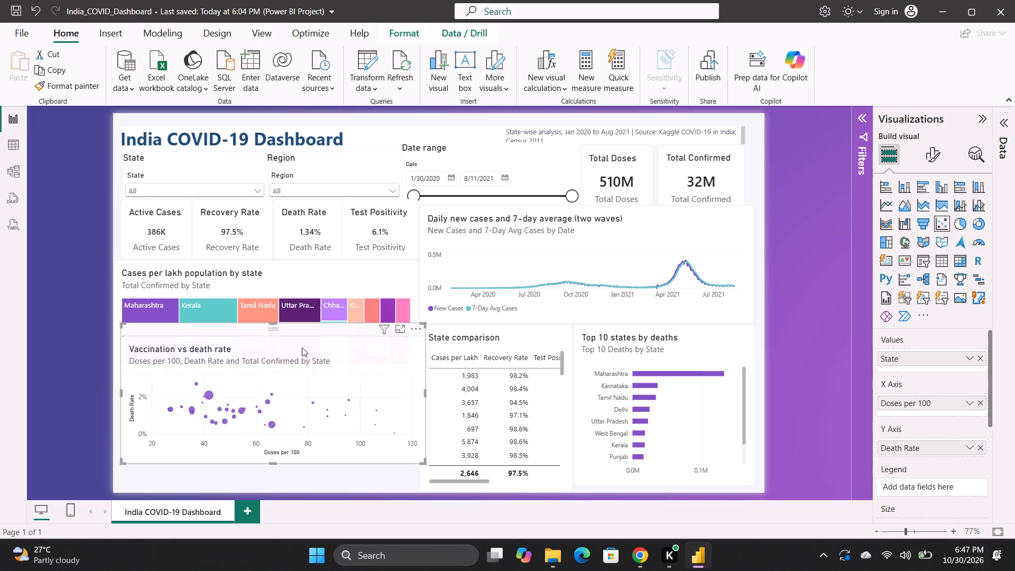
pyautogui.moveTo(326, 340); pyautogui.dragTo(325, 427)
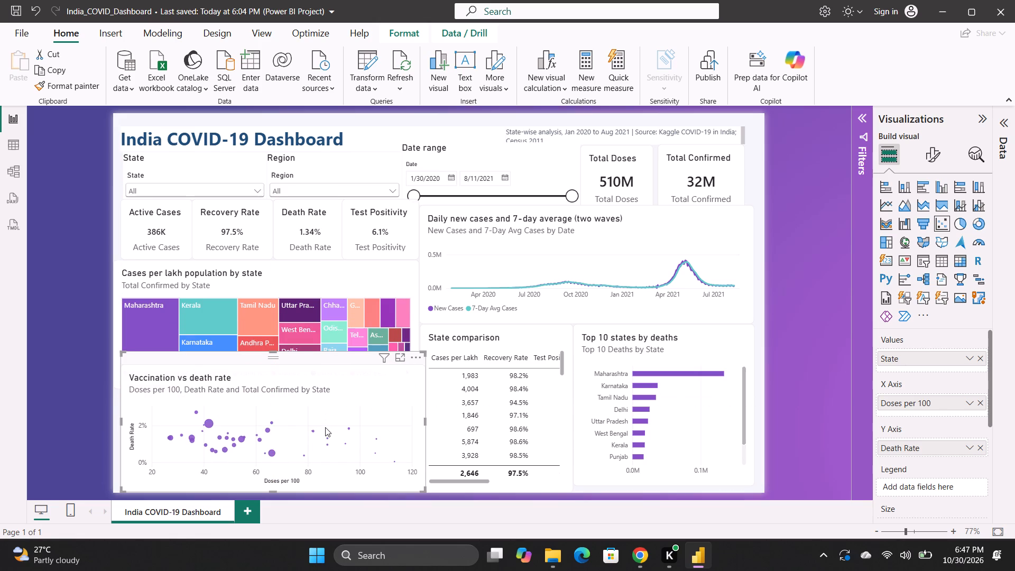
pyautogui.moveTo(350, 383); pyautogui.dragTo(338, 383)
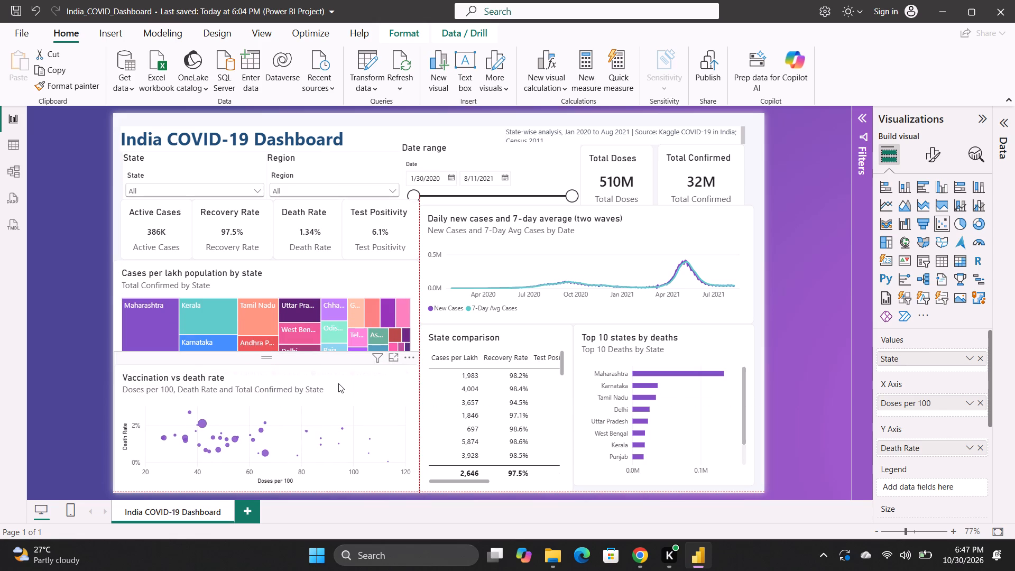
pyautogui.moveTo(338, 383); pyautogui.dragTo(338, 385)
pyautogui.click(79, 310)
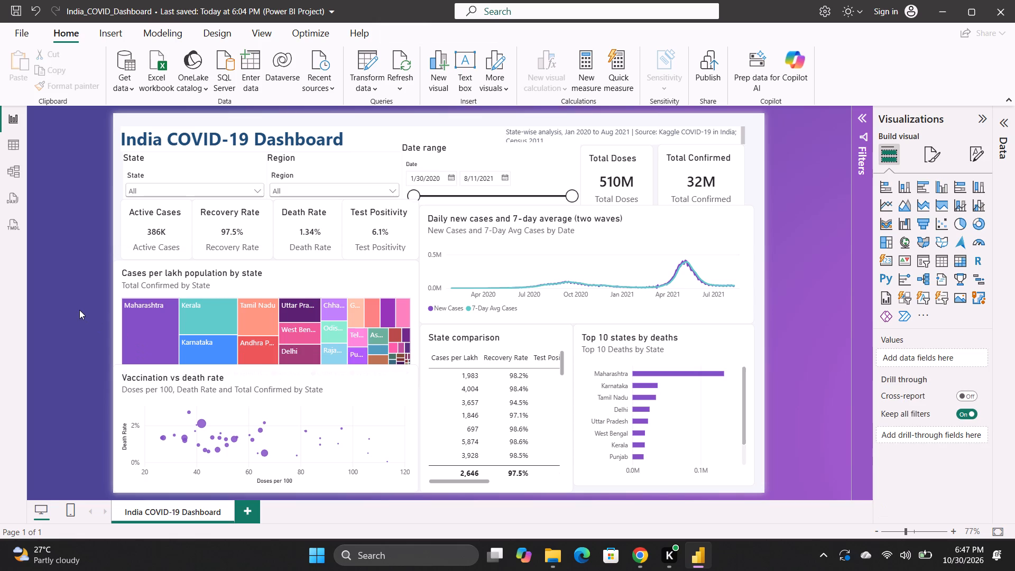
# Examine the State slicer's formatting options for the dropdown, selection icon and values.
pyautogui.click(222, 164)
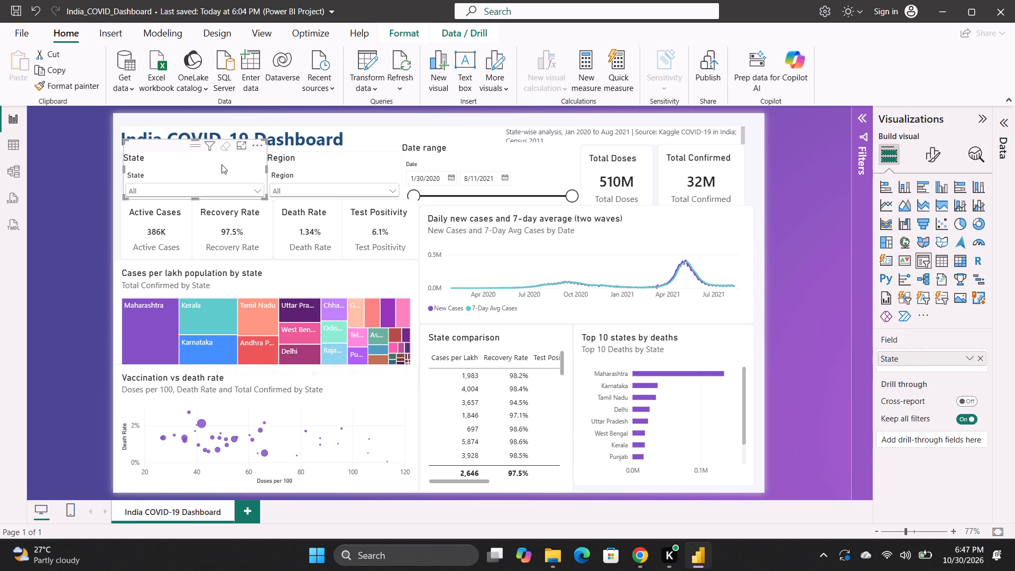
pyautogui.click(937, 143)
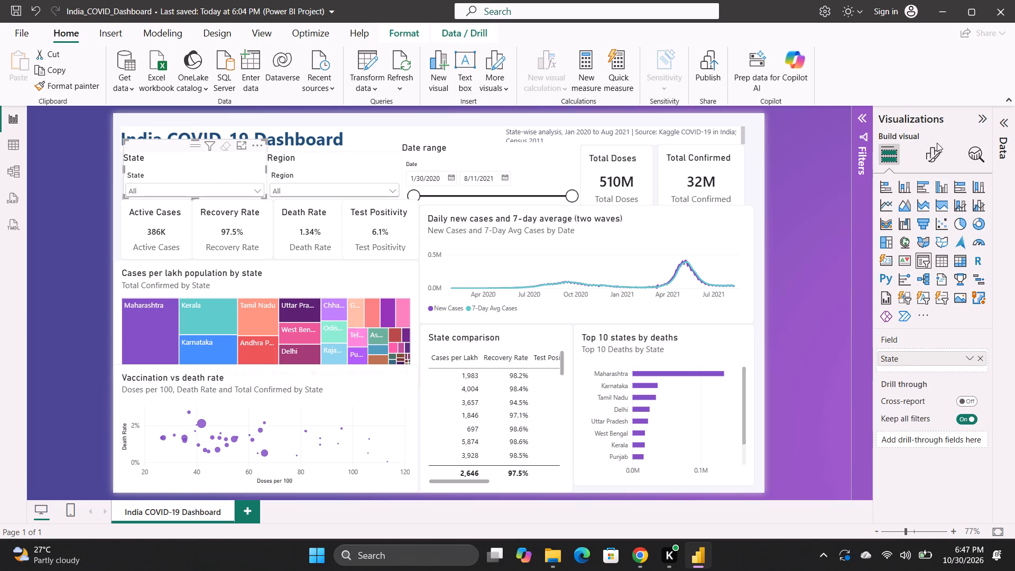
pyautogui.click(935, 150)
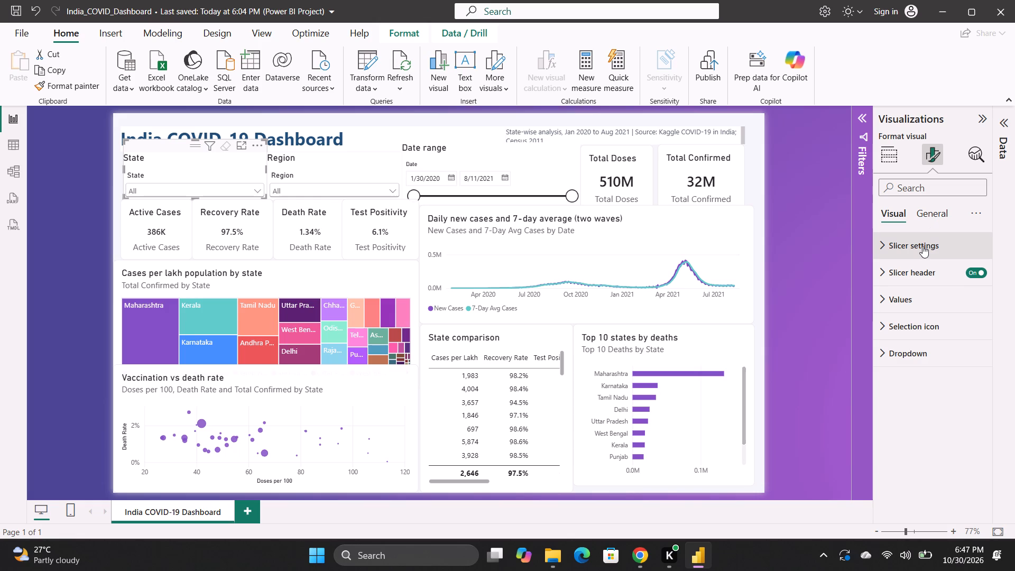
pyautogui.click(940, 355)
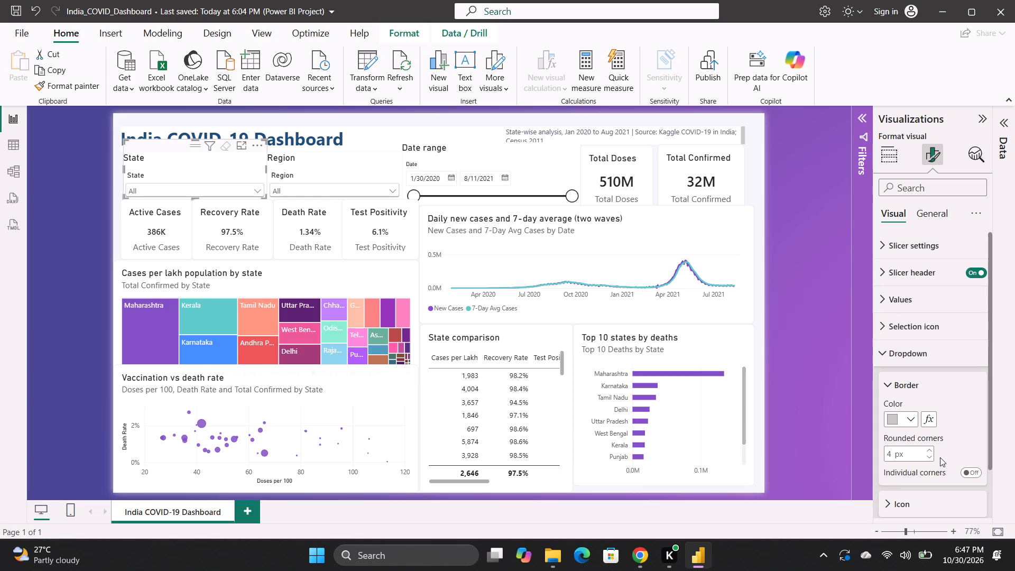
pyautogui.click(923, 327)
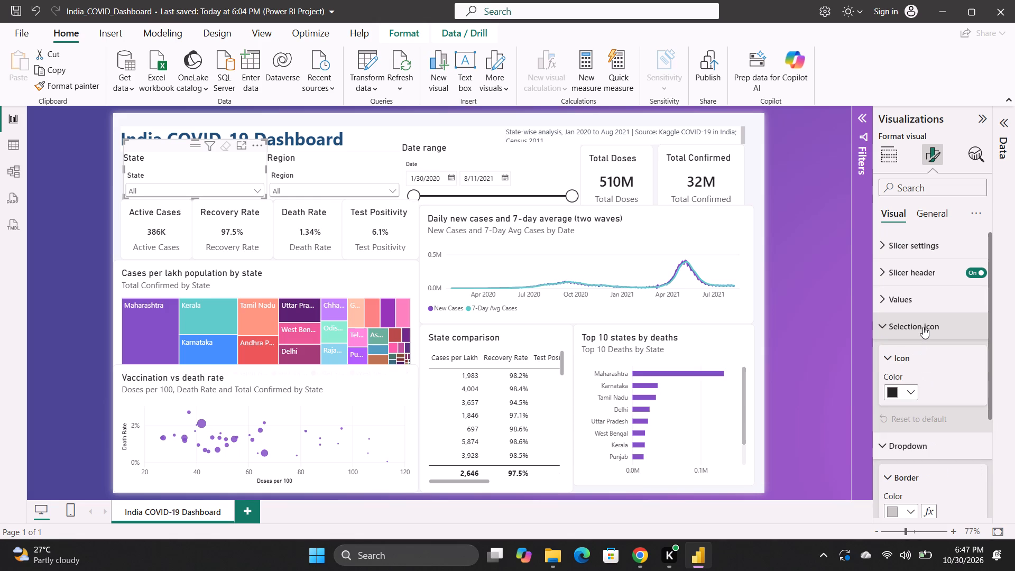
pyautogui.click(926, 293)
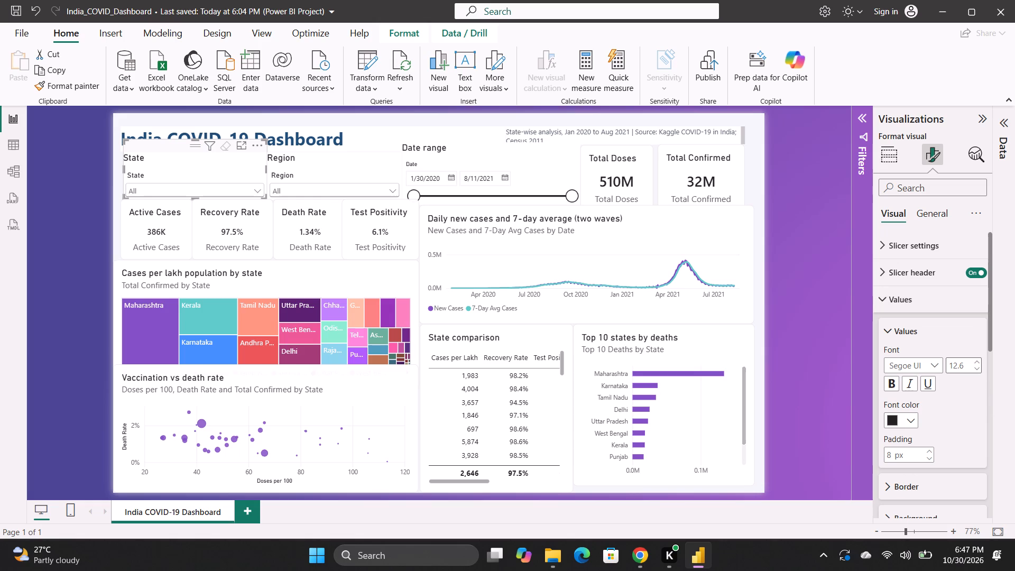
pyautogui.click(955, 245)
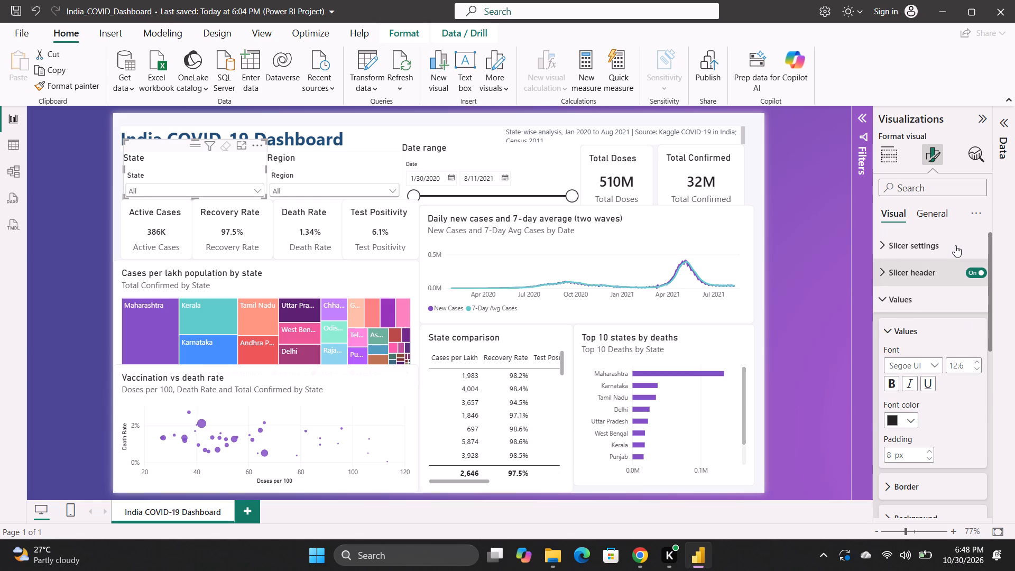
pyautogui.click(955, 245)
# Move the State and Region slicers slightly upward, keeping them level with each other beneath the dashboard title.
pyautogui.moveTo(157, 160); pyautogui.dragTo(157, 153)
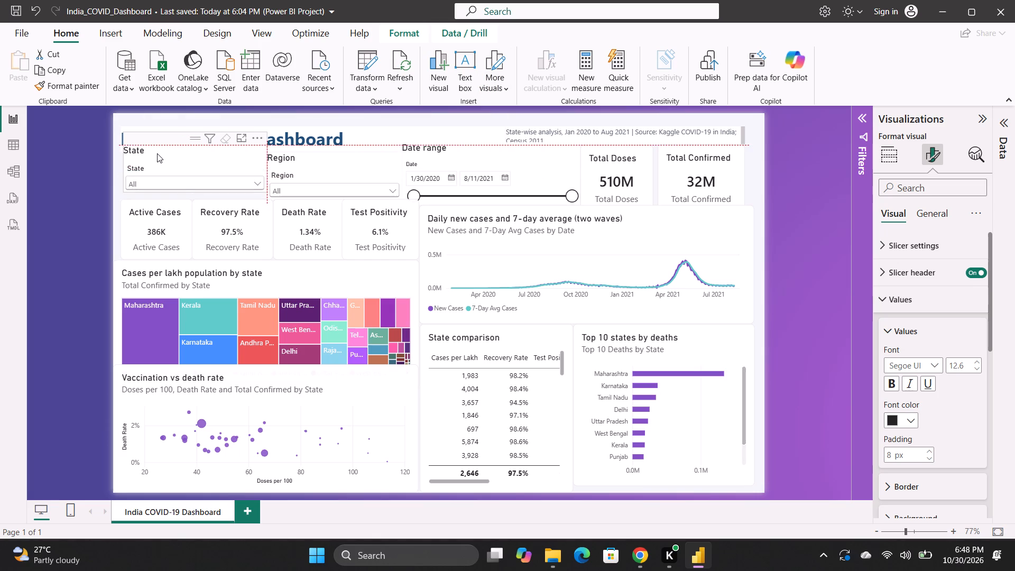
pyautogui.moveTo(157, 153); pyautogui.dragTo(154, 154)
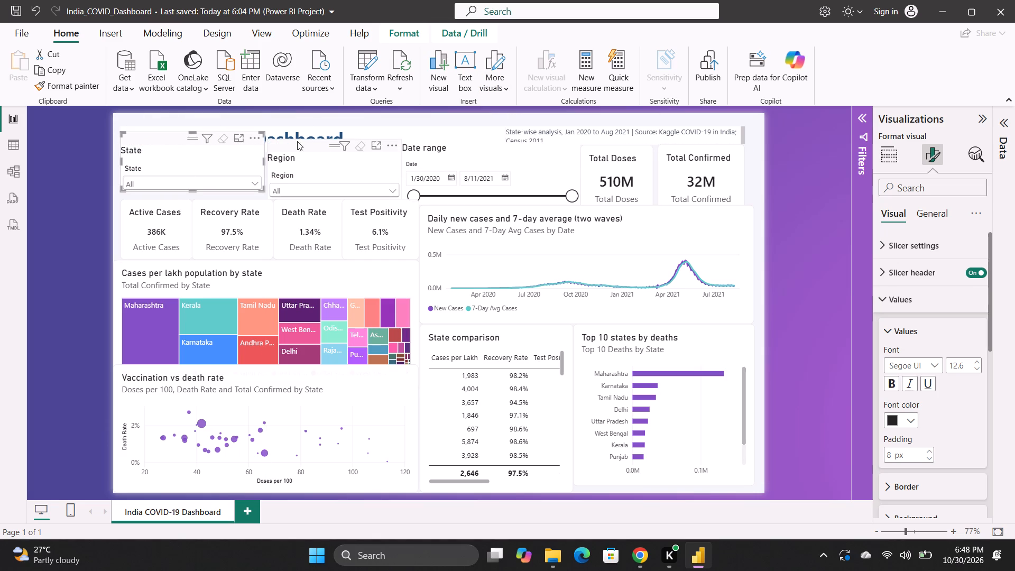
pyautogui.moveTo(315, 157); pyautogui.dragTo(312, 149)
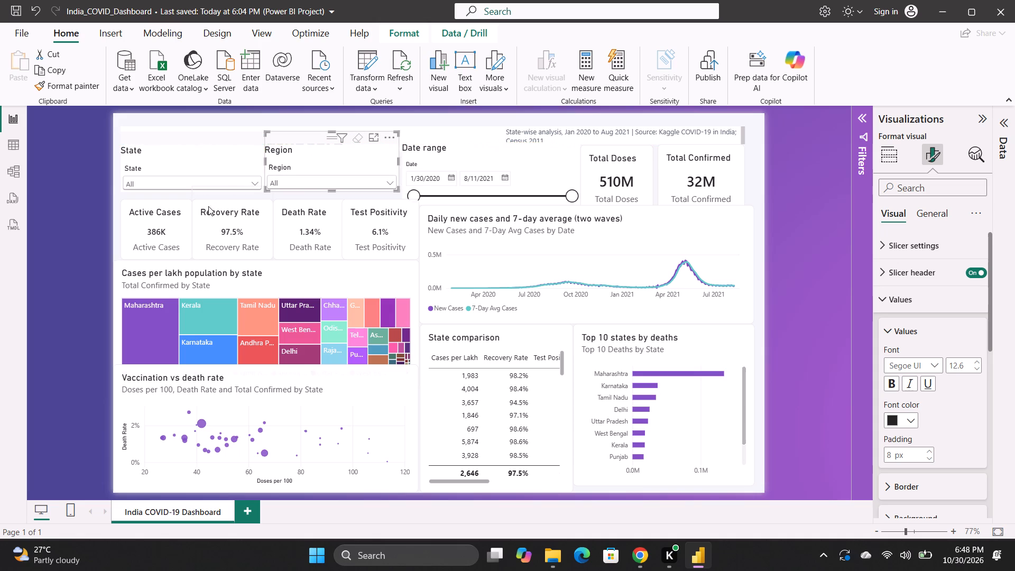
# Move the Active Cases, Recovery Rate, Death Rate and Test Positivity cards slightly upward into one level row beneath the slicers.
pyautogui.moveTo(179, 214); pyautogui.dragTo(176, 204)
pyautogui.moveTo(222, 207); pyautogui.dragTo(223, 202)
pyautogui.moveTo(321, 206); pyautogui.dragTo(321, 198)
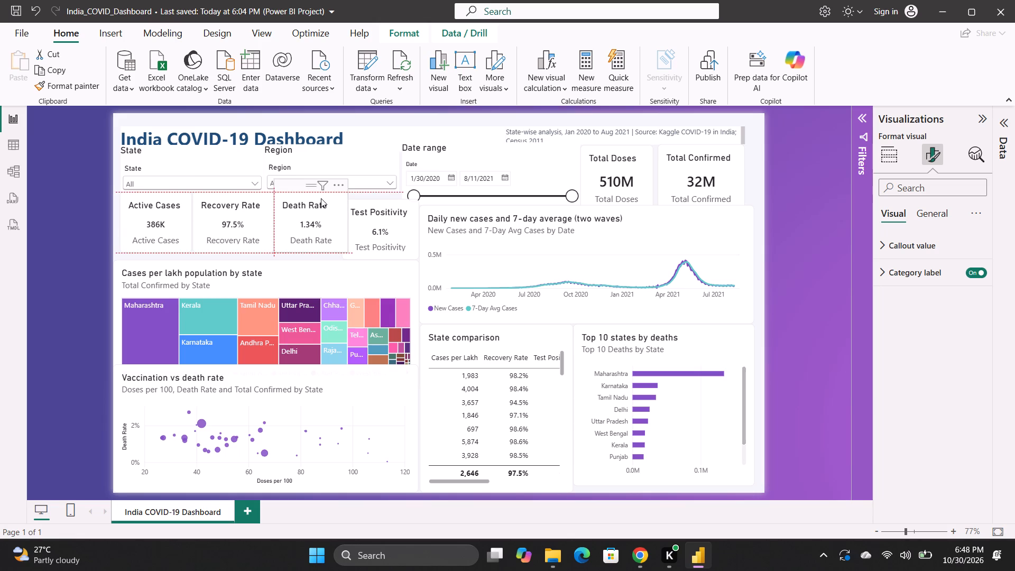
pyautogui.moveTo(321, 198); pyautogui.dragTo(321, 197)
pyautogui.moveTo(393, 216); pyautogui.dragTo(392, 213)
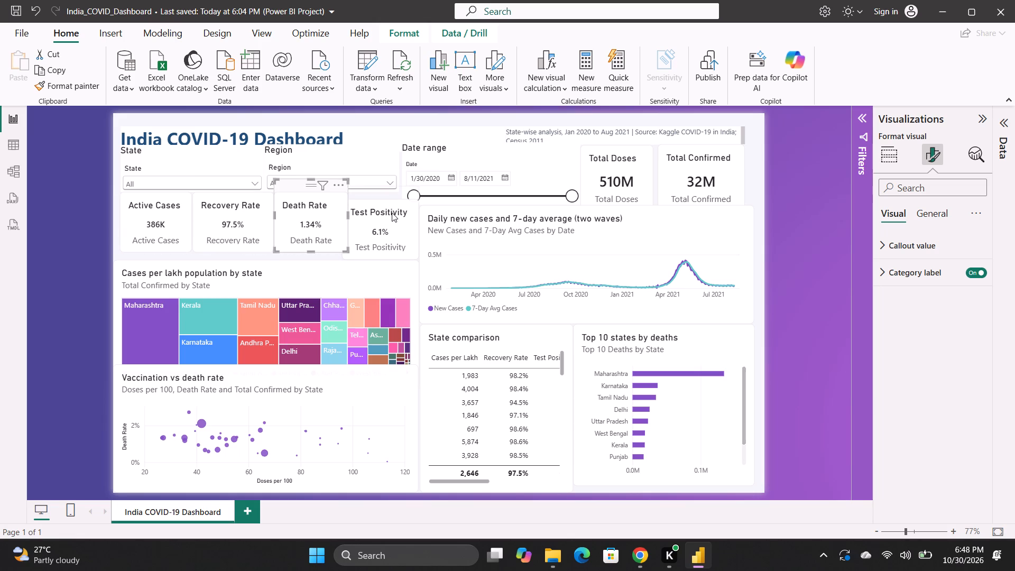
pyautogui.moveTo(392, 213); pyautogui.dragTo(391, 211)
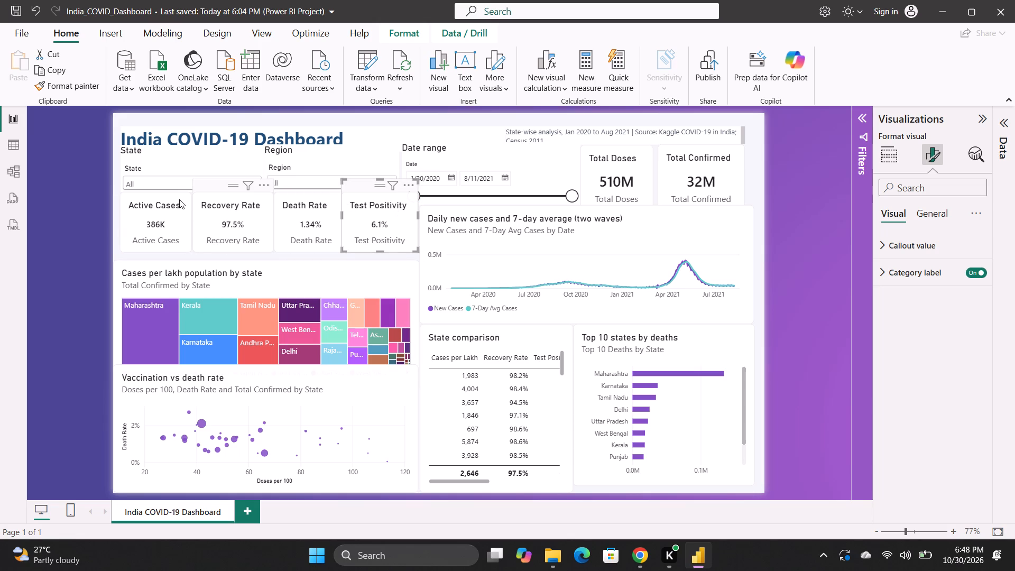
# Narrow the Recovery Rate and Death Rate cards from their right edges so each meets its neighbouring card without overlapping.
pyautogui.click(165, 211)
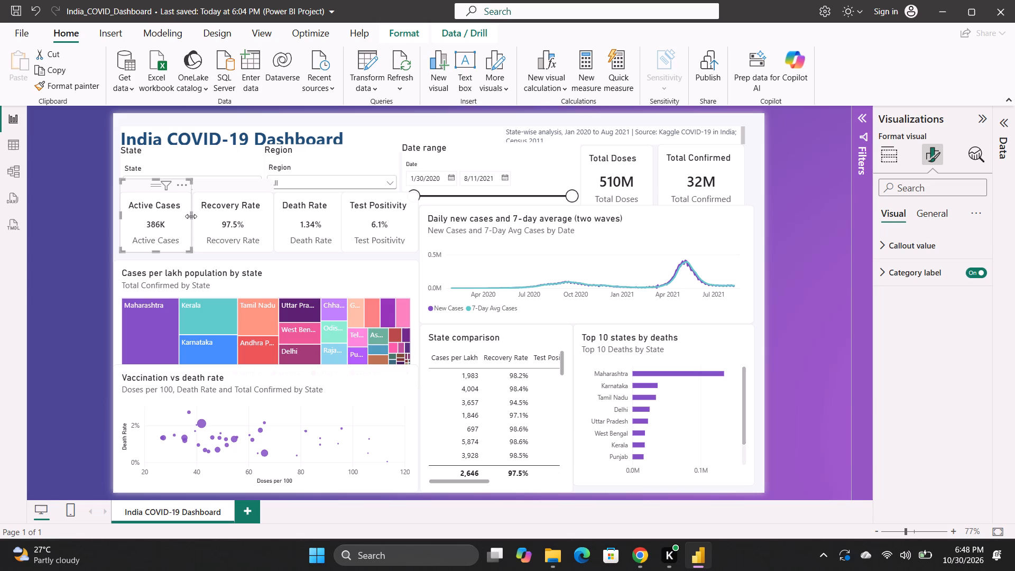
pyautogui.click(191, 216)
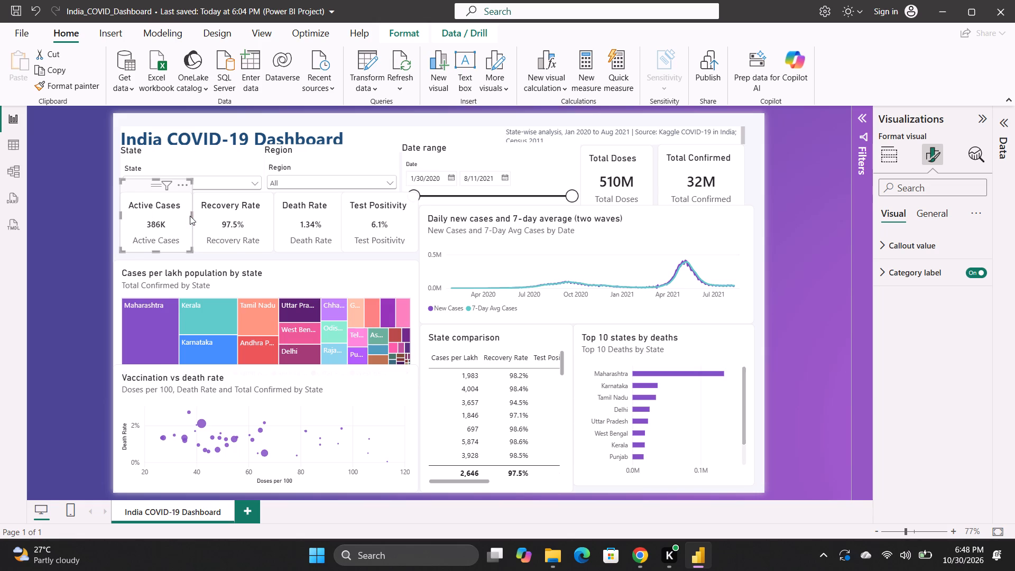
pyautogui.click(231, 213)
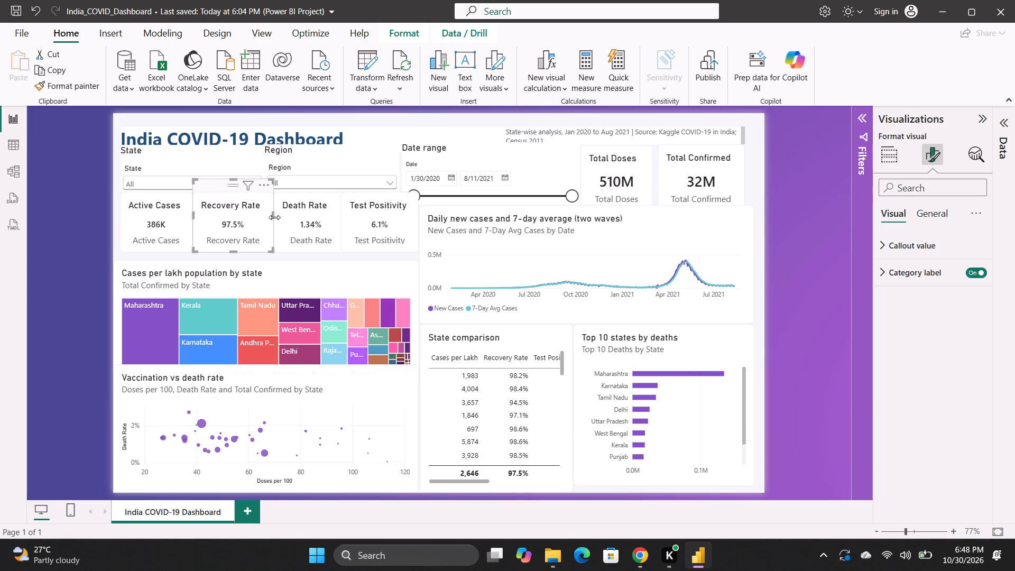
pyautogui.click(274, 217)
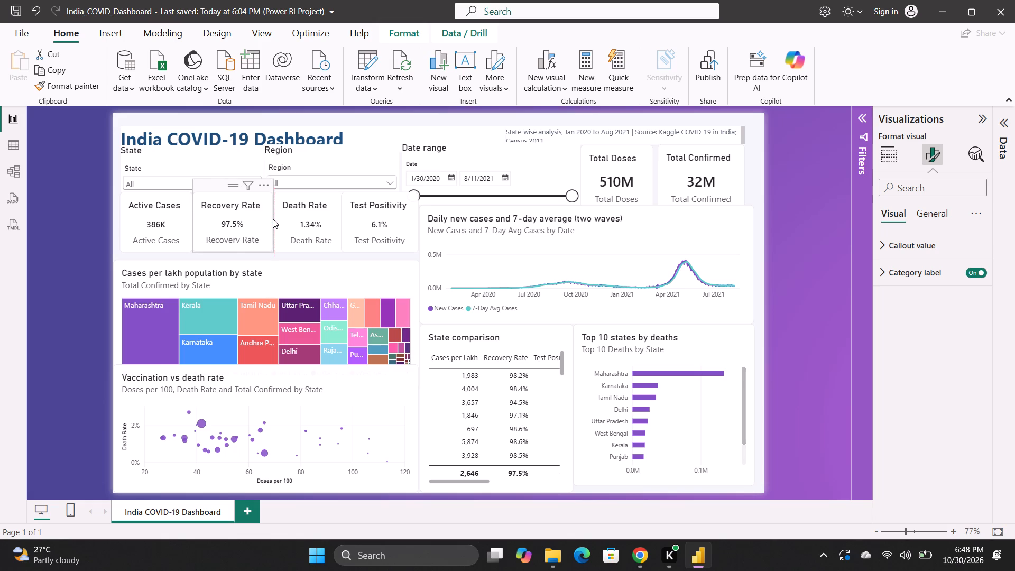
pyautogui.click(326, 215)
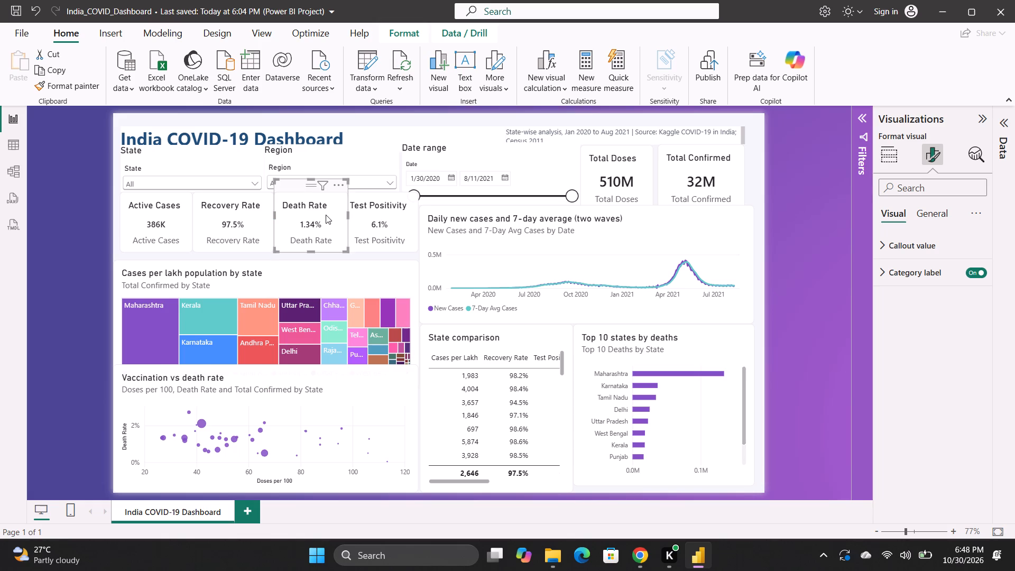
pyautogui.moveTo(347, 216); pyautogui.dragTo(337, 219)
pyautogui.click(363, 217)
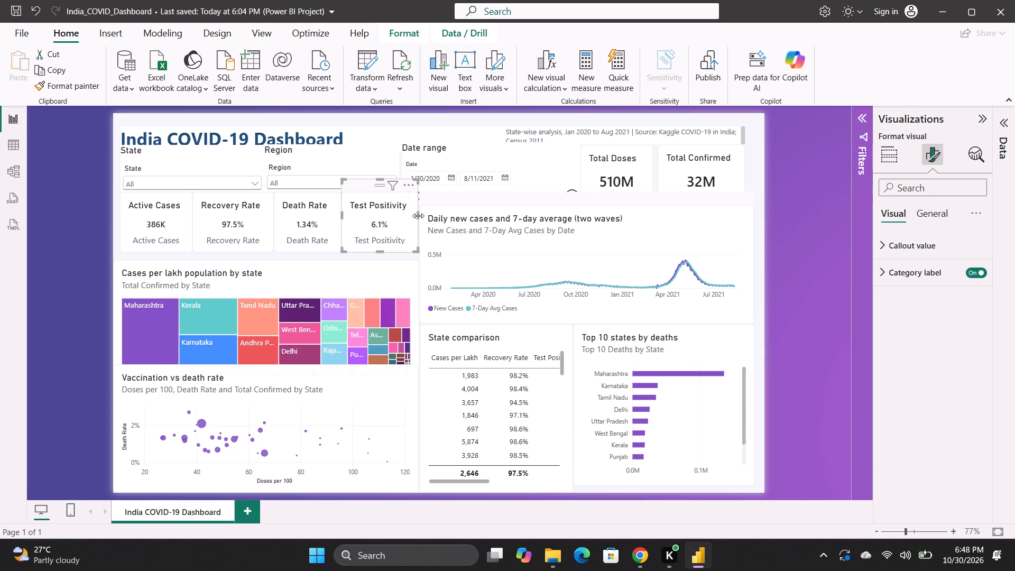
pyautogui.click(418, 216)
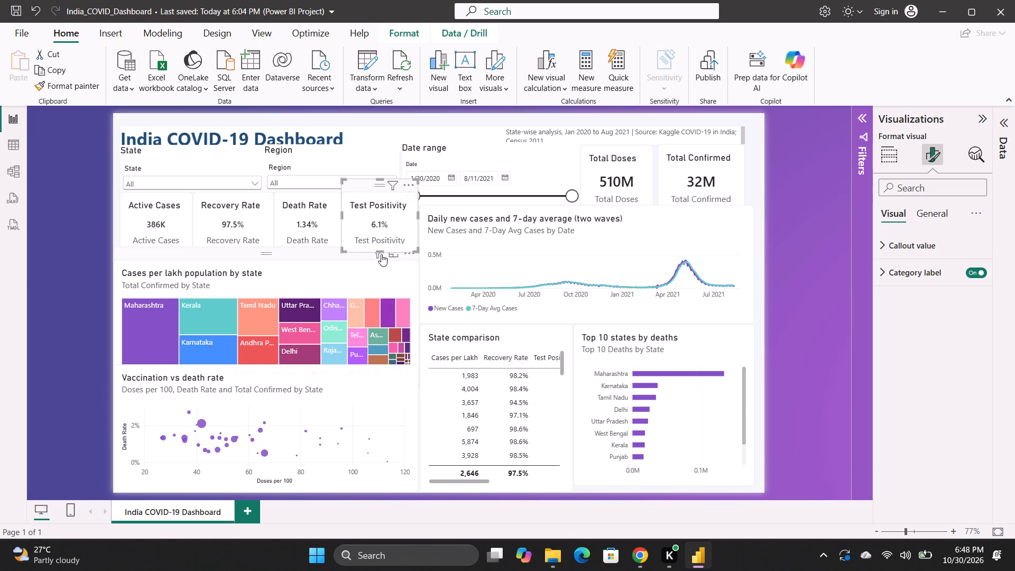
pyautogui.click(78, 197)
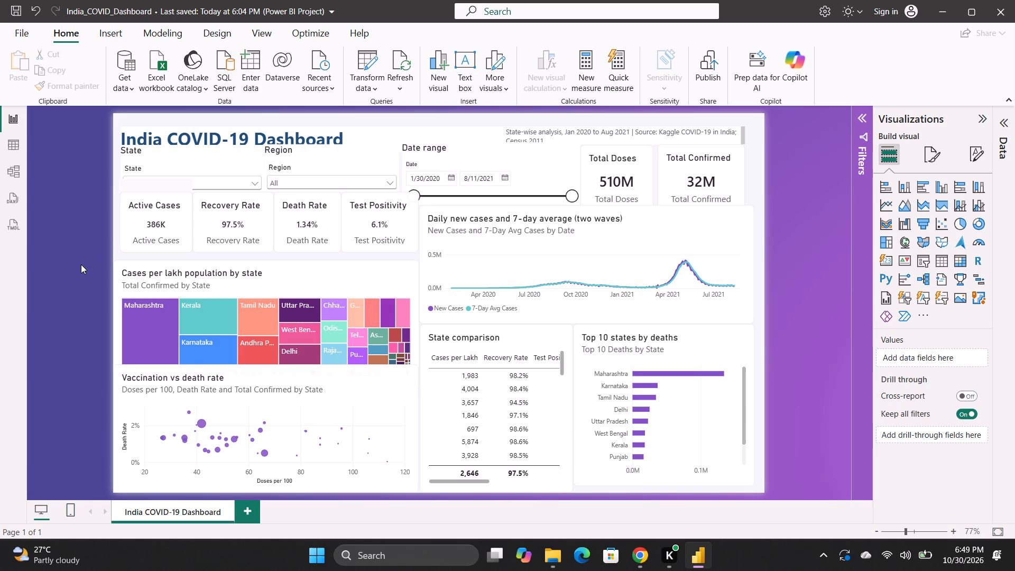
# Move the Cases per lakh population by state treemap upward to sit between the raised KPI cards and the scatter chart.
pyautogui.moveTo(300, 275); pyautogui.dragTo(304, 260)
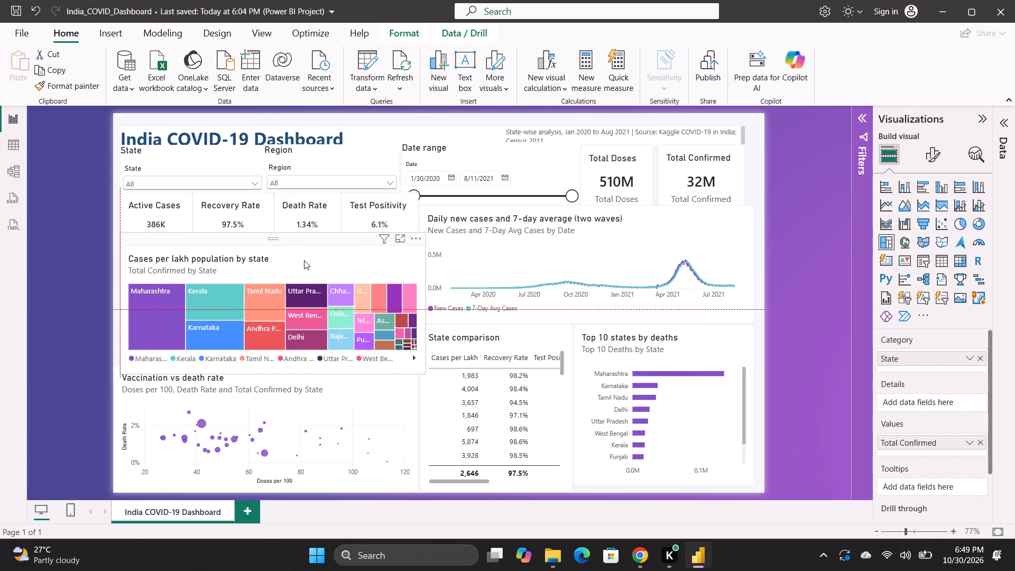
pyautogui.moveTo(304, 260); pyautogui.dragTo(294, 255)
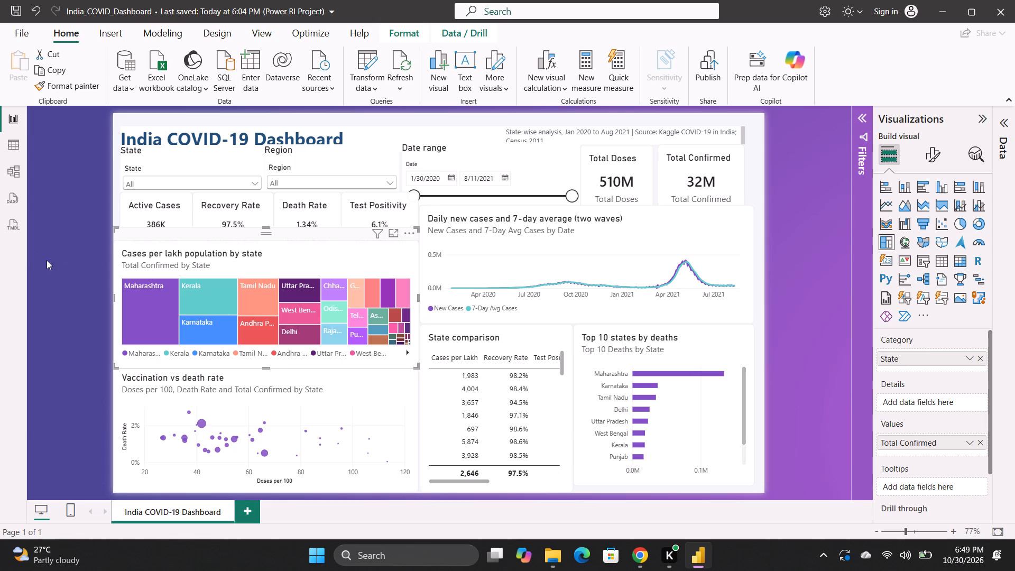
pyautogui.click(51, 264)
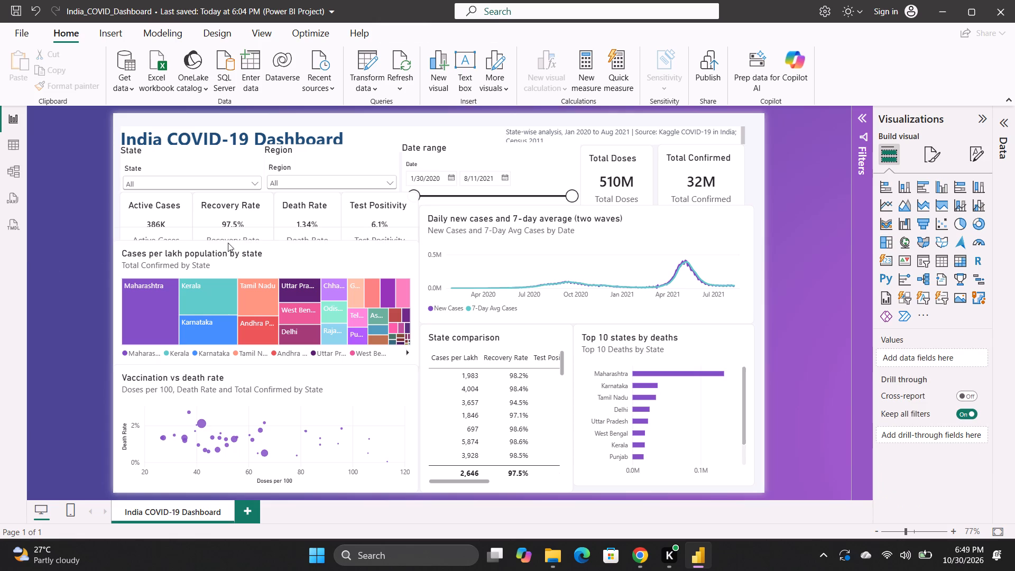
pyautogui.moveTo(230, 243); pyautogui.dragTo(229, 250)
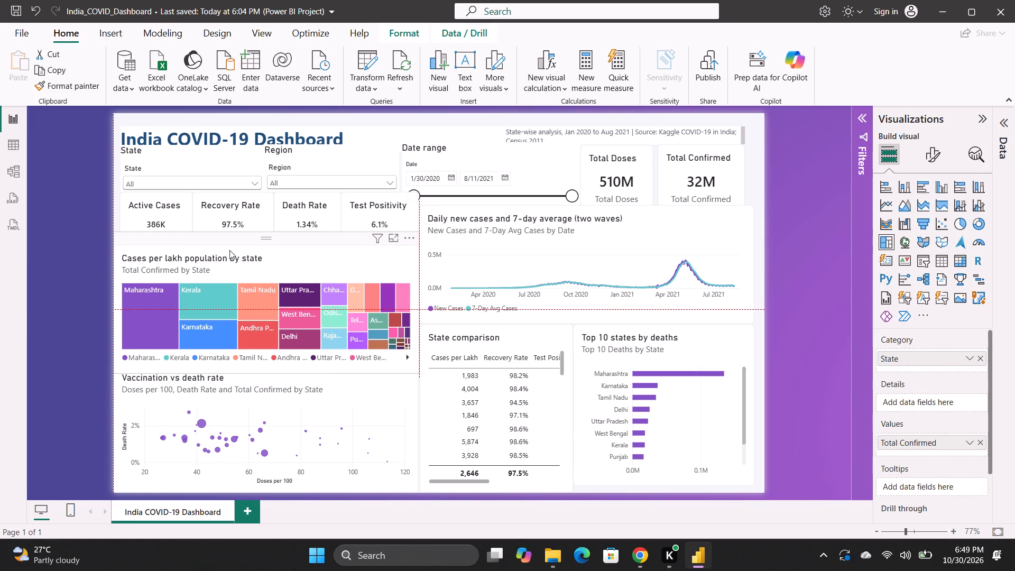
pyautogui.moveTo(229, 250); pyautogui.dragTo(230, 251)
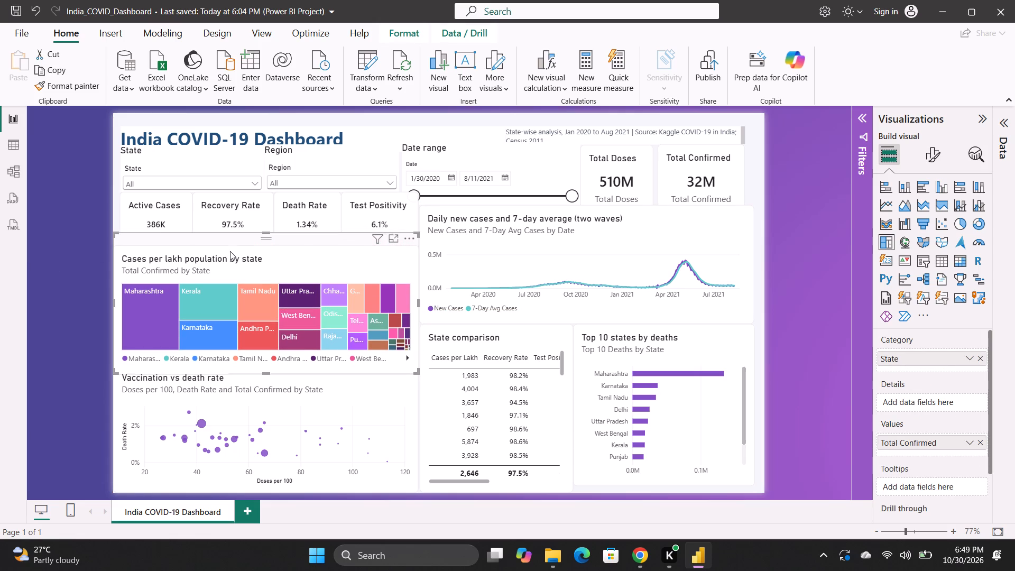
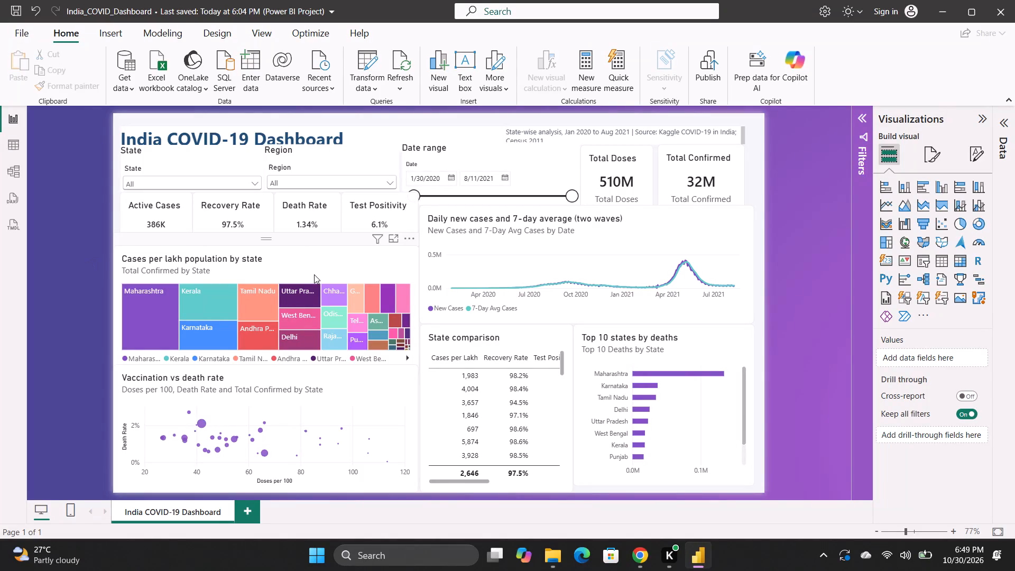
# Move the cases-per-lakh treemap slightly down, clear of the KPI cards above it.
pyautogui.moveTo(320, 252); pyautogui.dragTo(306, 249)
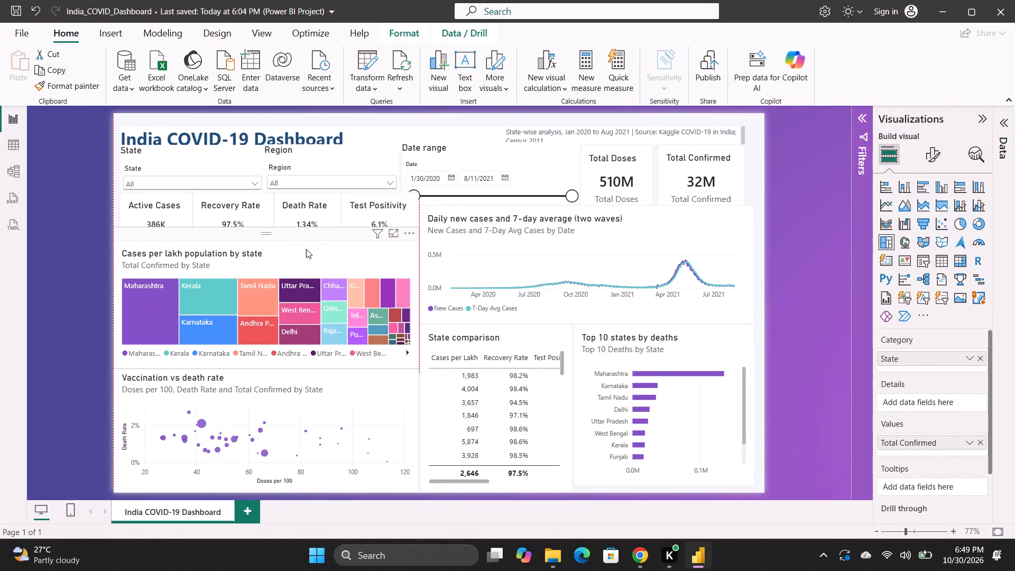
pyautogui.moveTo(306, 249); pyautogui.dragTo(306, 254)
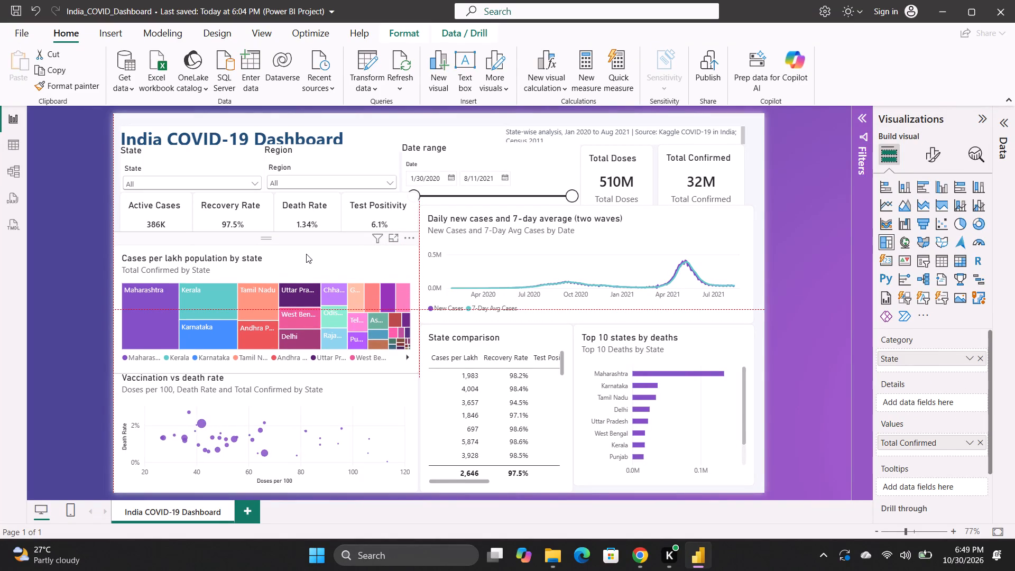
pyautogui.moveTo(306, 254); pyautogui.dragTo(307, 263)
pyautogui.click(74, 280)
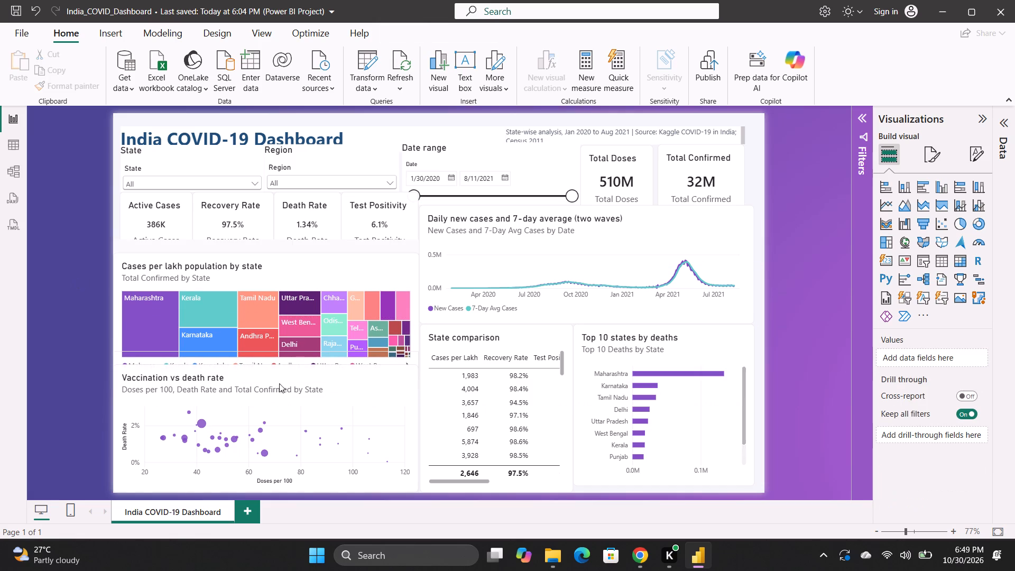
# Shrink the Vaccination vs death rate scatter chart slightly from its top edge to clear the treemap's legend.
pyautogui.click(314, 377)
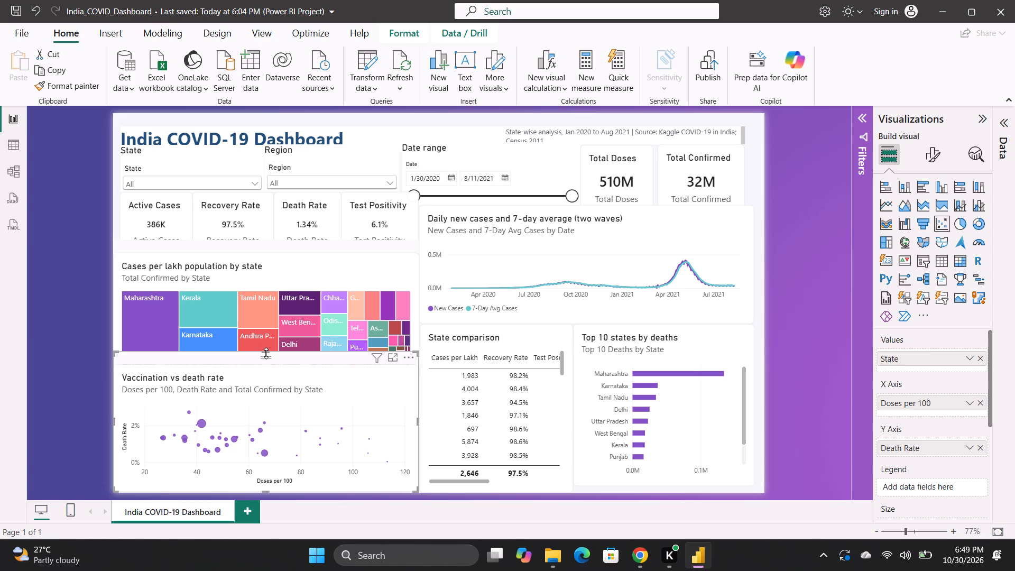
pyautogui.moveTo(266, 352); pyautogui.dragTo(266, 358)
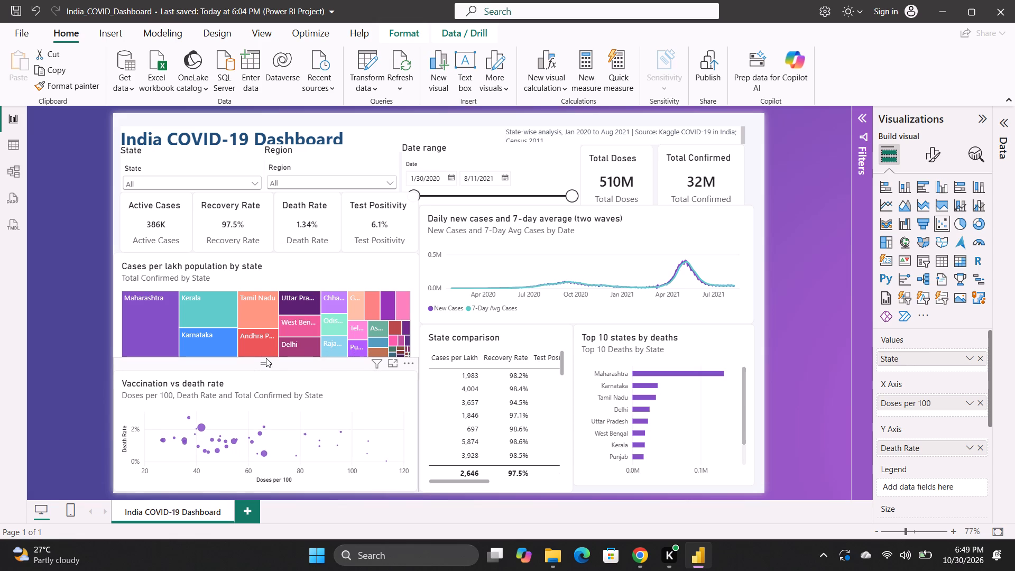
pyautogui.moveTo(266, 358); pyautogui.dragTo(266, 357)
pyautogui.click(68, 377)
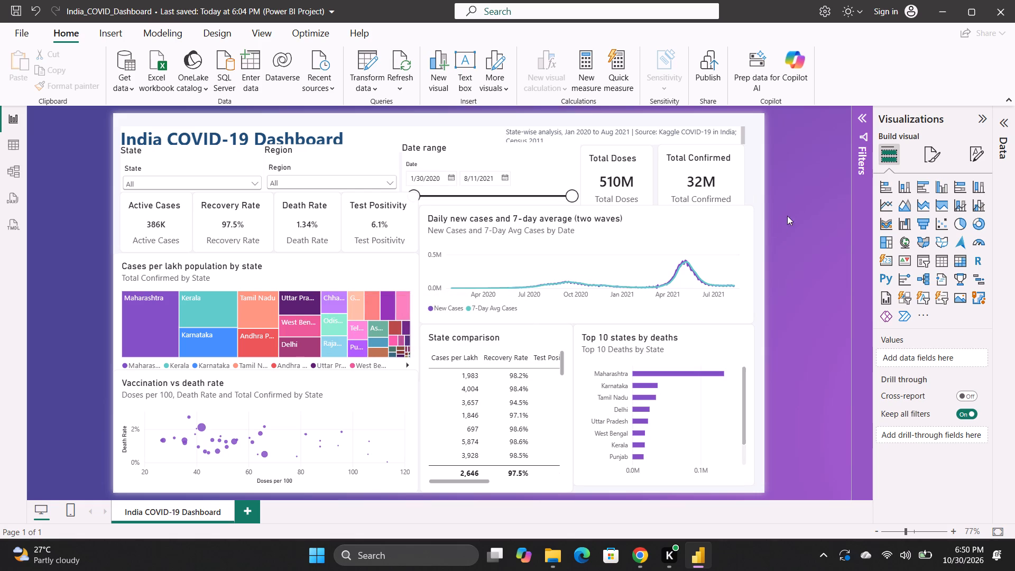
# Narrow the Daily new cases line chart from its right edge to align with the Total Confirmed card and subtitle above.
pyautogui.click(734, 233)
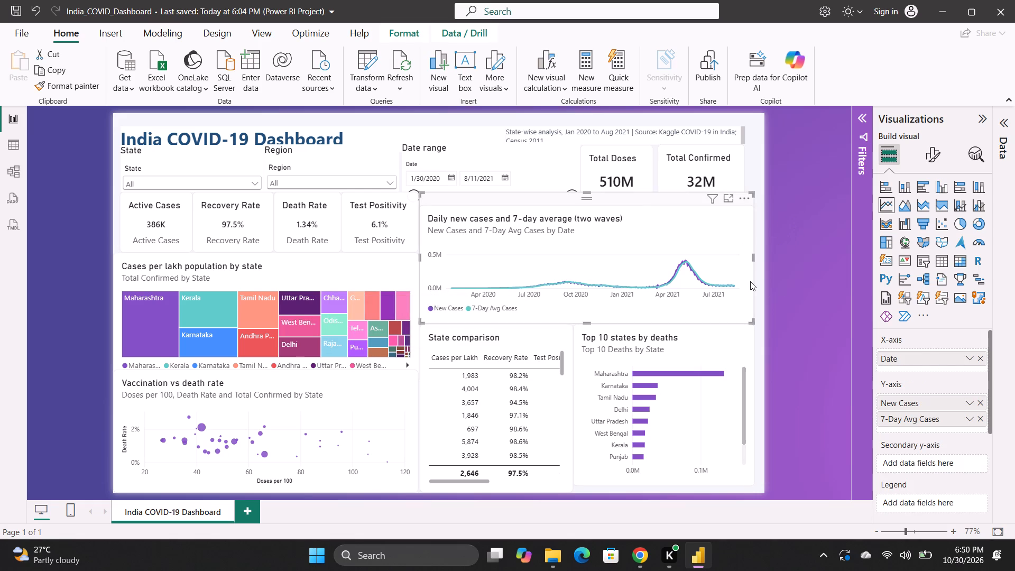
pyautogui.moveTo(754, 258); pyautogui.dragTo(746, 257)
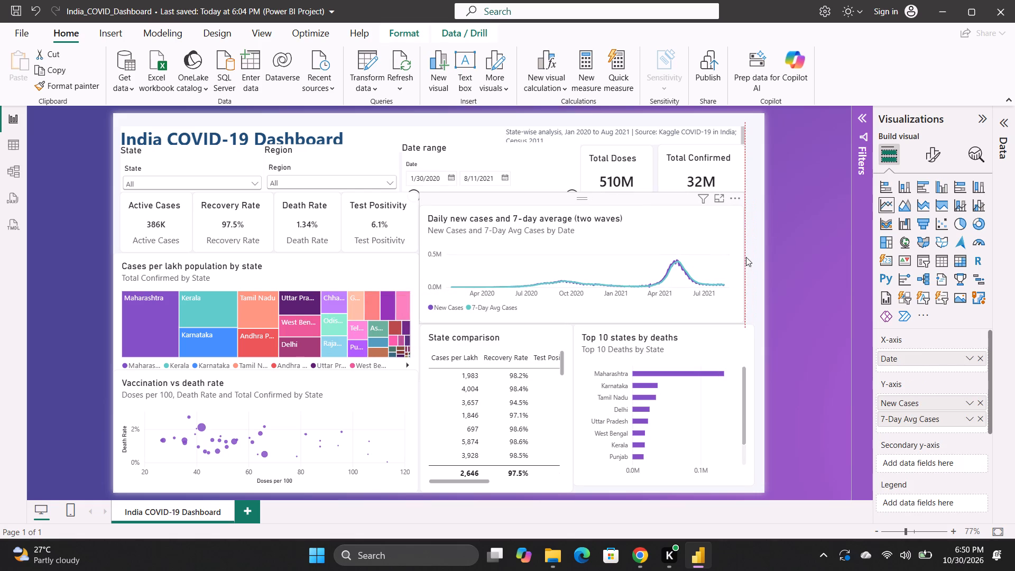
pyautogui.moveTo(746, 257); pyautogui.dragTo(745, 257)
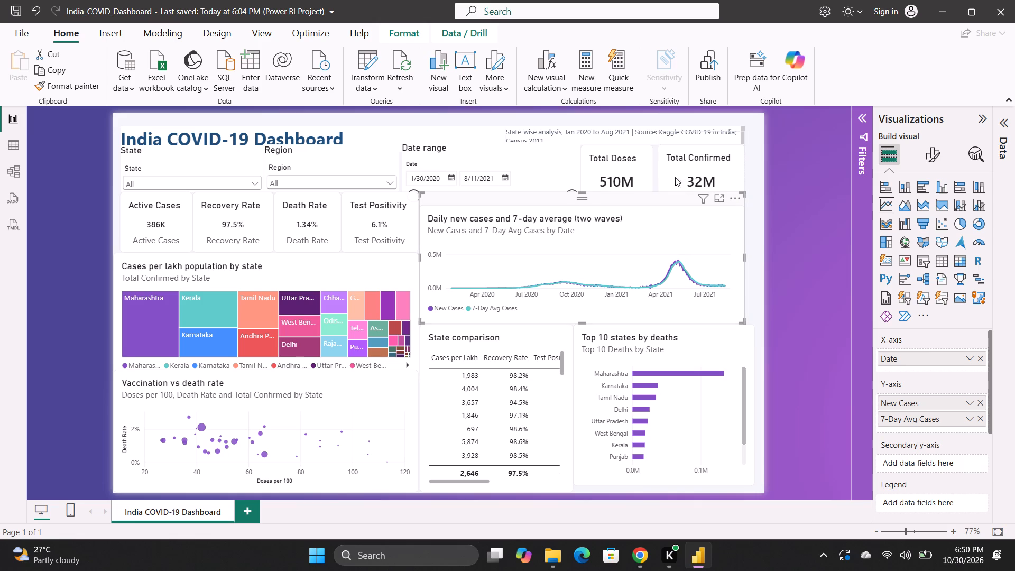
# Widen the Total Doses card from its right edge until it meets the Total Confirmed card.
pyautogui.click(648, 178)
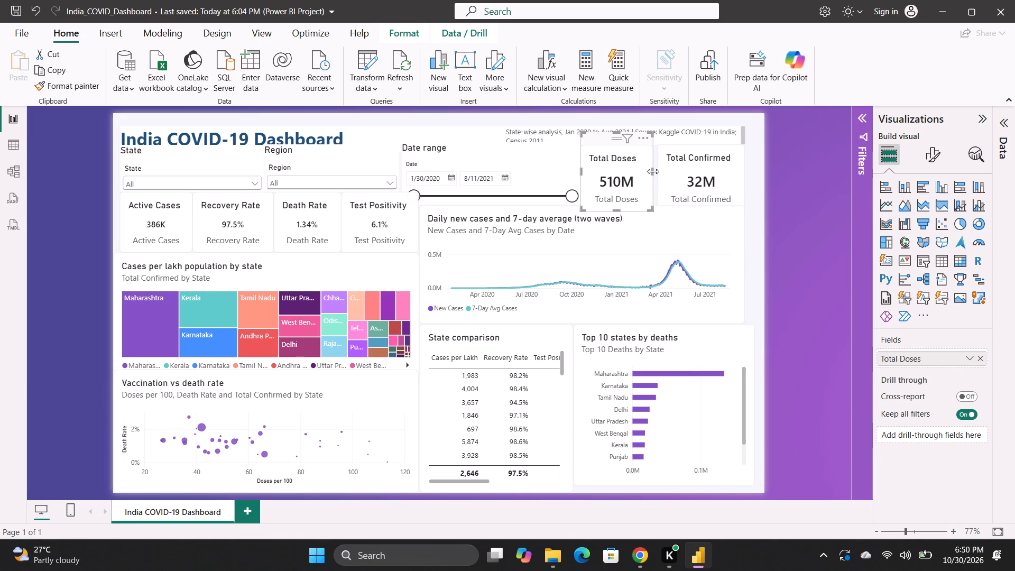
pyautogui.moveTo(653, 171); pyautogui.dragTo(658, 171)
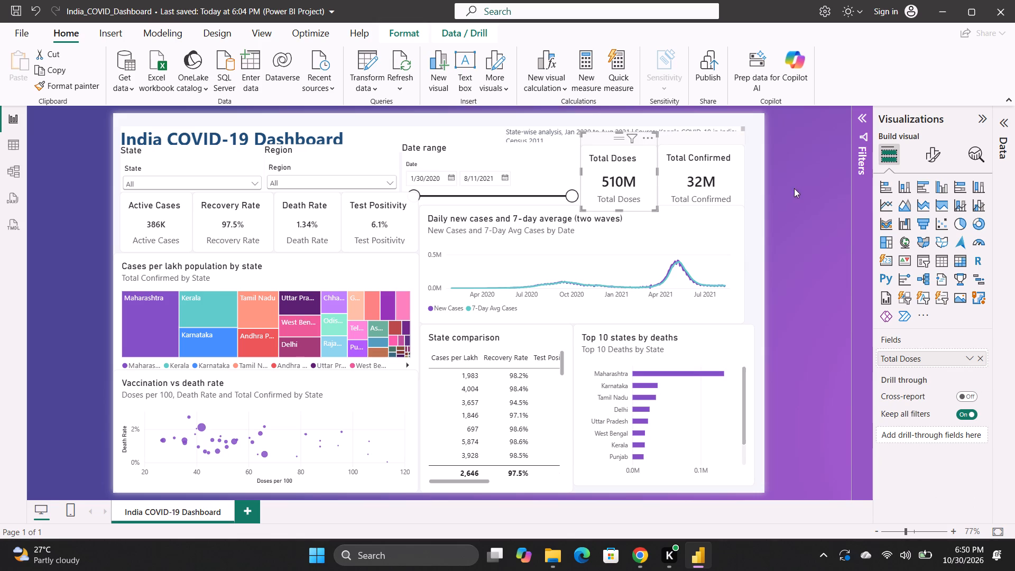
pyautogui.click(755, 195)
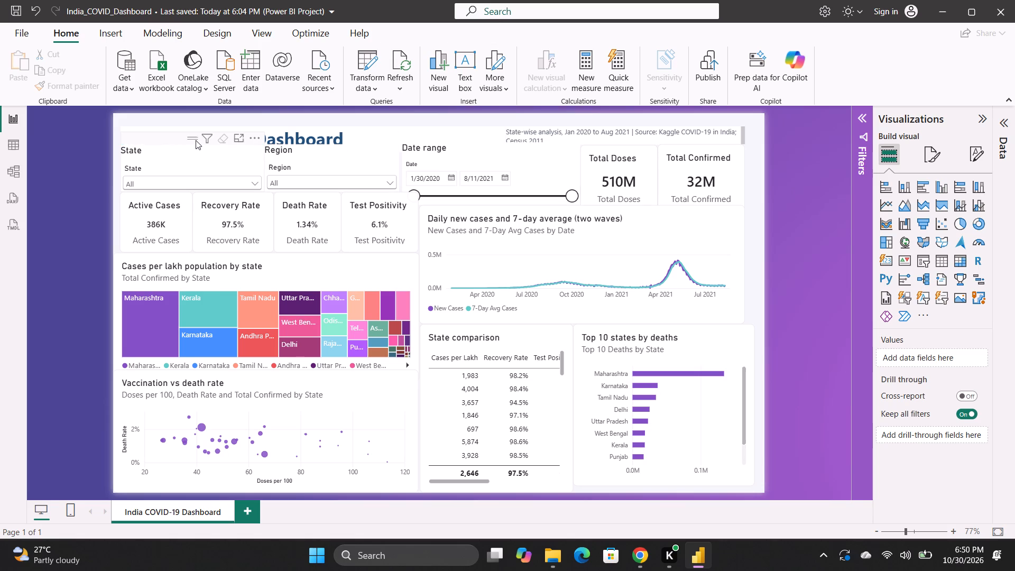
# Bring the India COVID-19 Dashboard title text box forward one level.
pyautogui.click(343, 133)
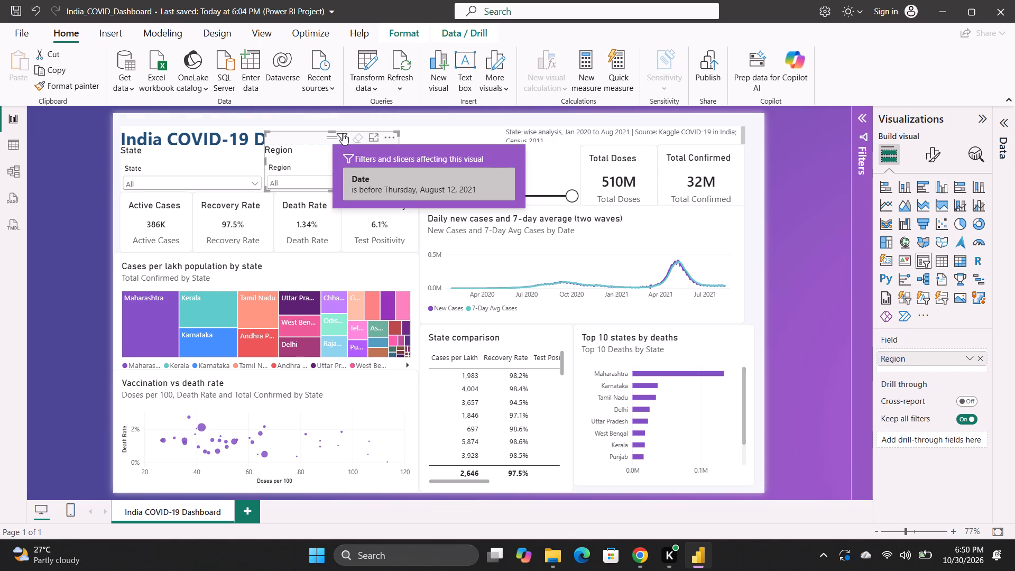
pyautogui.click(412, 125)
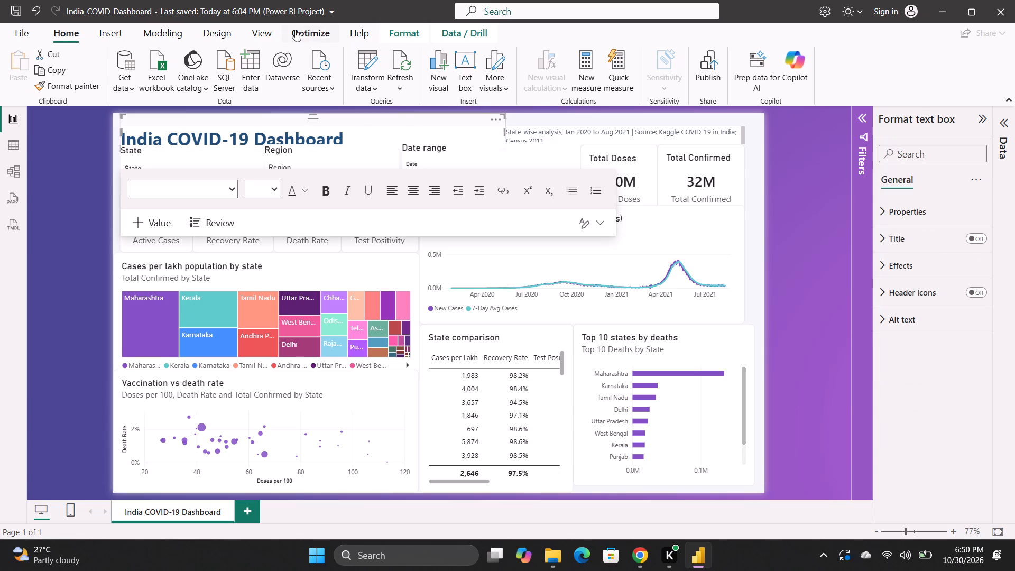
pyautogui.click(267, 36)
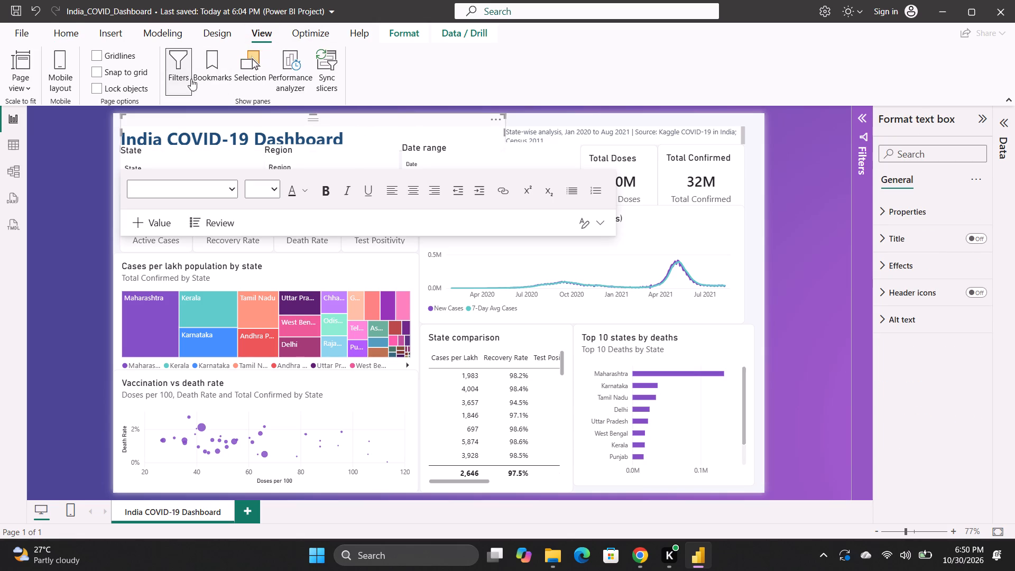
pyautogui.click(320, 34)
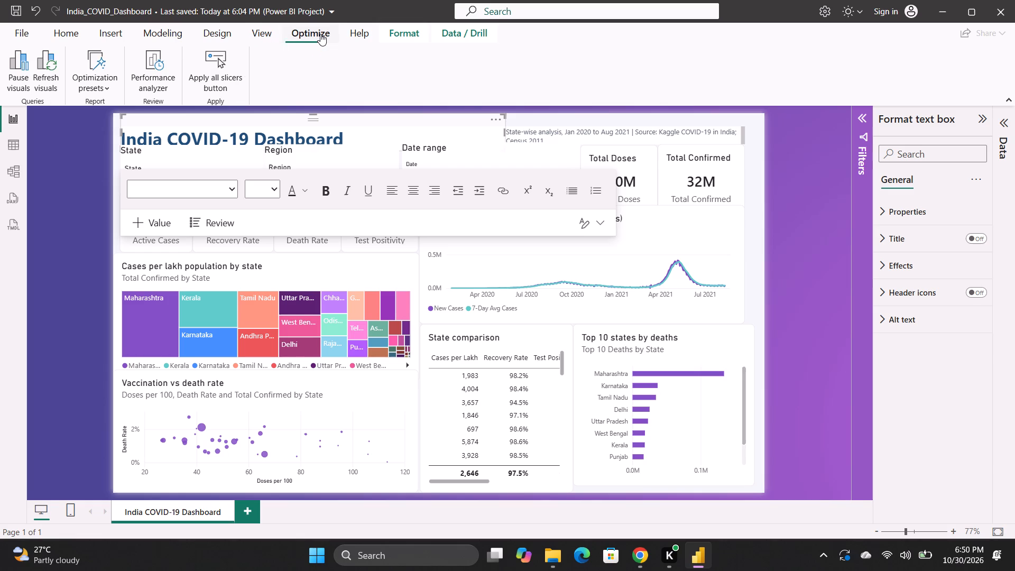
pyautogui.click(357, 29)
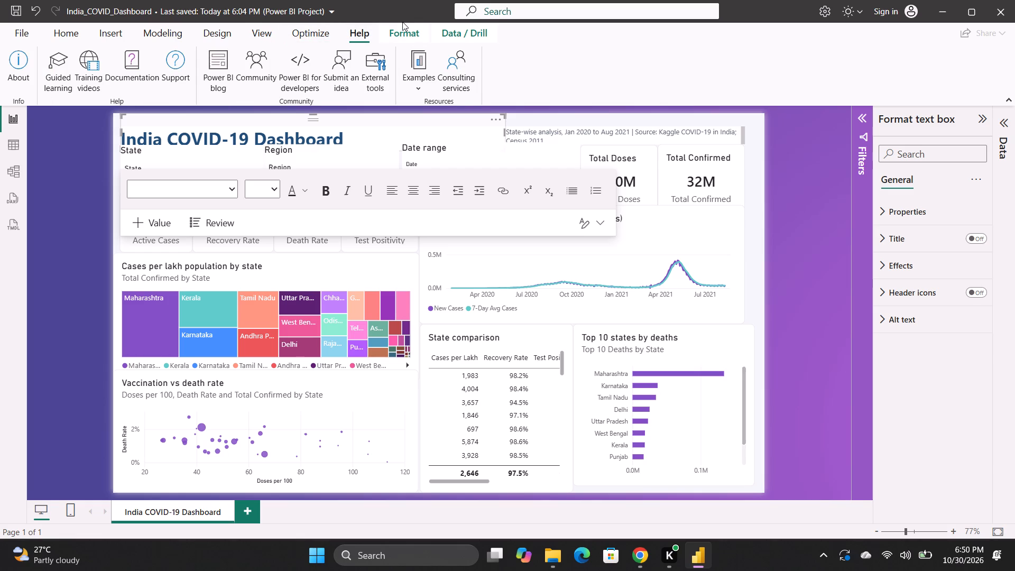
pyautogui.click(419, 25)
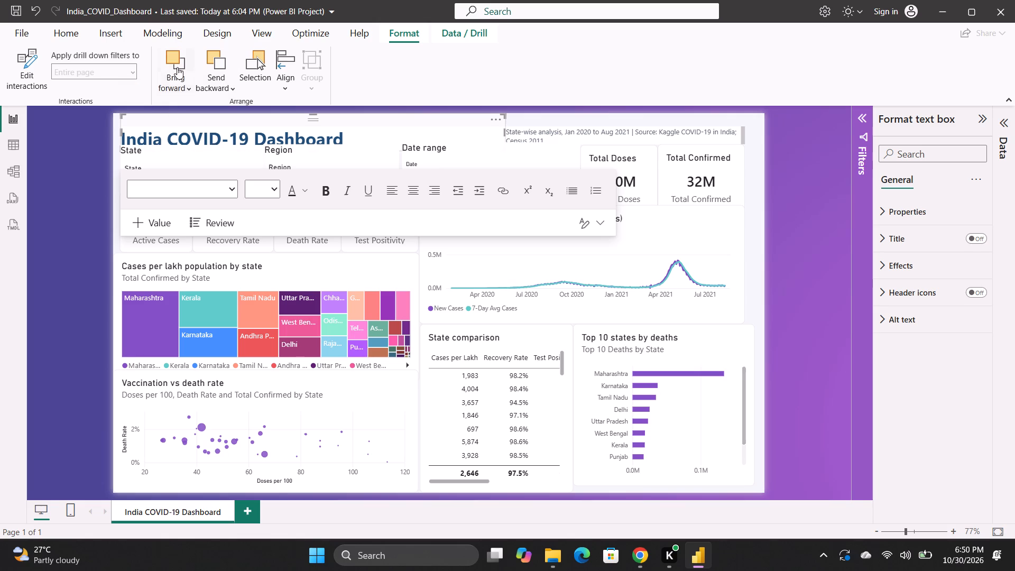
pyautogui.click(178, 60)
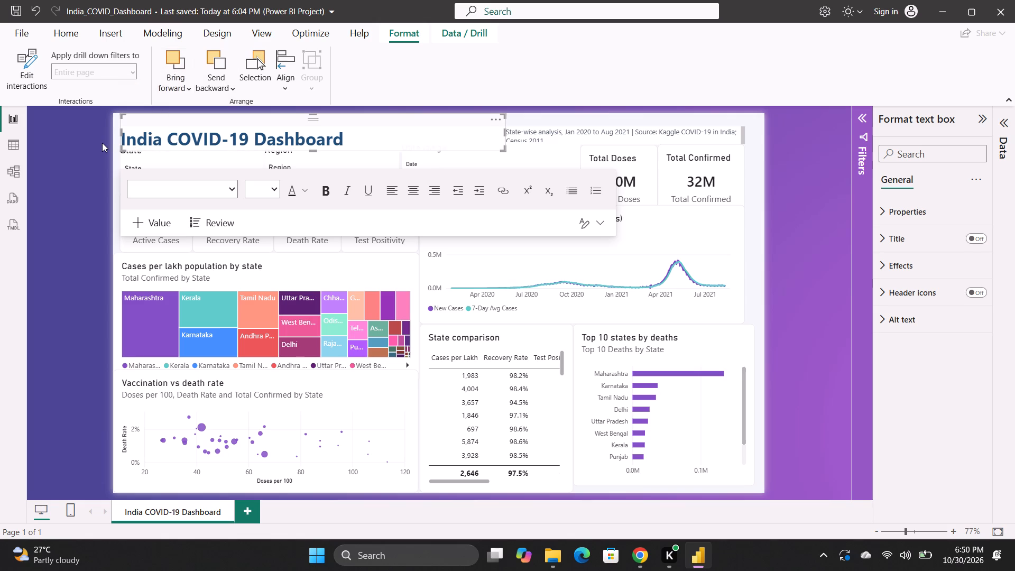
pyautogui.click(102, 143)
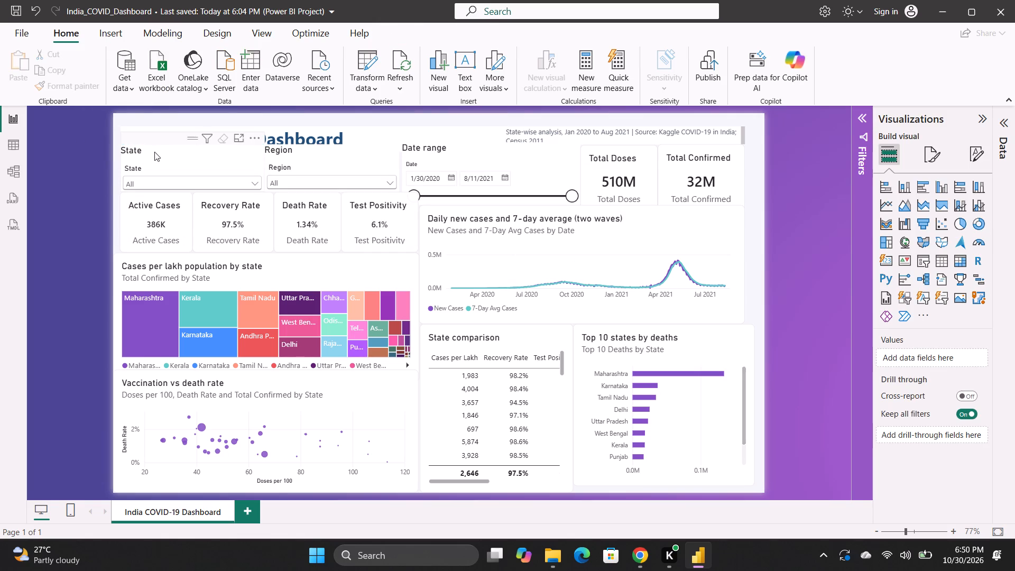
# Move the Region slicer slightly up on the report page.
pyautogui.moveTo(313, 156); pyautogui.dragTo(315, 152)
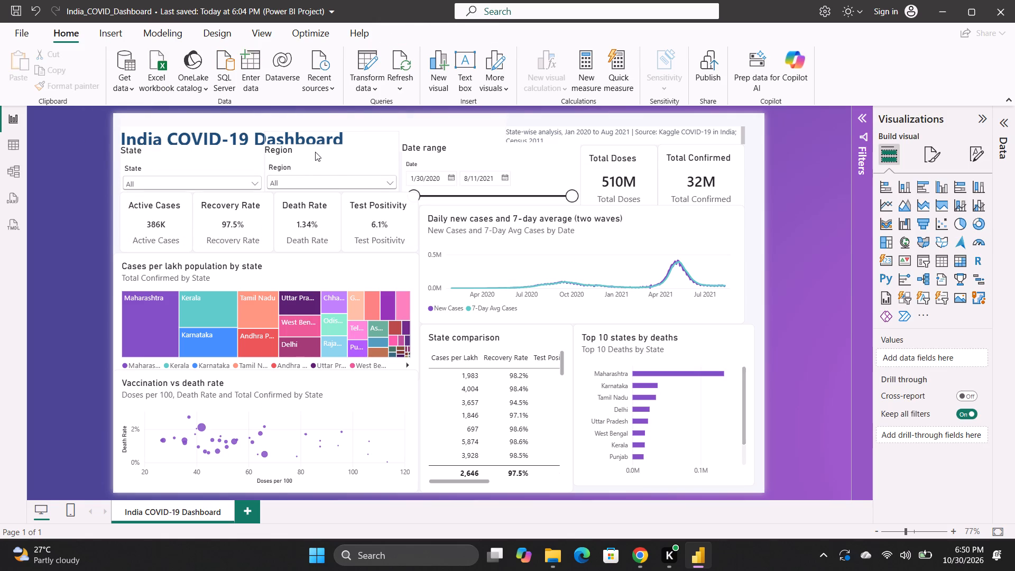
pyautogui.moveTo(315, 152); pyautogui.dragTo(313, 152)
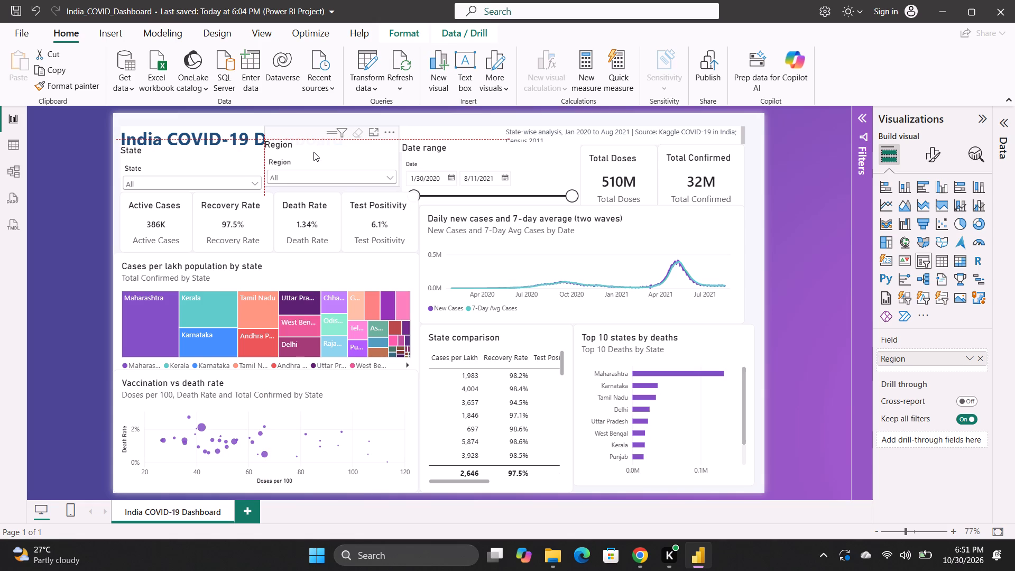
pyautogui.moveTo(313, 152); pyautogui.dragTo(313, 151)
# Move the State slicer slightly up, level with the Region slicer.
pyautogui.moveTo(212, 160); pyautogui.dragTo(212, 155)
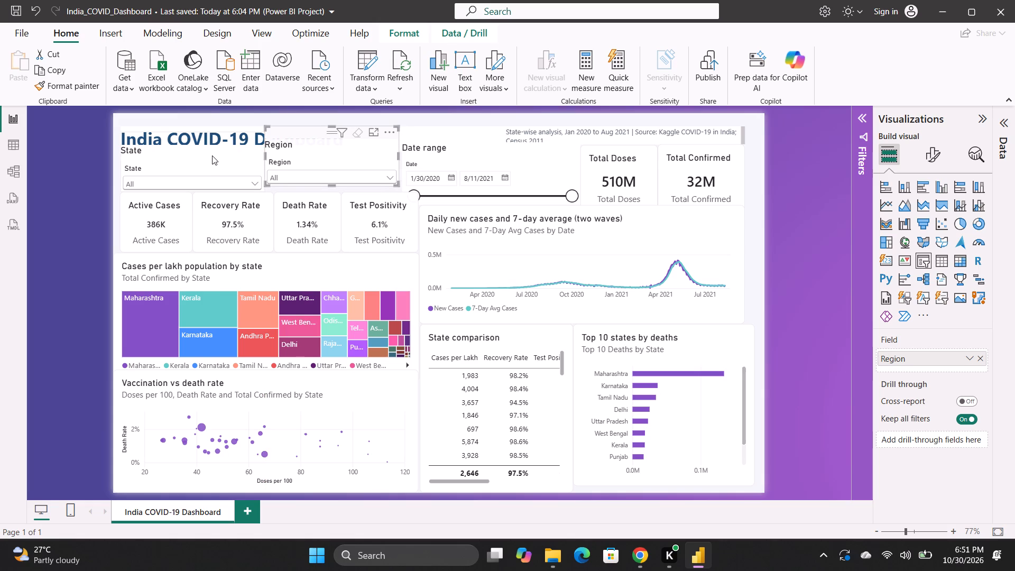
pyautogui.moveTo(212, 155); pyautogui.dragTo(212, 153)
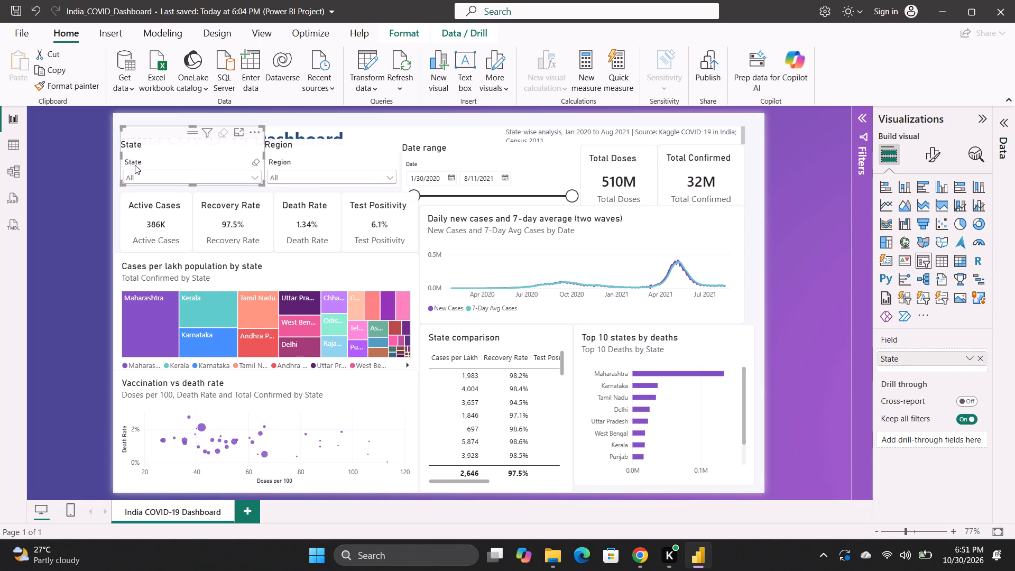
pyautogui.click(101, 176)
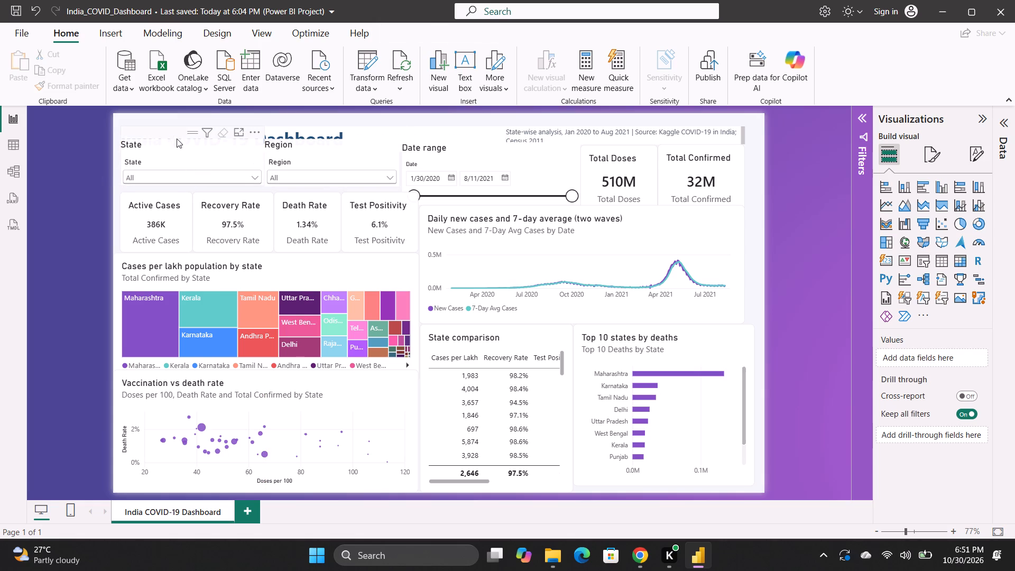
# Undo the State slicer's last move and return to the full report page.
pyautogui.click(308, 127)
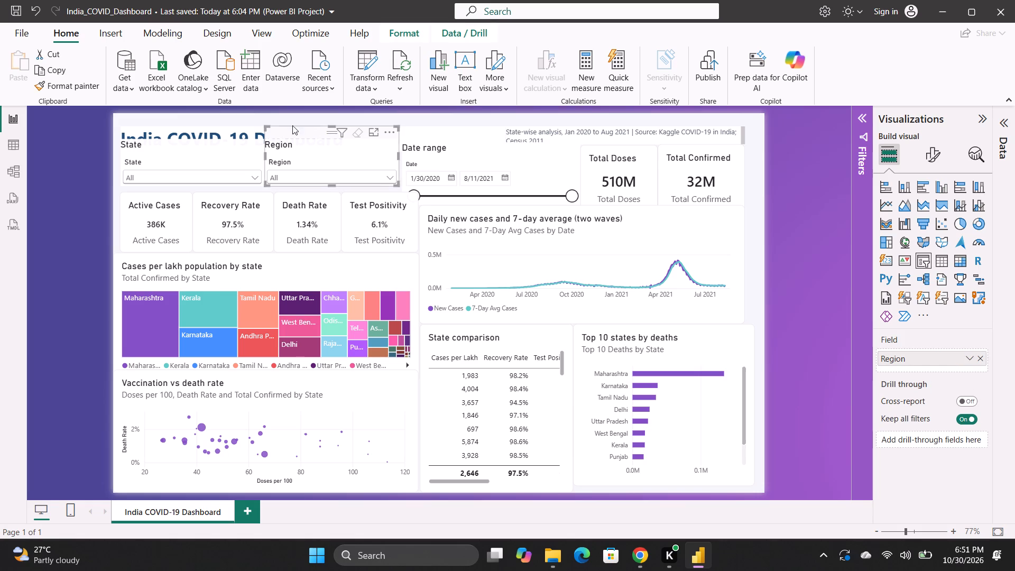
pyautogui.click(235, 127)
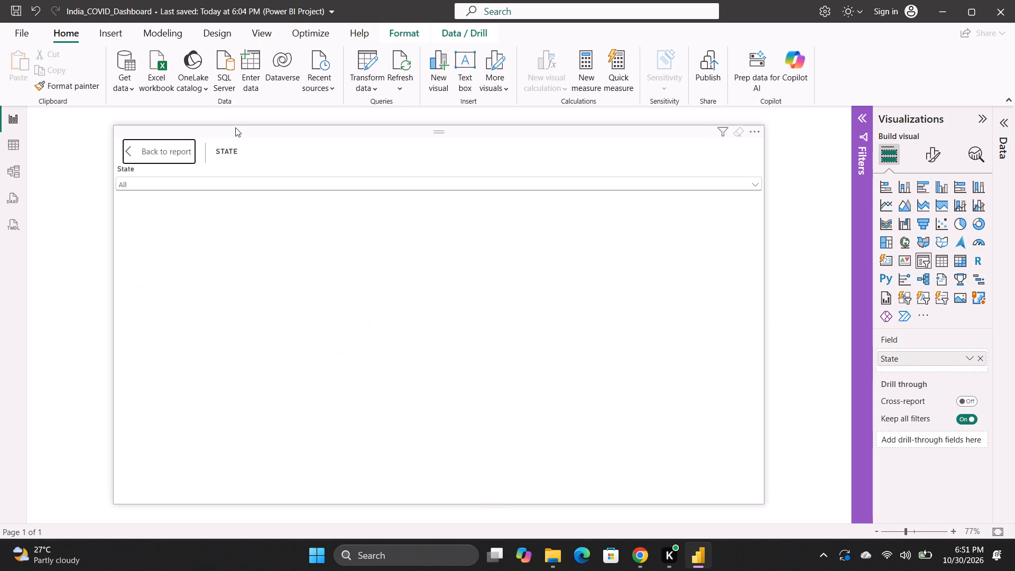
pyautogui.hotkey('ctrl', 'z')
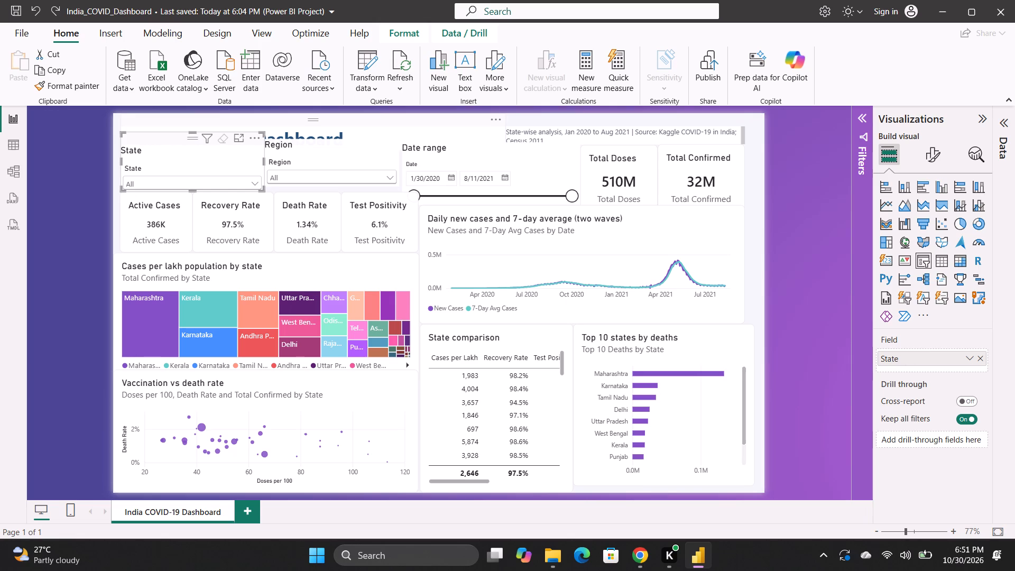
# Bring the dashboard title text box one more level forward, over the State slicer.
pyautogui.click(181, 117)
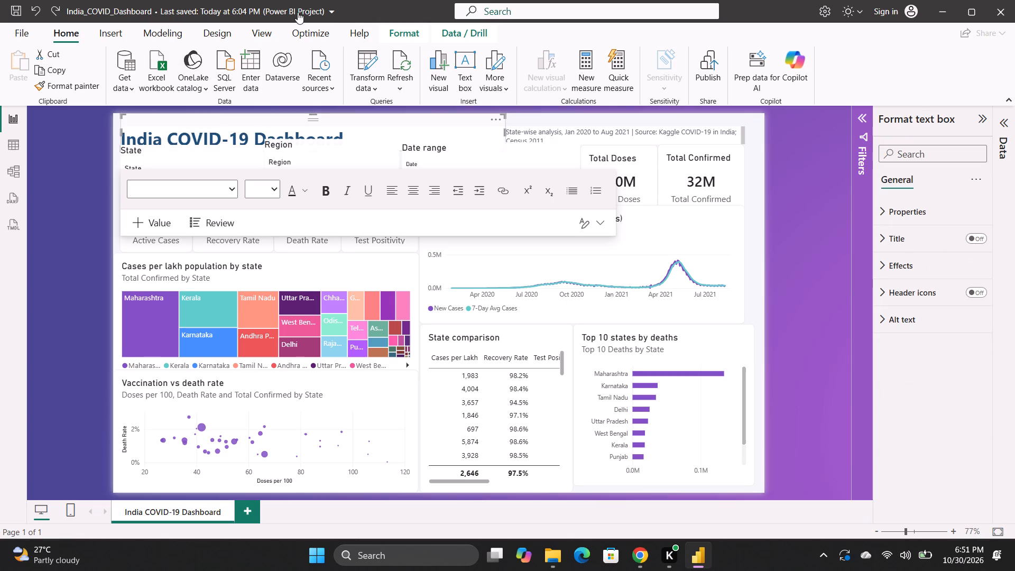
pyautogui.click(456, 27)
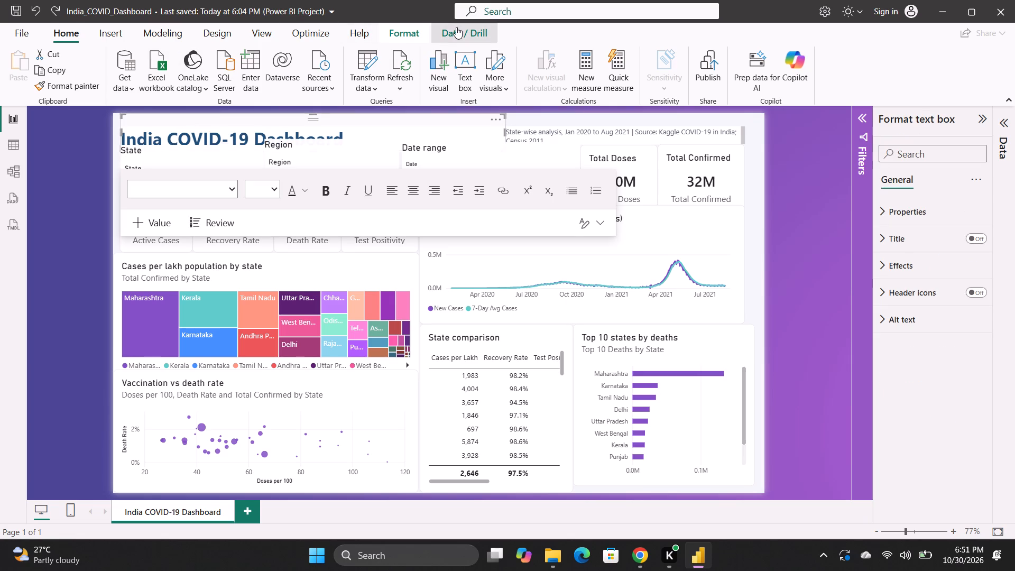
pyautogui.click(406, 29)
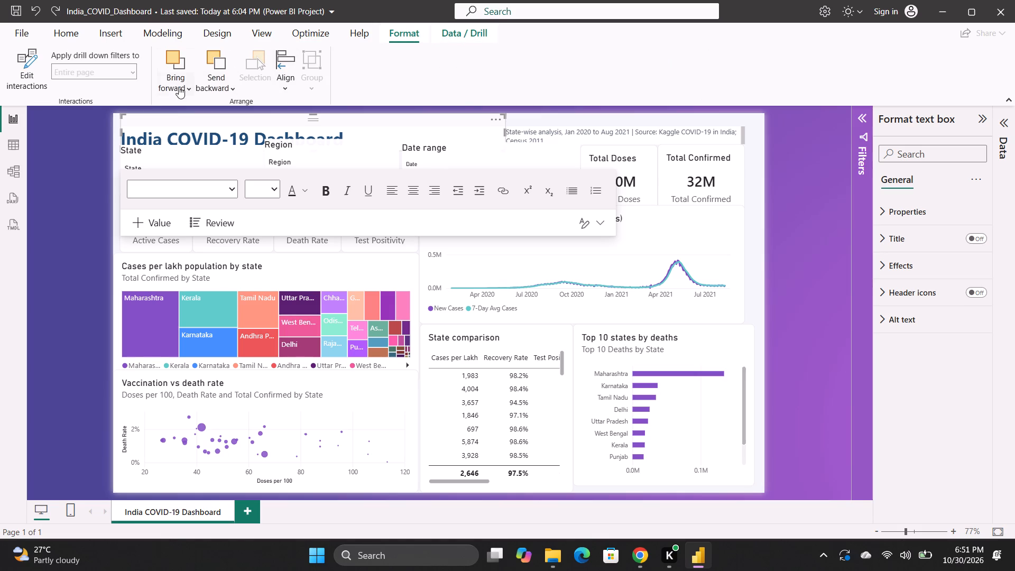
pyautogui.click(188, 87)
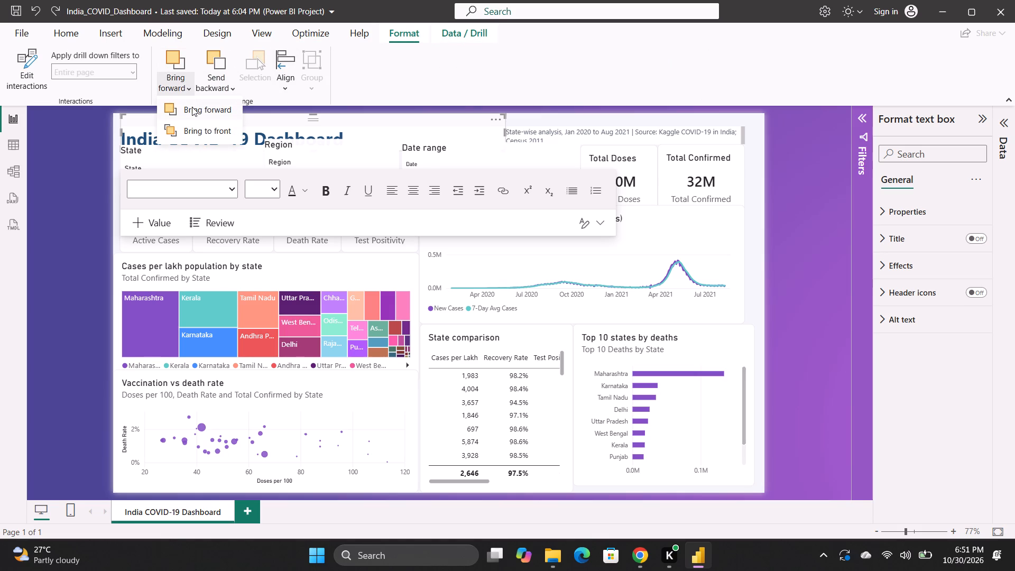
pyautogui.click(192, 107)
pyautogui.click(81, 189)
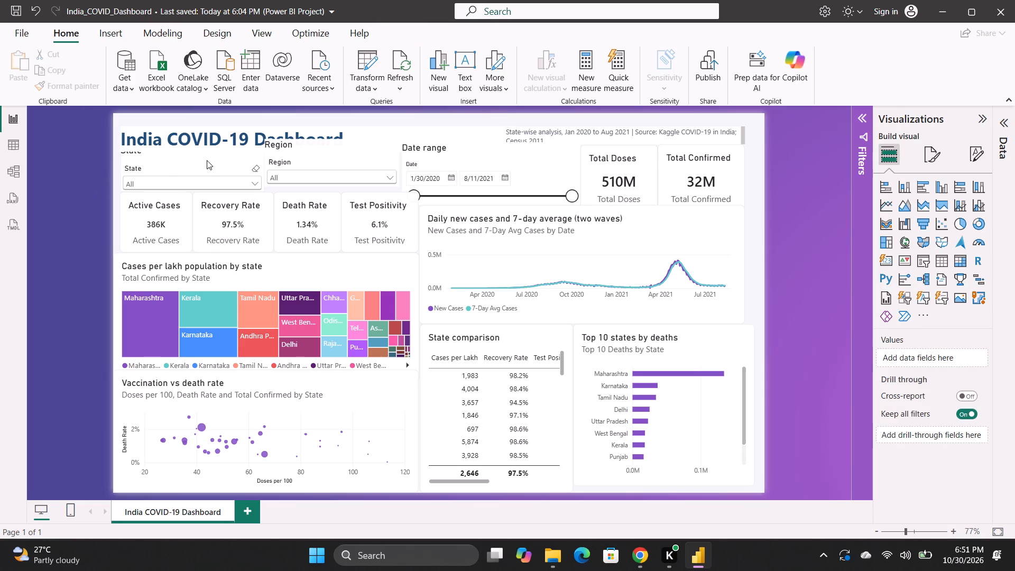
# Move the State slicer slightly up, level with the Region slicer beneath the dashboard title.
pyautogui.click(308, 151)
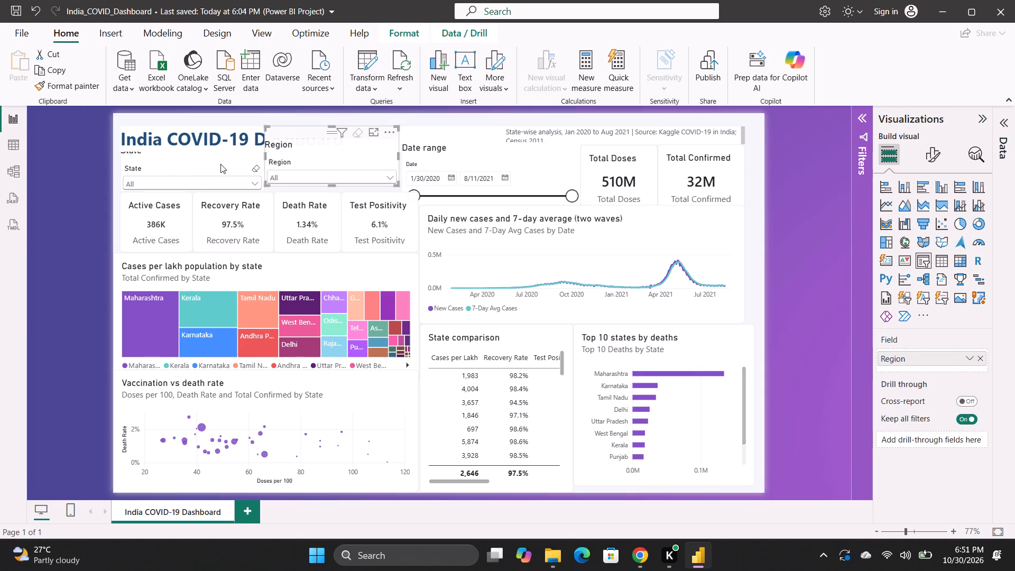
pyautogui.moveTo(202, 163); pyautogui.dragTo(200, 156)
pyautogui.click(86, 170)
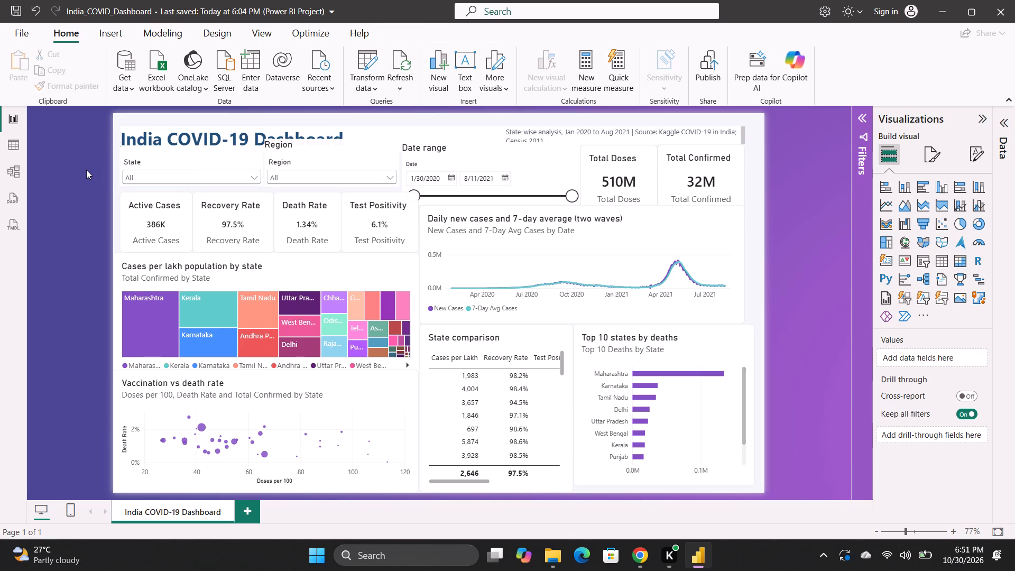
# Send the Region slicer one level backward, behind the dashboard title text box.
pyautogui.click(317, 152)
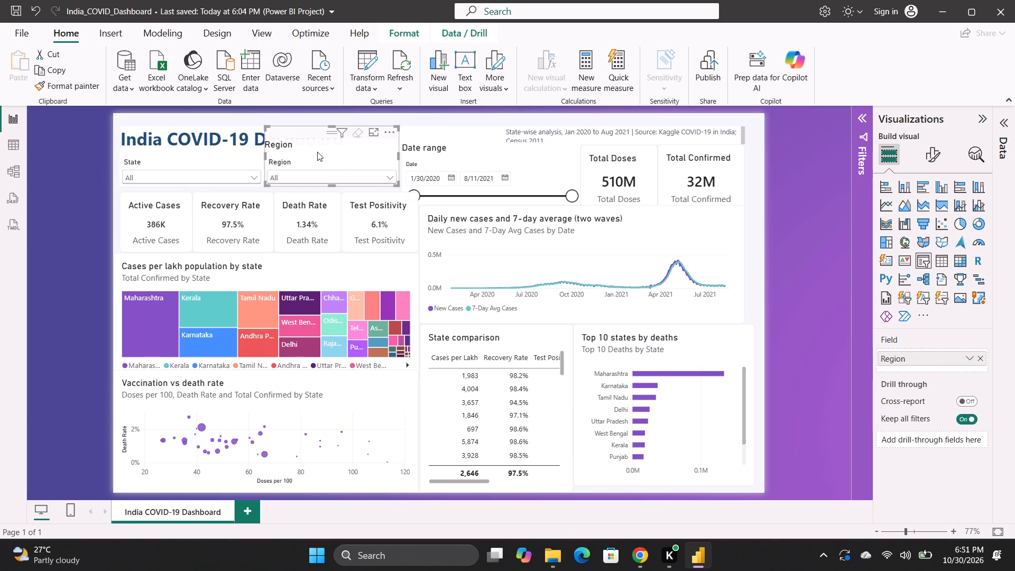
pyautogui.click(397, 27)
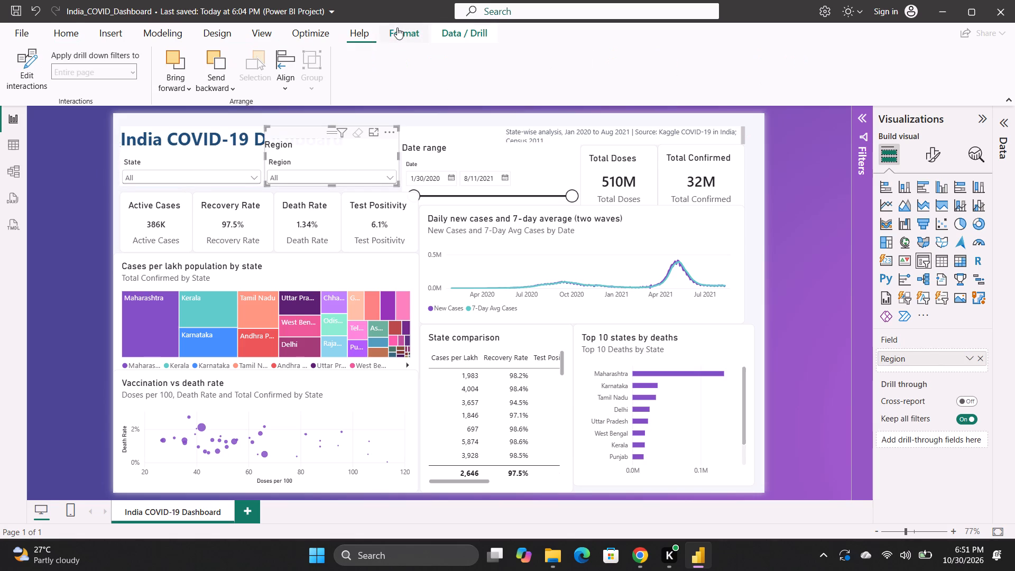
pyautogui.click(230, 86)
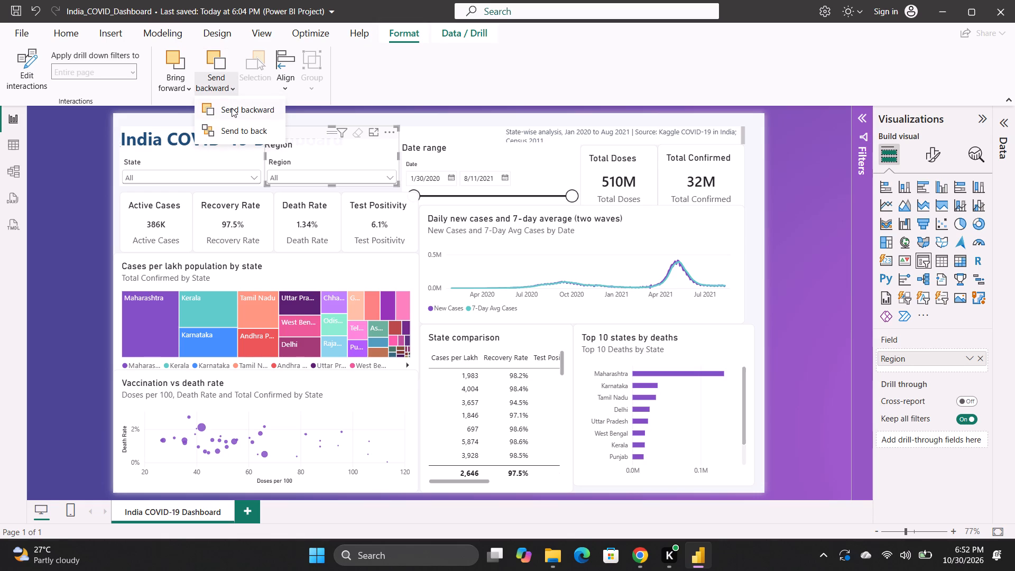
pyautogui.click(232, 108)
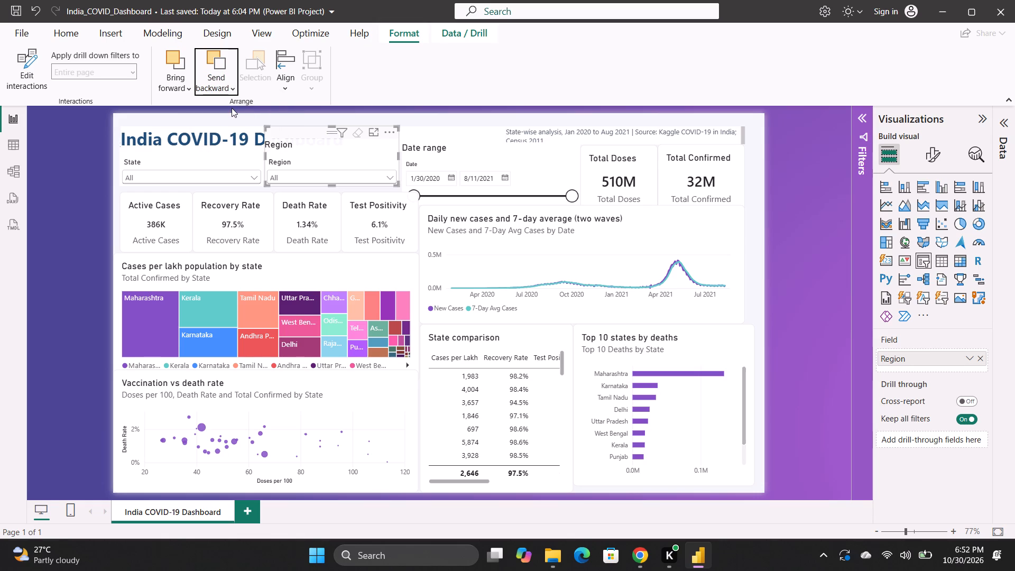
pyautogui.click(95, 170)
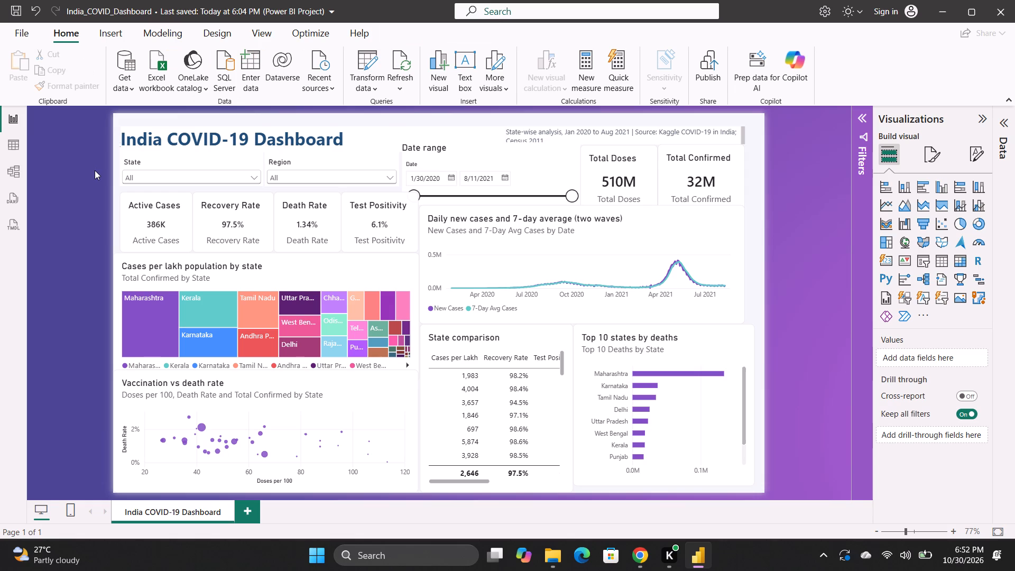
# Move the Active Cases, Recovery Rate, Death Rate and Test Positivity cards slightly up, closer beneath the State and Region slicers.
pyautogui.moveTo(132, 201); pyautogui.dragTo(132, 193)
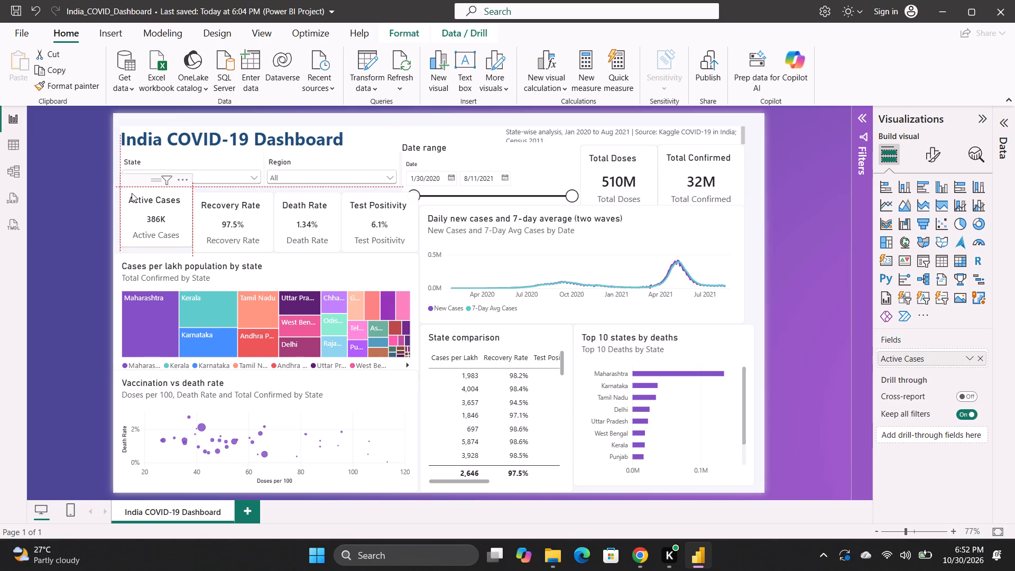
pyautogui.moveTo(132, 193); pyautogui.dragTo(131, 192)
pyautogui.moveTo(217, 199); pyautogui.dragTo(217, 194)
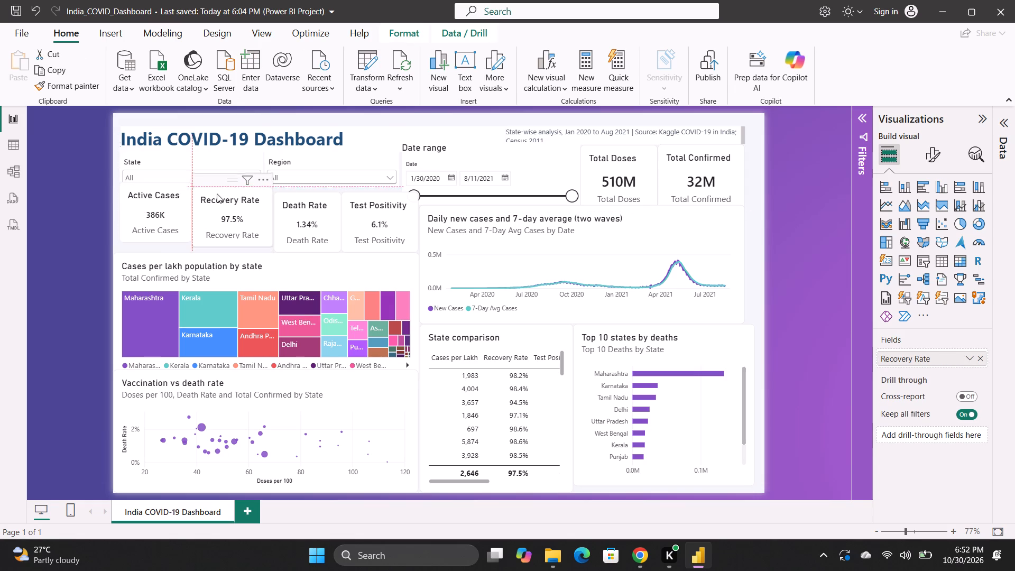
pyautogui.moveTo(217, 194); pyautogui.dragTo(217, 193)
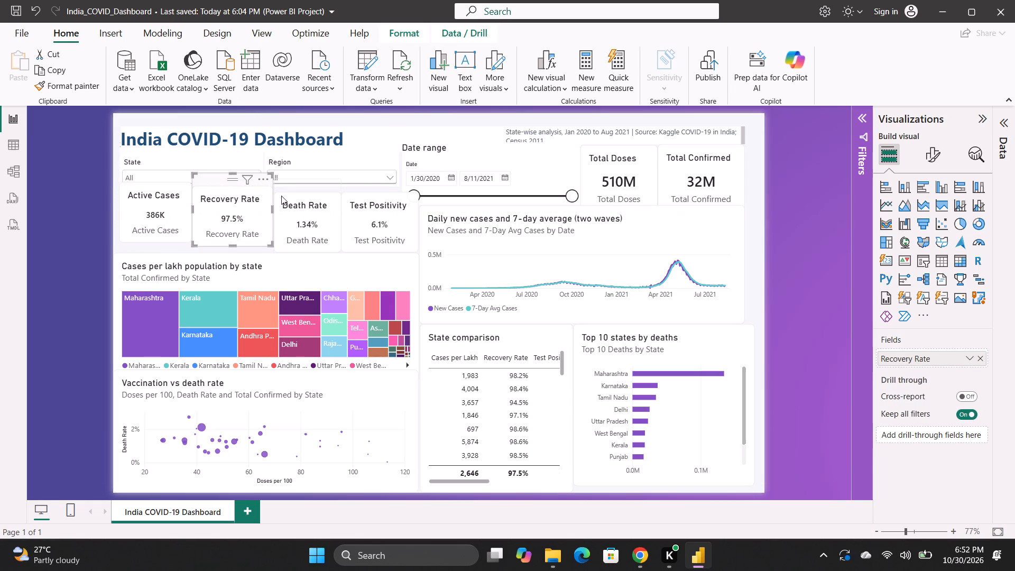
pyautogui.moveTo(289, 197); pyautogui.dragTo(292, 190)
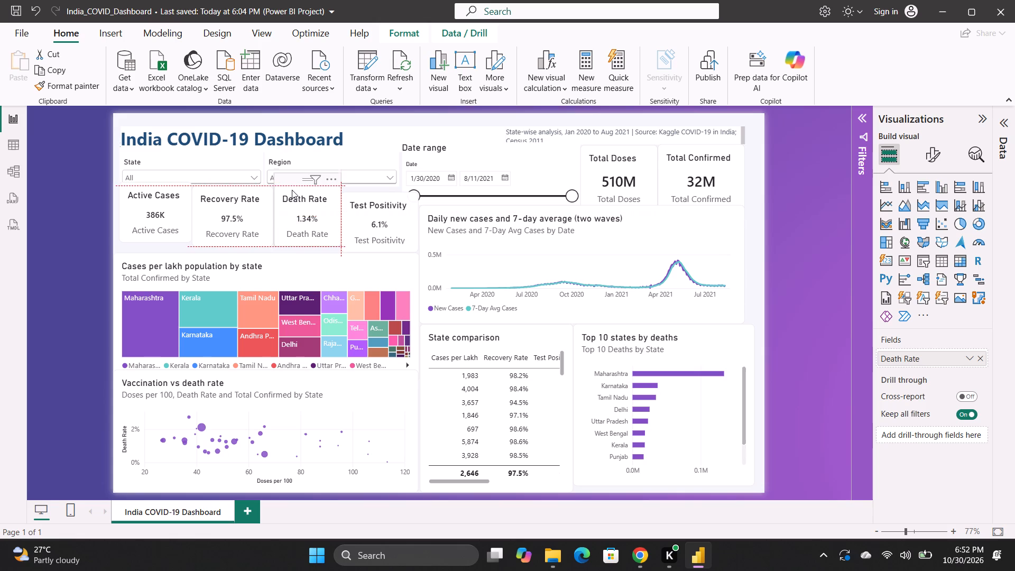
pyautogui.moveTo(292, 190); pyautogui.dragTo(292, 191)
pyautogui.moveTo(374, 199); pyautogui.dragTo(372, 192)
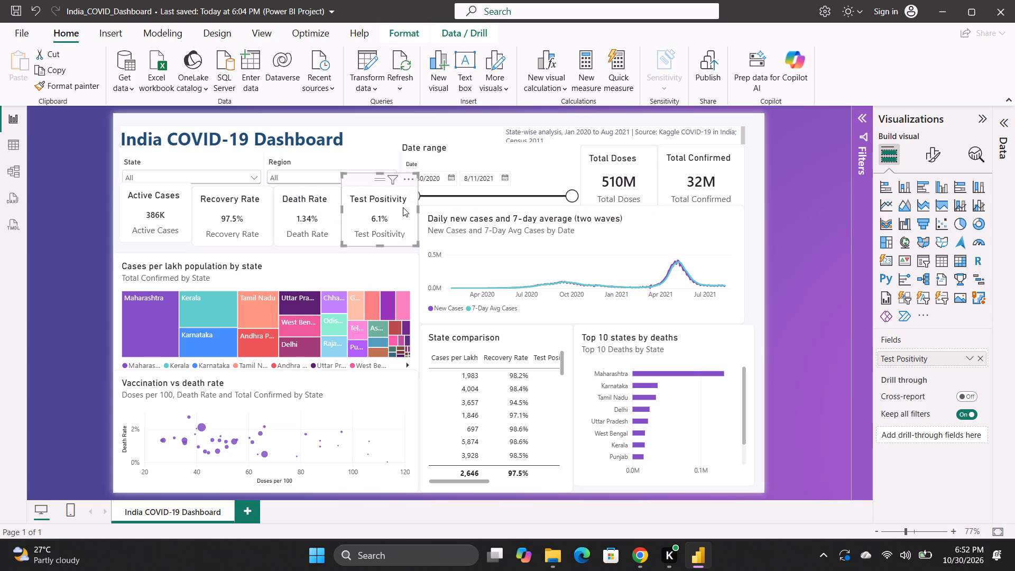
pyautogui.click(419, 208)
# Move the Cases per lakh population by state treemap slightly up, closer beneath the row of four cards.
pyautogui.moveTo(284, 259); pyautogui.dragTo(283, 249)
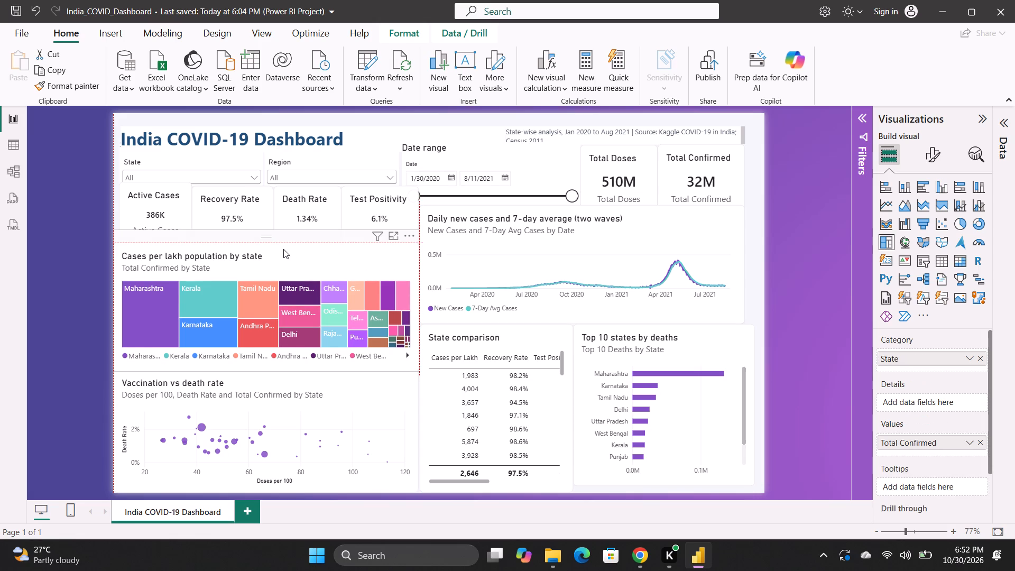
pyautogui.moveTo(283, 249); pyautogui.dragTo(282, 246)
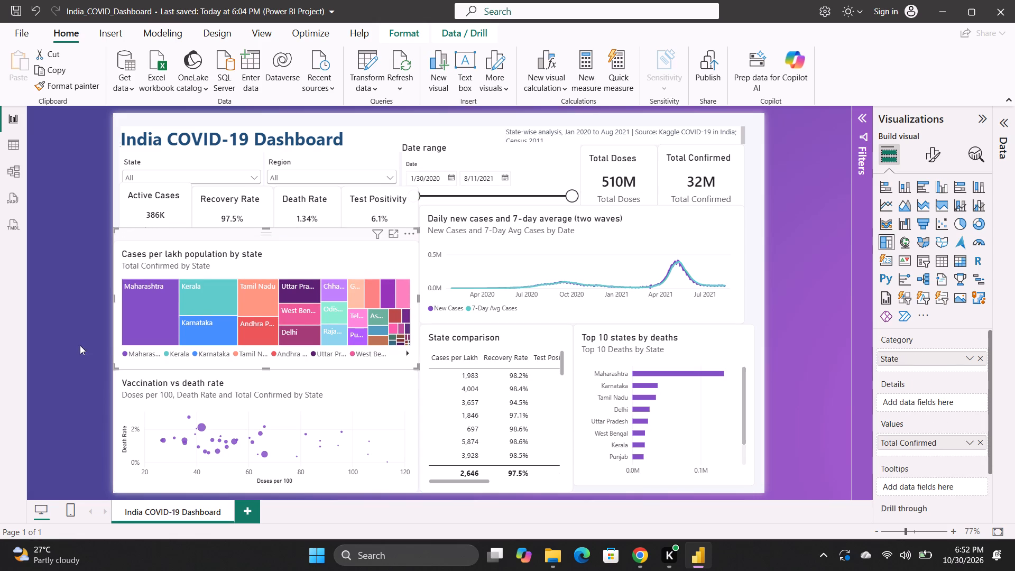
pyautogui.click(71, 345)
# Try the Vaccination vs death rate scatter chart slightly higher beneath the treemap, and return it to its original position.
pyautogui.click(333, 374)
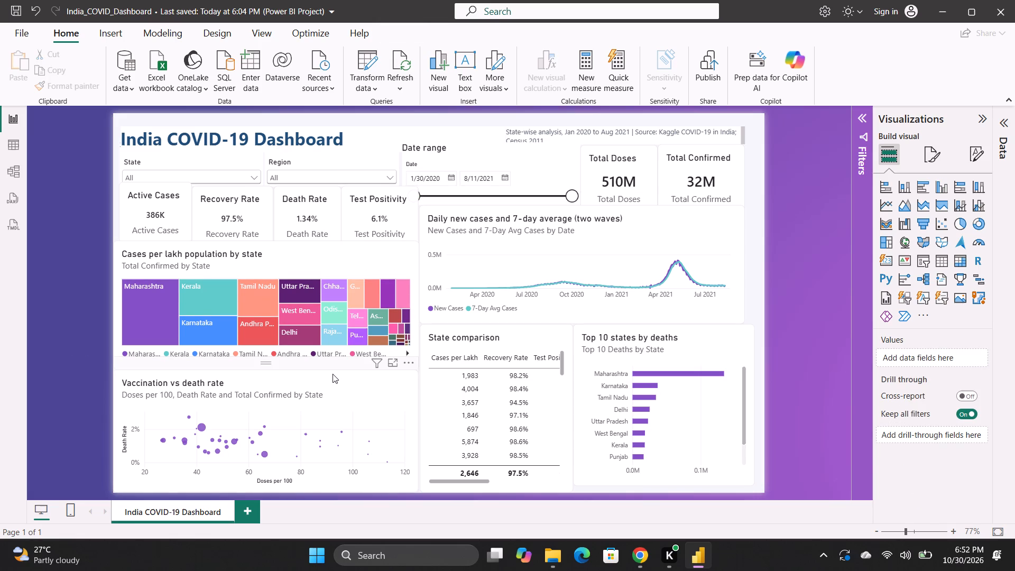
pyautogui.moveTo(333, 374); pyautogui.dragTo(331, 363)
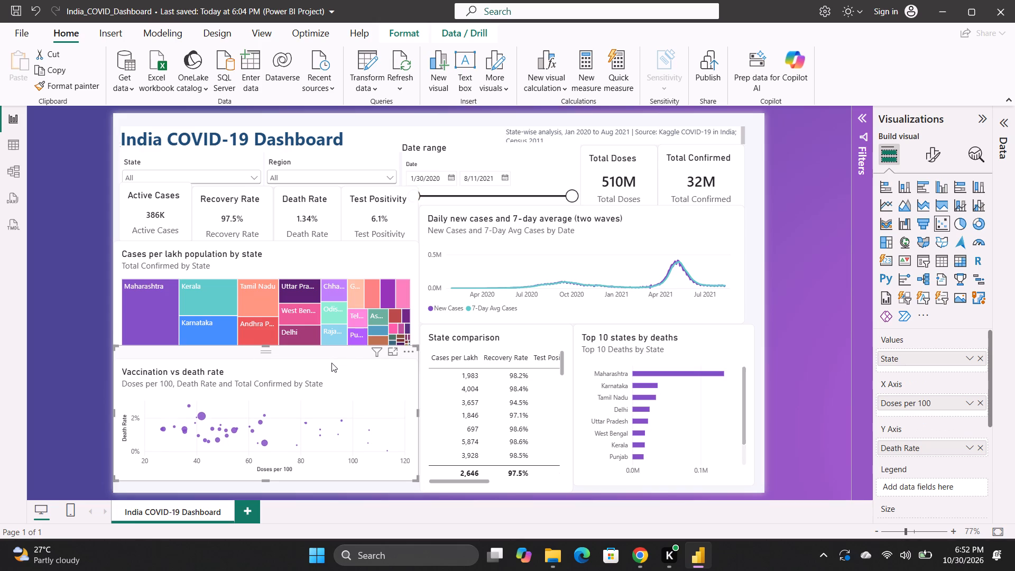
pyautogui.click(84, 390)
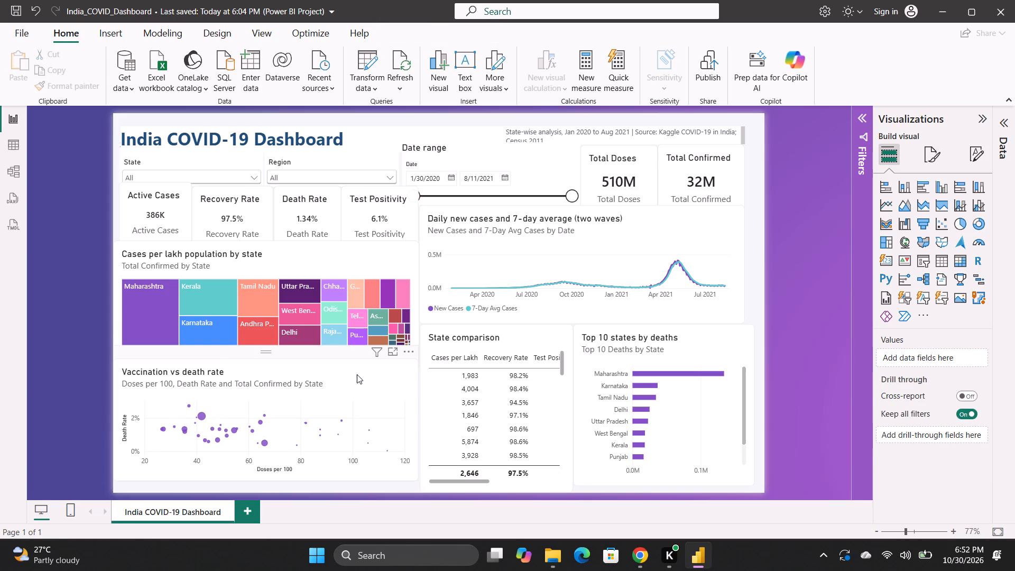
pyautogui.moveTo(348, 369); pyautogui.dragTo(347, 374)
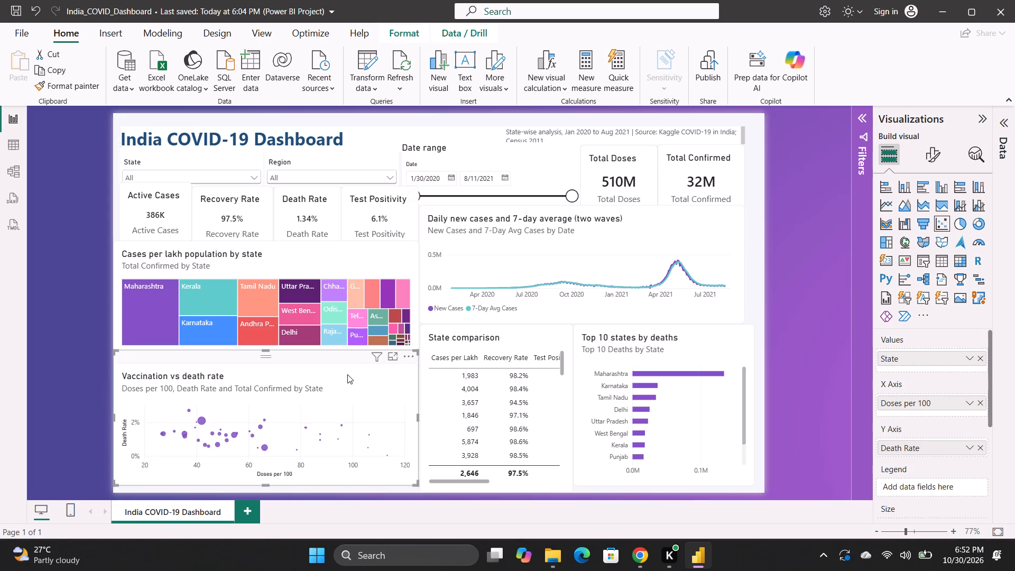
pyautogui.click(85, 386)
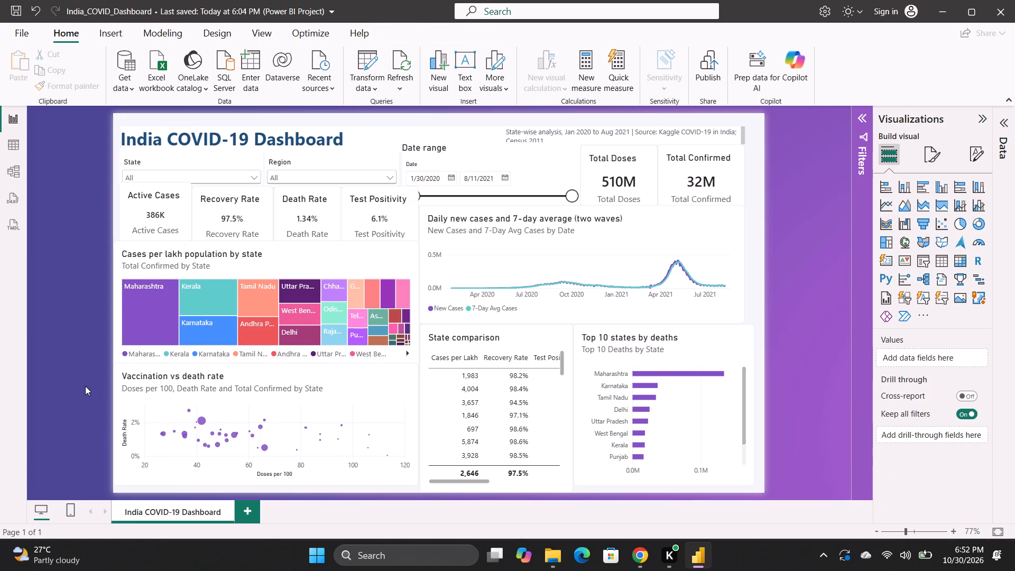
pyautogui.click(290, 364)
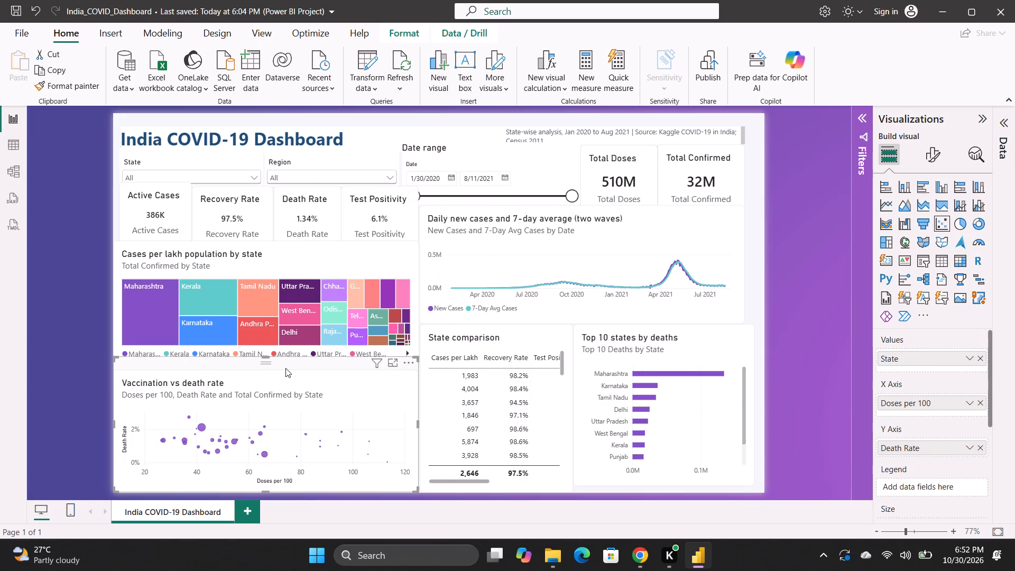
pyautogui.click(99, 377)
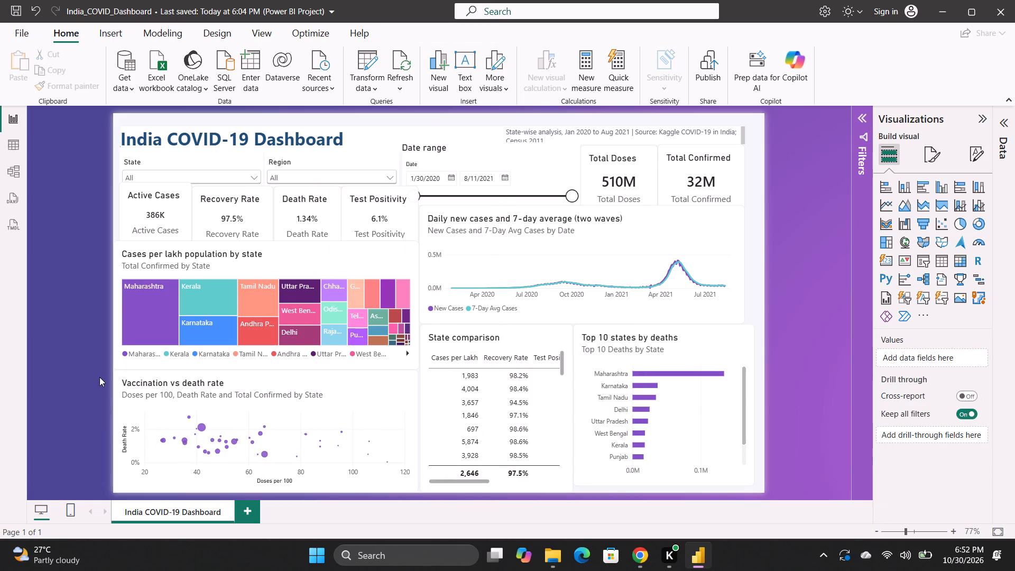
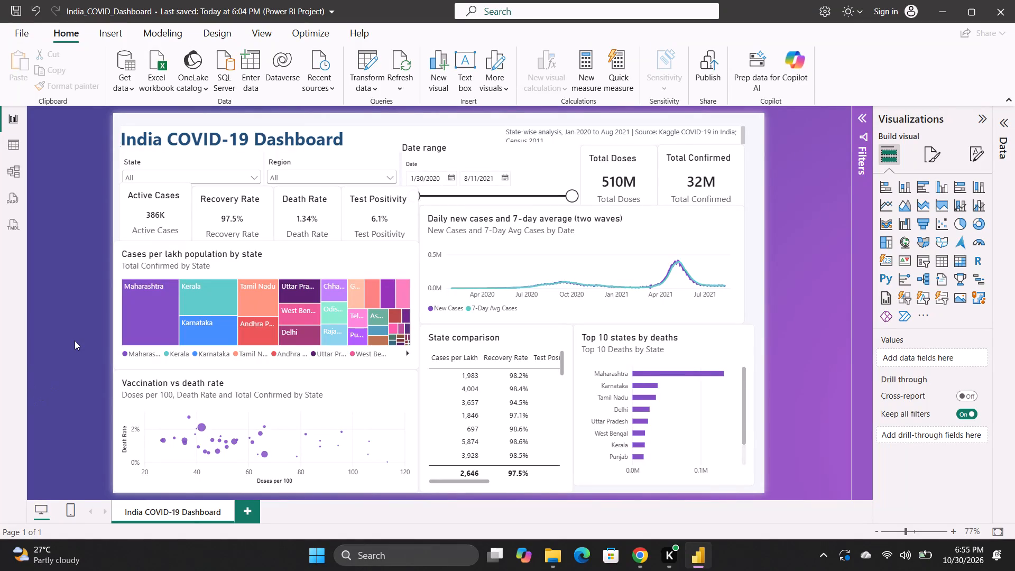
# Shift the Active Cases, Recovery Rate, Death Rate and Test Positivity cards slightly left, so the row starts at the page's left edge.
pyautogui.click(75, 340)
pyautogui.moveTo(182, 198); pyautogui.dragTo(173, 198)
pyautogui.click(229, 190)
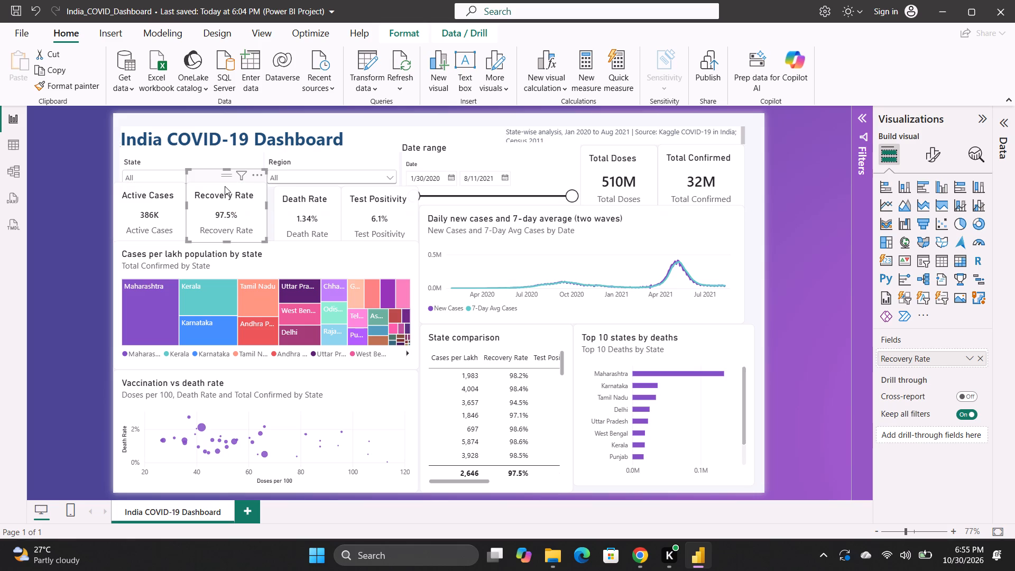
pyautogui.moveTo(329, 192); pyautogui.dragTo(324, 190)
pyautogui.moveTo(397, 189); pyautogui.dragTo(387, 187)
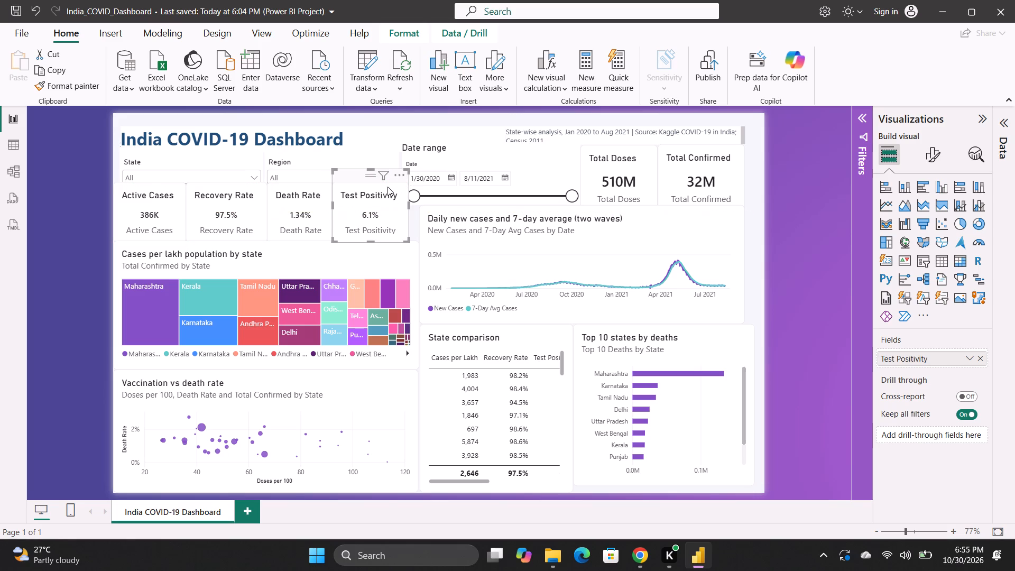
pyautogui.click(63, 254)
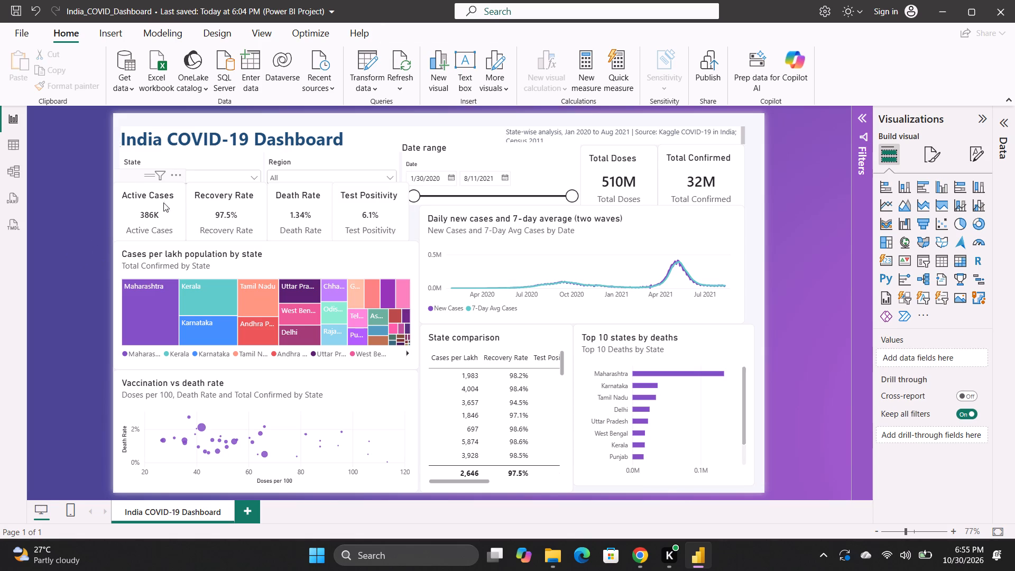
# Lower the Active Cases, Recovery Rate, Death Rate and Test Positivity cards slightly, clear of the State and Region slicers.
pyautogui.click(178, 189)
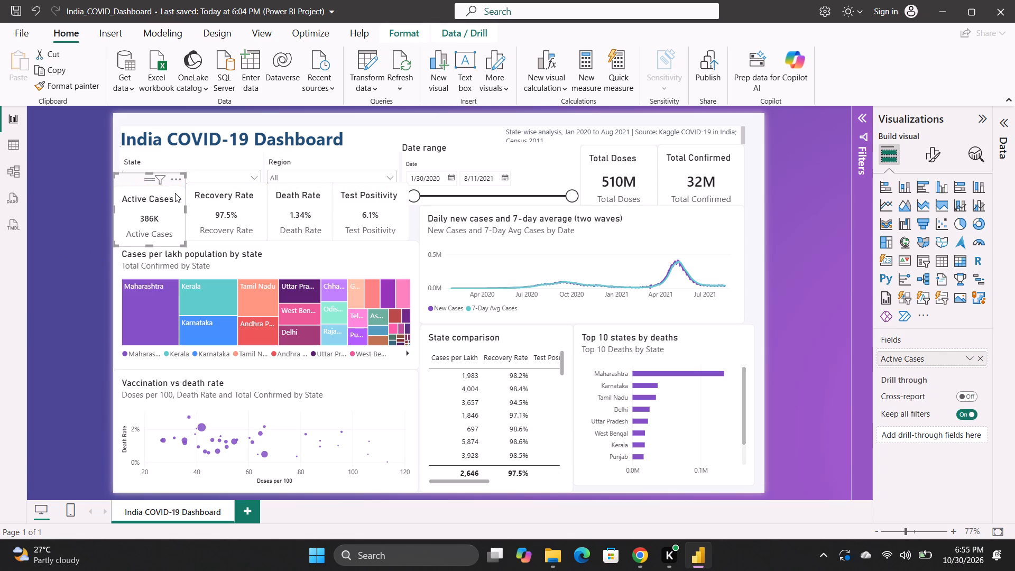
pyautogui.click(224, 188)
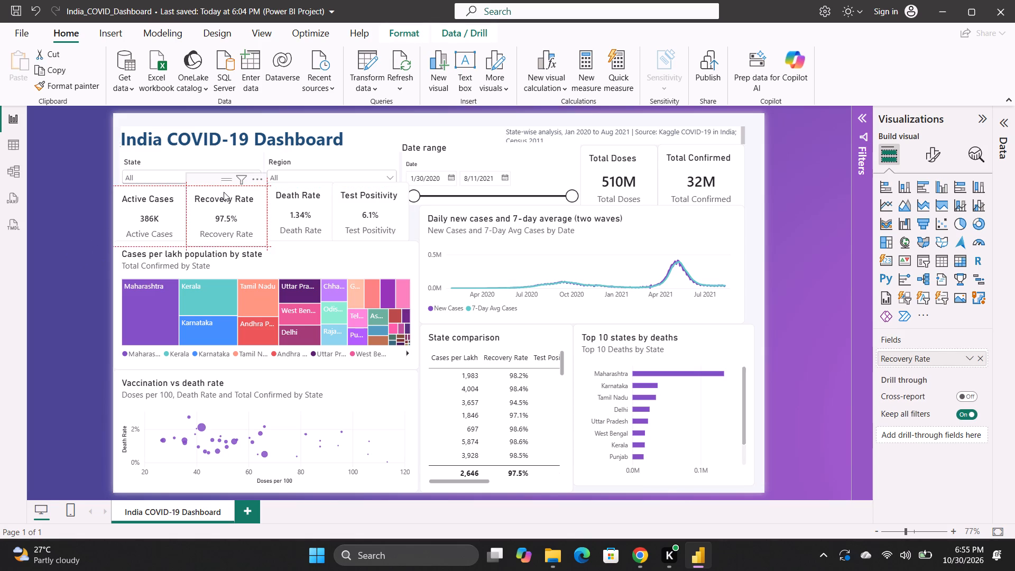
pyautogui.click(294, 187)
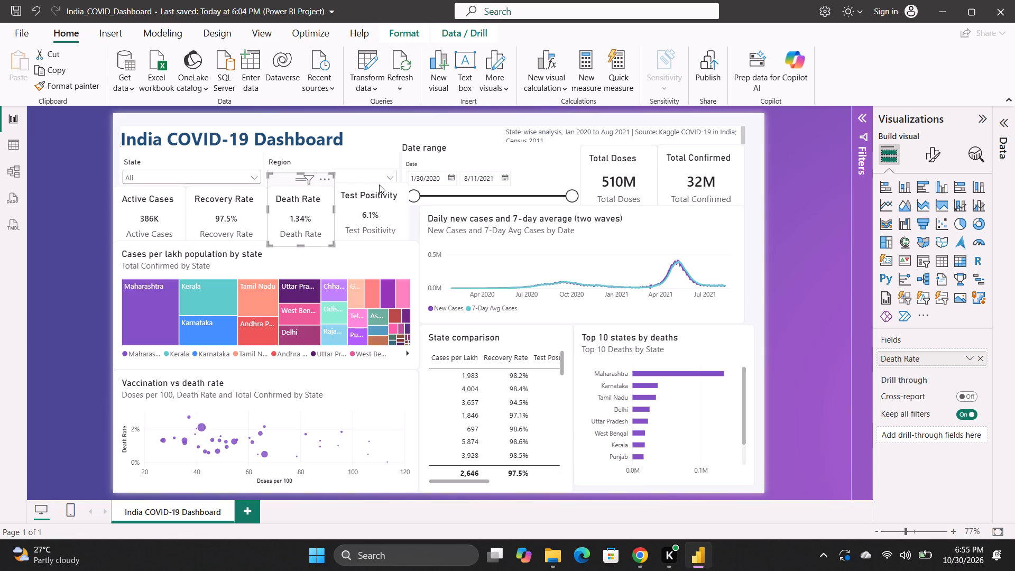
pyautogui.moveTo(379, 185); pyautogui.dragTo(381, 191)
pyautogui.click(89, 224)
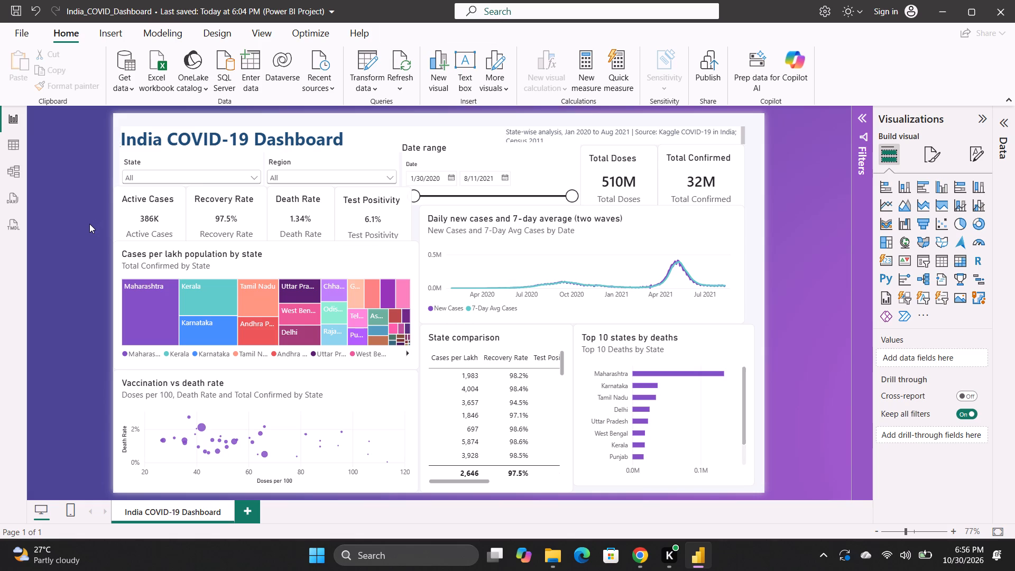
# Save the India_COVID_Dashboard project.
pyautogui.hotkey('ctrl', 's')
# Start saving a copy of the dashboard, choosing the Documents folder as the location.
pyautogui.click(21, 34)
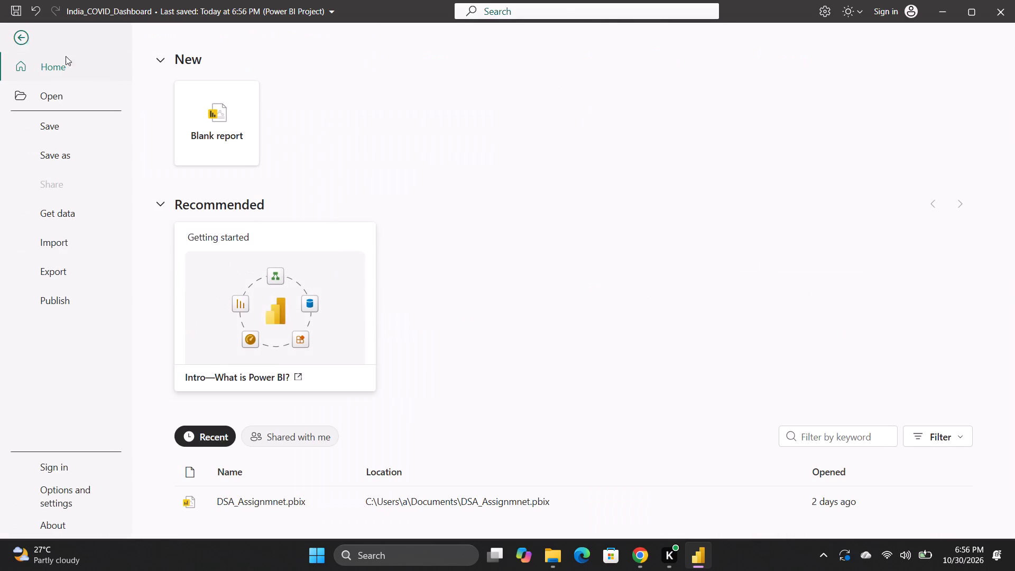
pyautogui.click(69, 150)
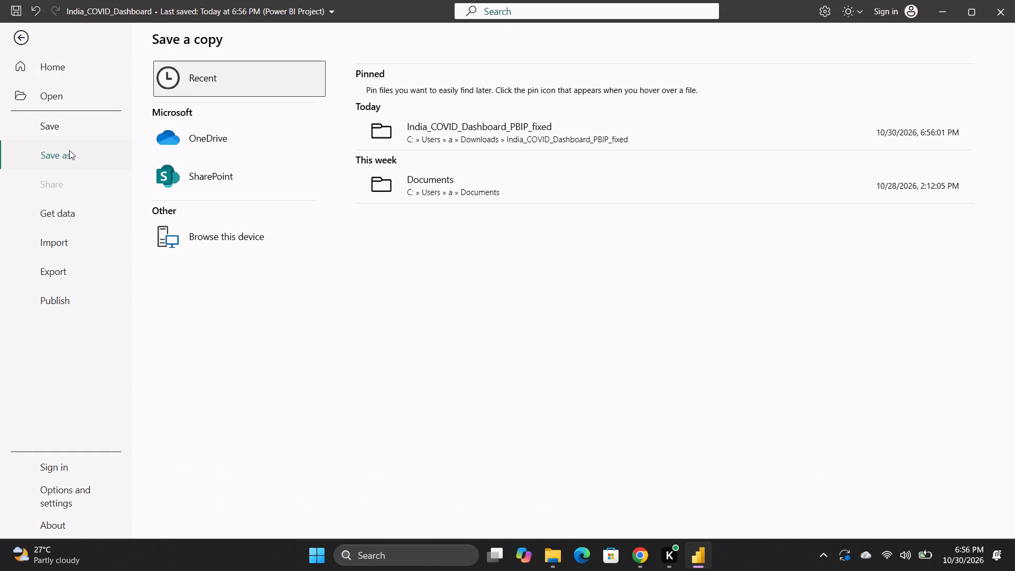
pyautogui.click(68, 153)
pyautogui.click(48, 160)
pyautogui.click(466, 181)
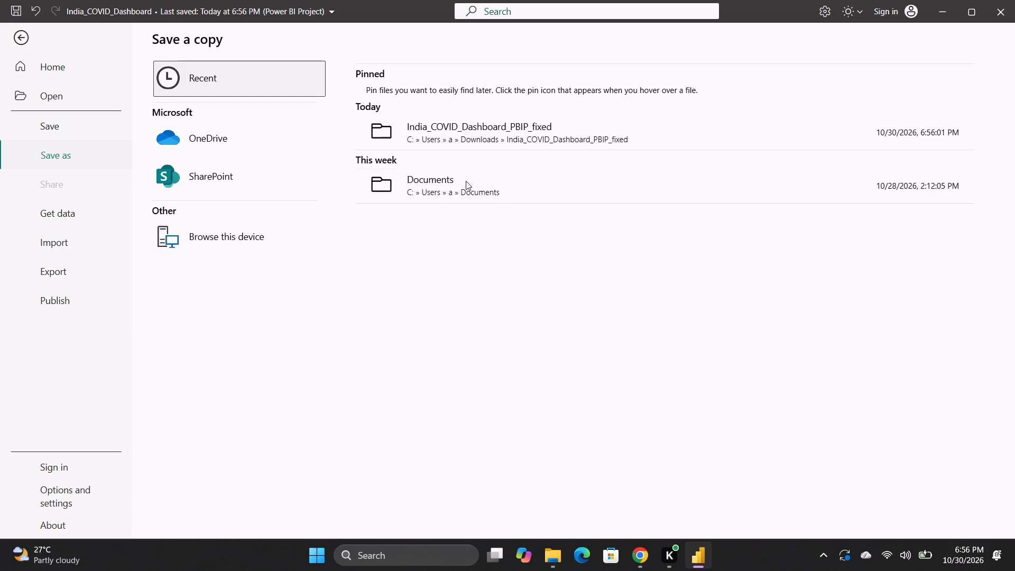
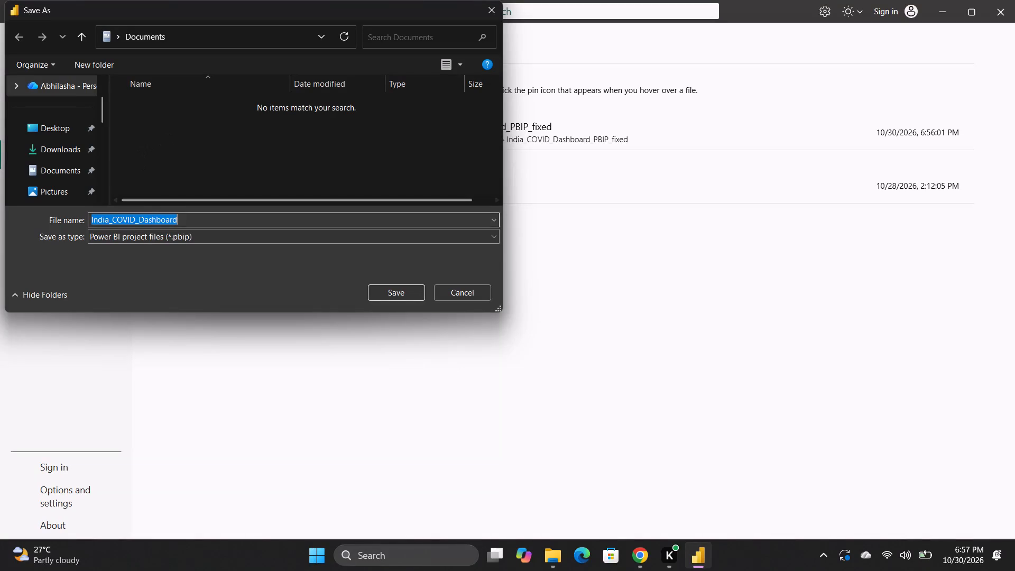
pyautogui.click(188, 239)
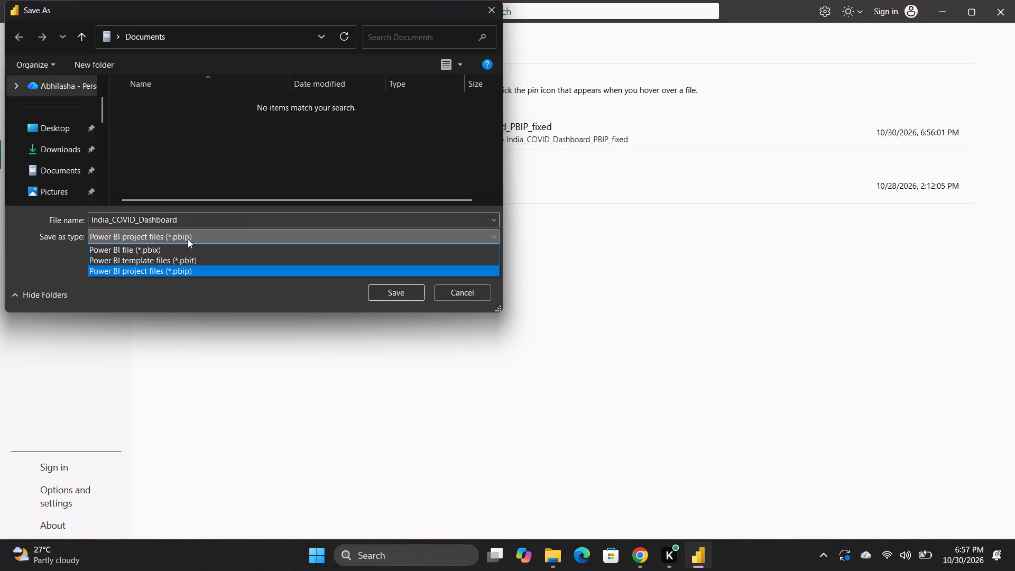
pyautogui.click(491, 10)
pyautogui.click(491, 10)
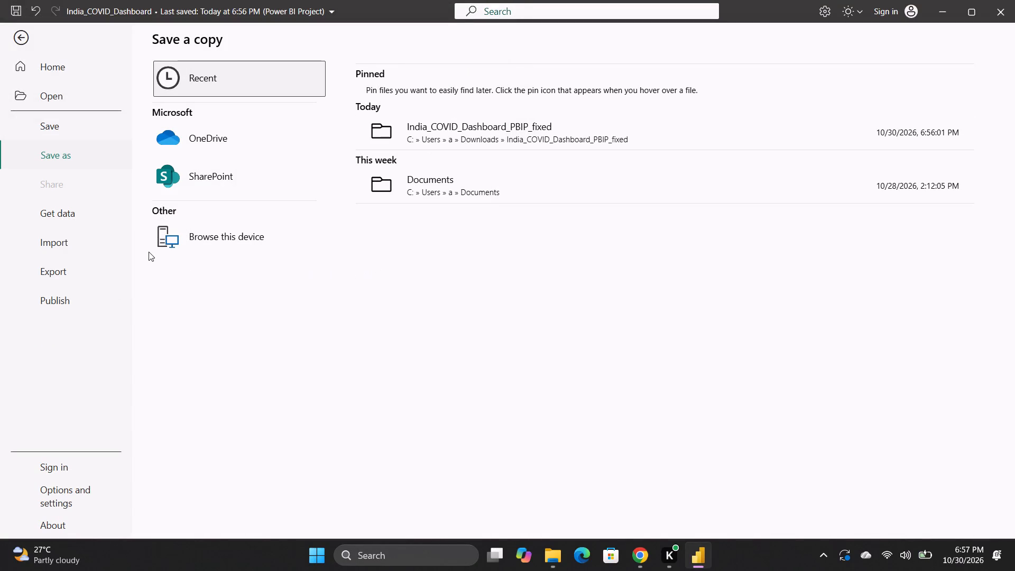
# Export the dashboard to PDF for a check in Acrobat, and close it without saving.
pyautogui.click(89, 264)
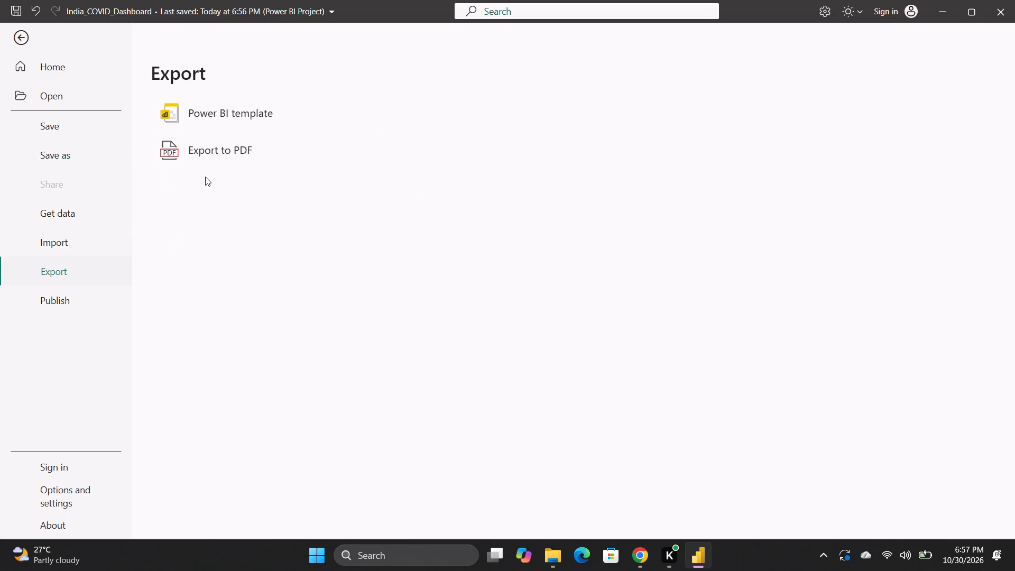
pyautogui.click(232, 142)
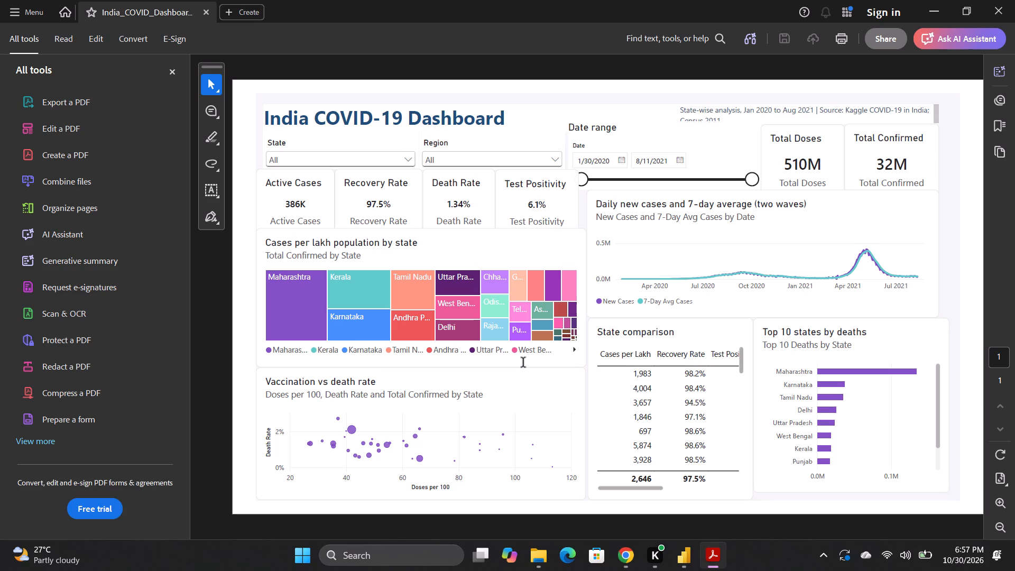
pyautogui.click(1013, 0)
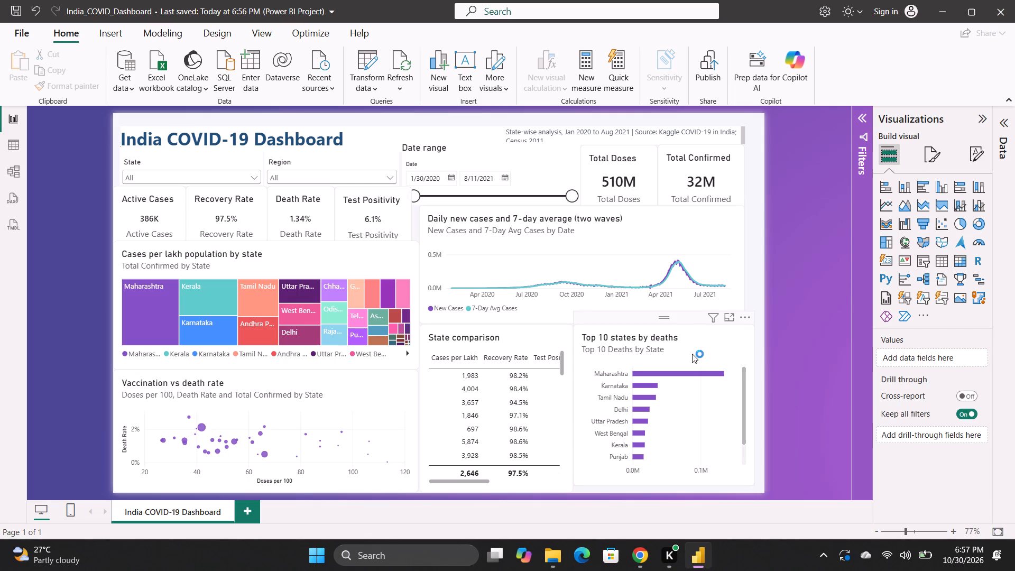
# Widen the Top 10 states by deaths chart and the daily new cases chart to the page's right edge.
pyautogui.click(717, 329)
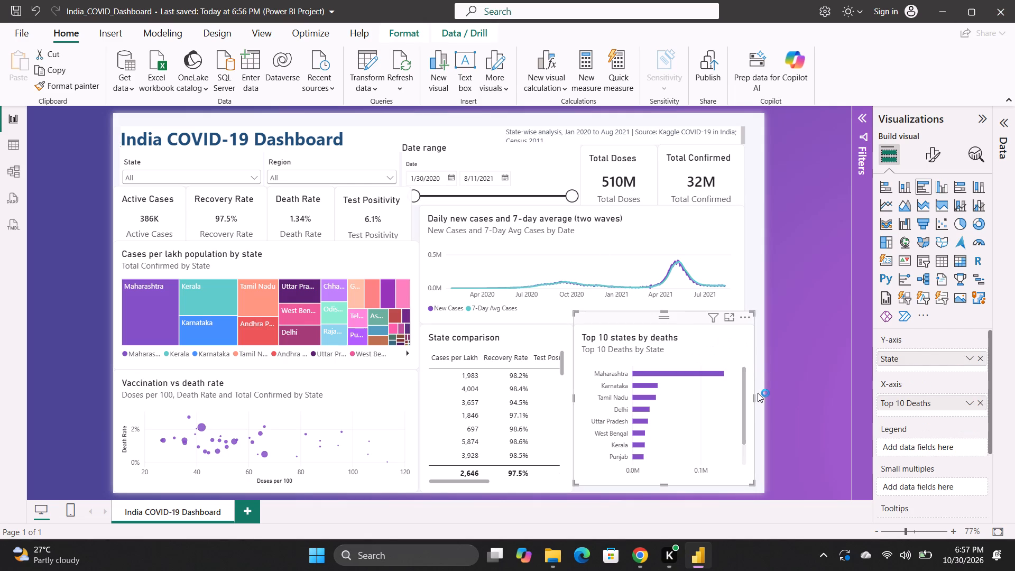
pyautogui.moveTo(754, 400); pyautogui.dragTo(764, 396)
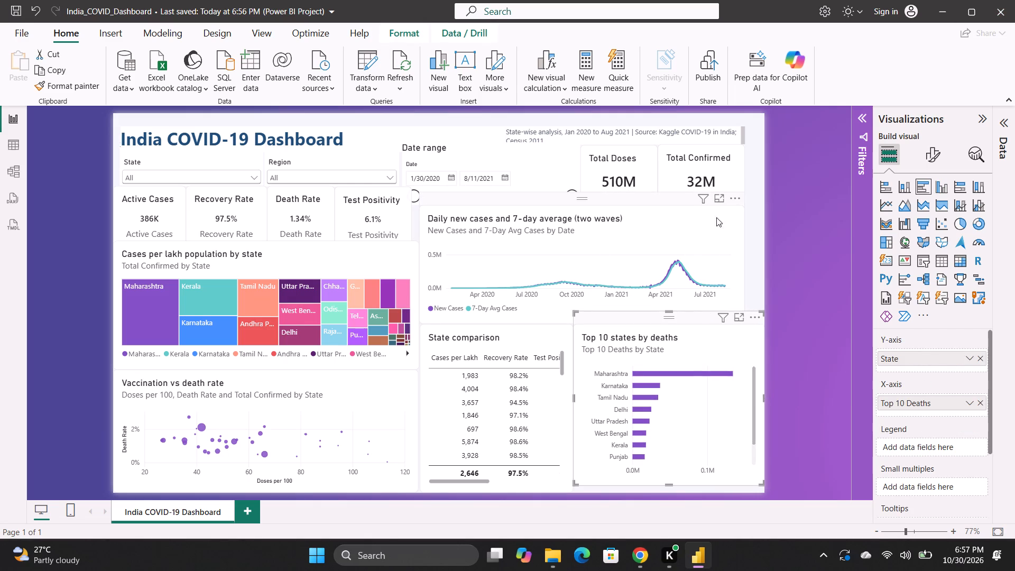
pyautogui.click(732, 213)
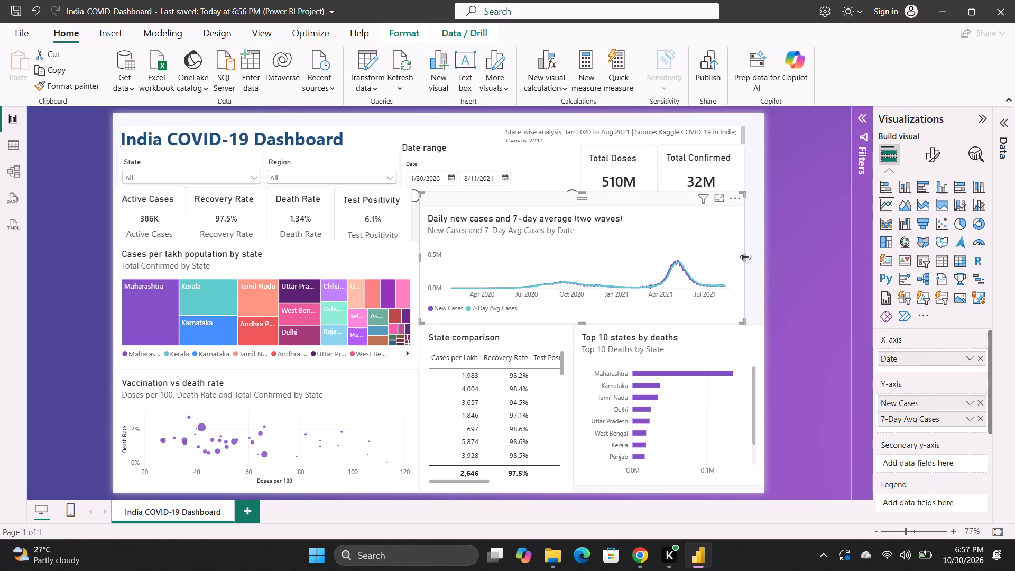
pyautogui.moveTo(745, 257); pyautogui.dragTo(762, 255)
pyautogui.click(753, 176)
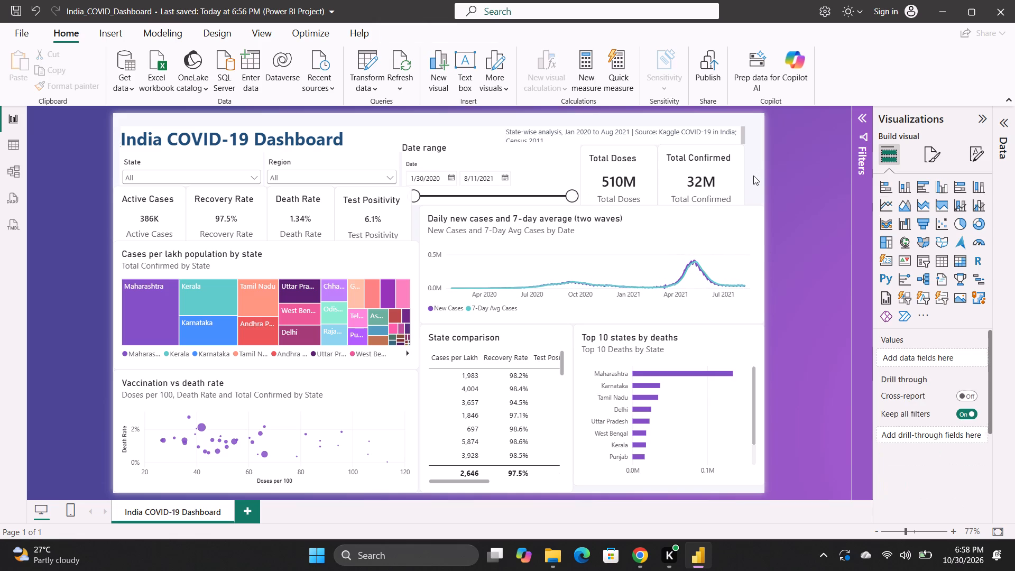
# Widen the Total Confirmed card slightly and shift it to meet the page's right edge.
pyautogui.click(735, 167)
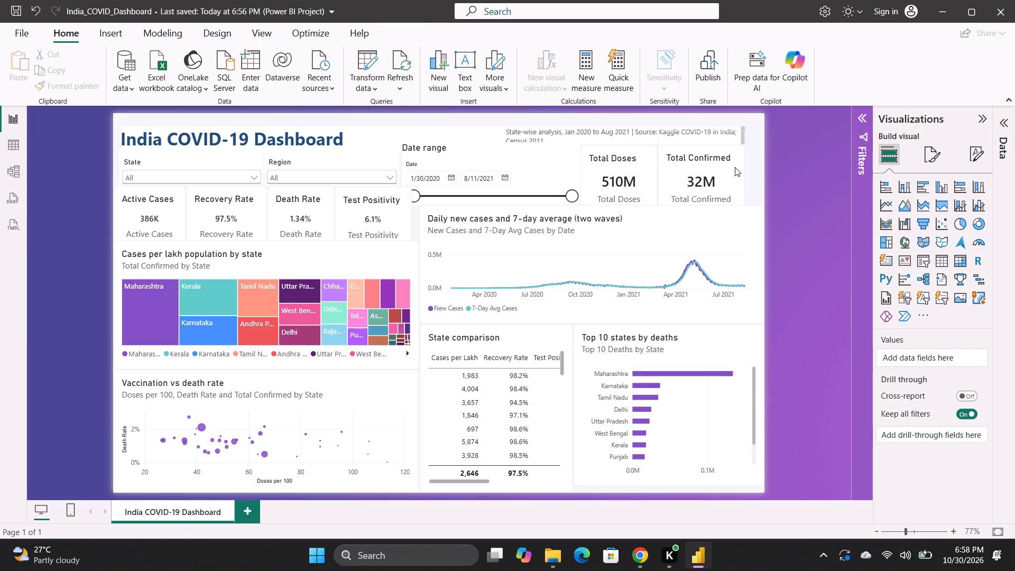
pyautogui.click(746, 170)
pyautogui.click(737, 172)
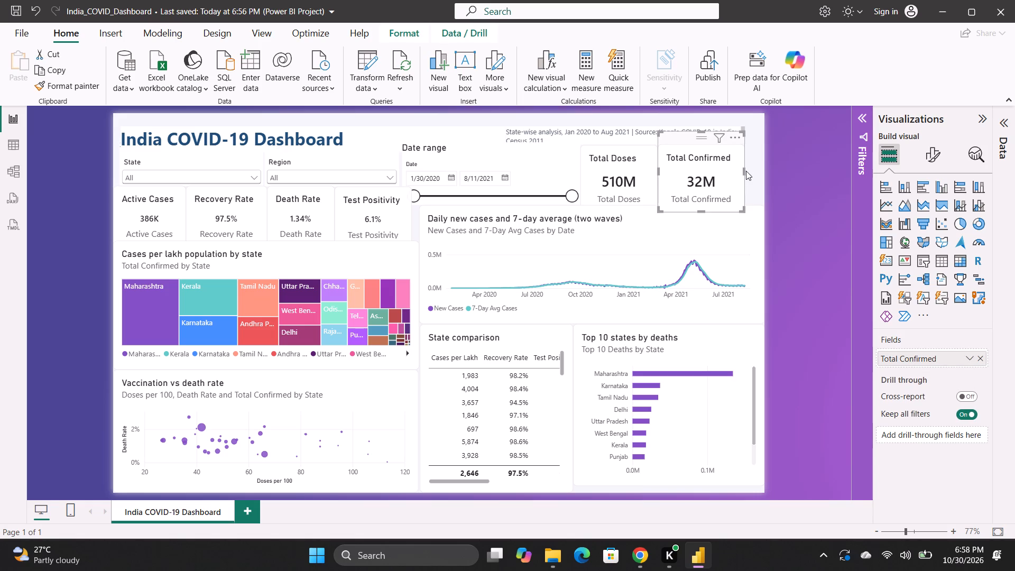
pyautogui.moveTo(744, 172); pyautogui.dragTo(755, 171)
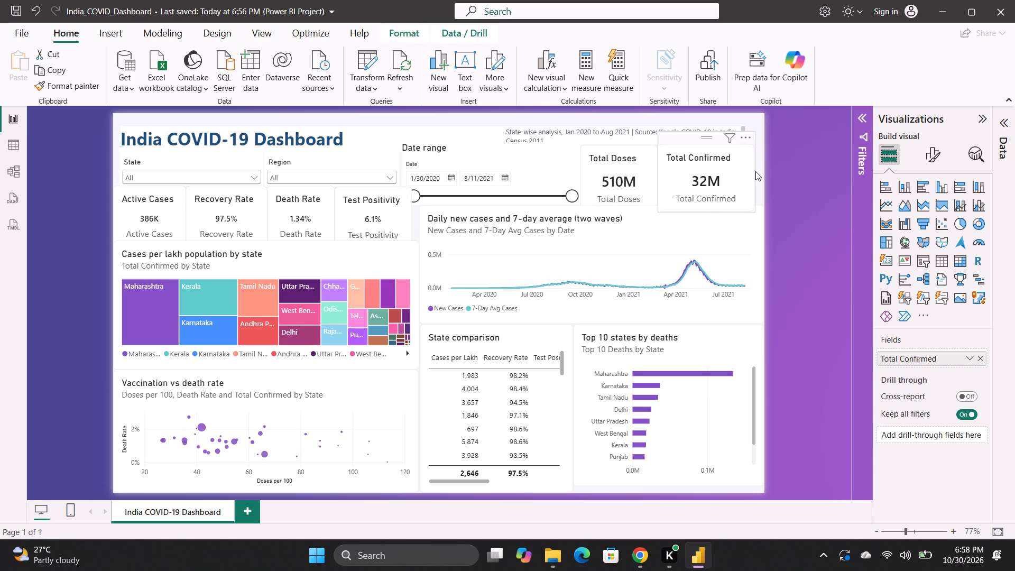
pyautogui.moveTo(755, 171); pyautogui.dragTo(756, 171)
pyautogui.moveTo(742, 152); pyautogui.dragTo(750, 151)
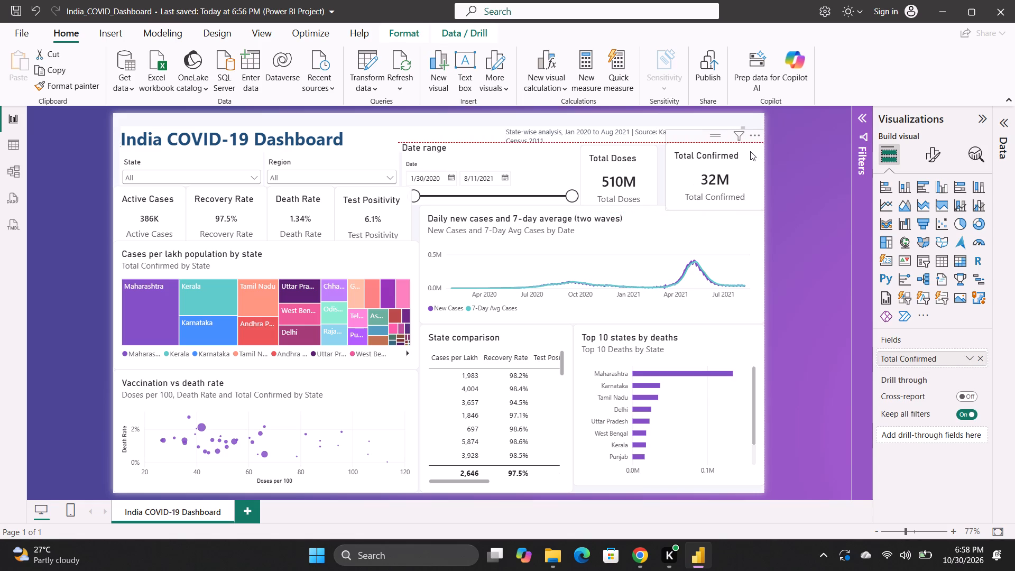
pyautogui.moveTo(750, 151); pyautogui.dragTo(750, 151)
# Widen the Total Doses card until it meets the edge of the Total Confirmed card.
pyautogui.click(638, 172)
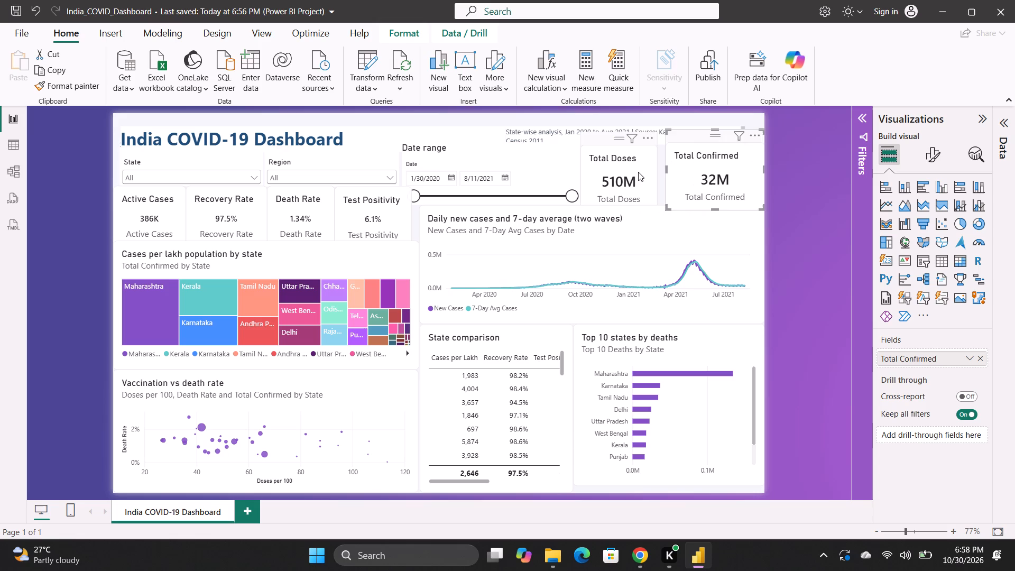
pyautogui.moveTo(658, 172); pyautogui.dragTo(662, 170)
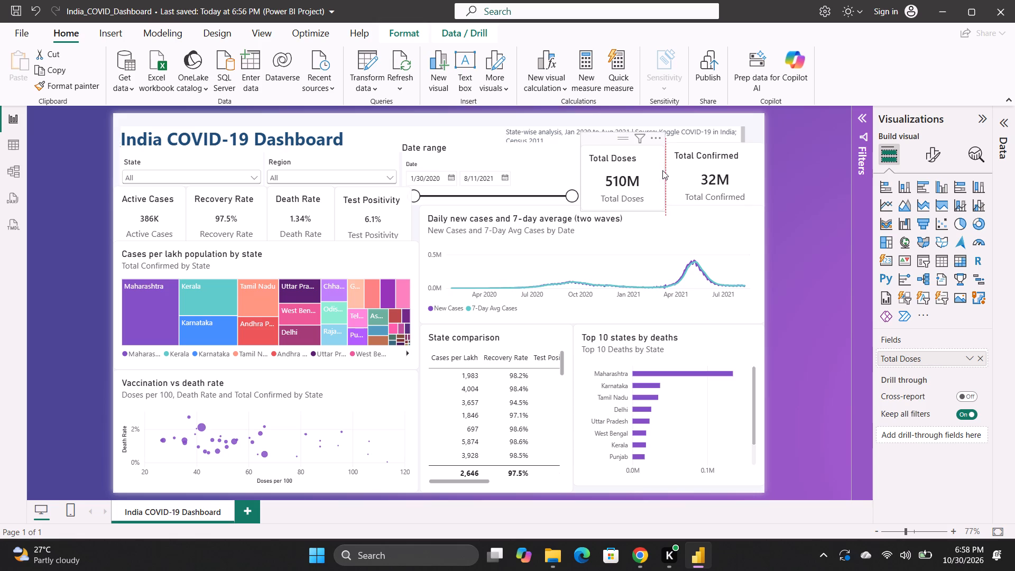
pyautogui.moveTo(662, 170); pyautogui.dragTo(663, 170)
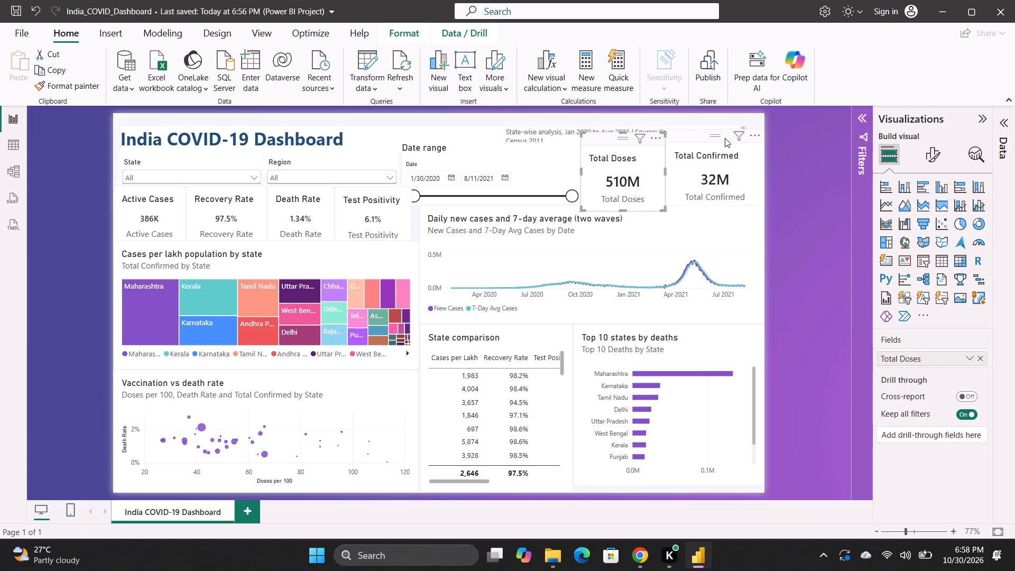
# Widen the state-wise analysis source text box to the page's right edge.
pyautogui.click(731, 124)
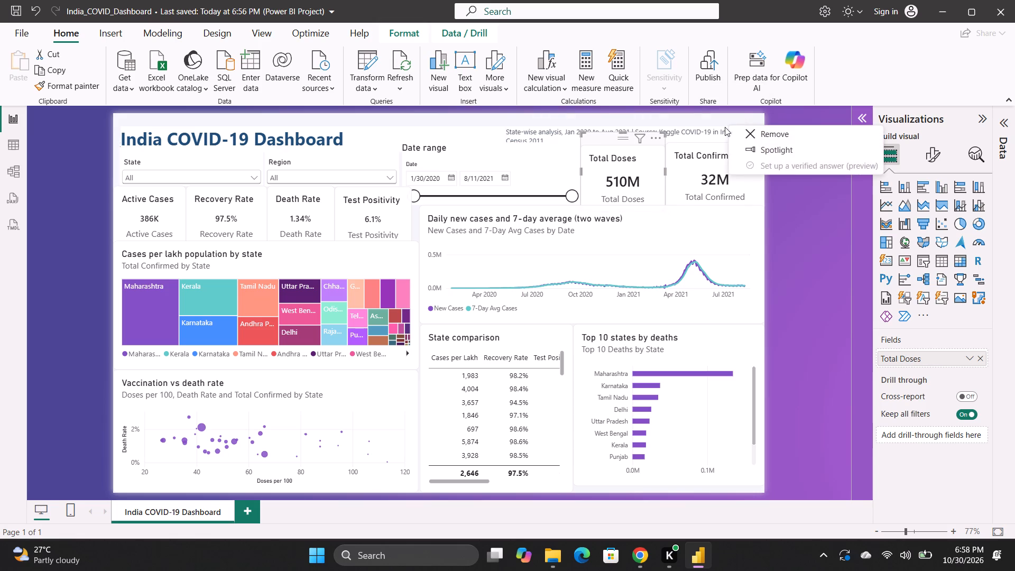
pyautogui.click(721, 128)
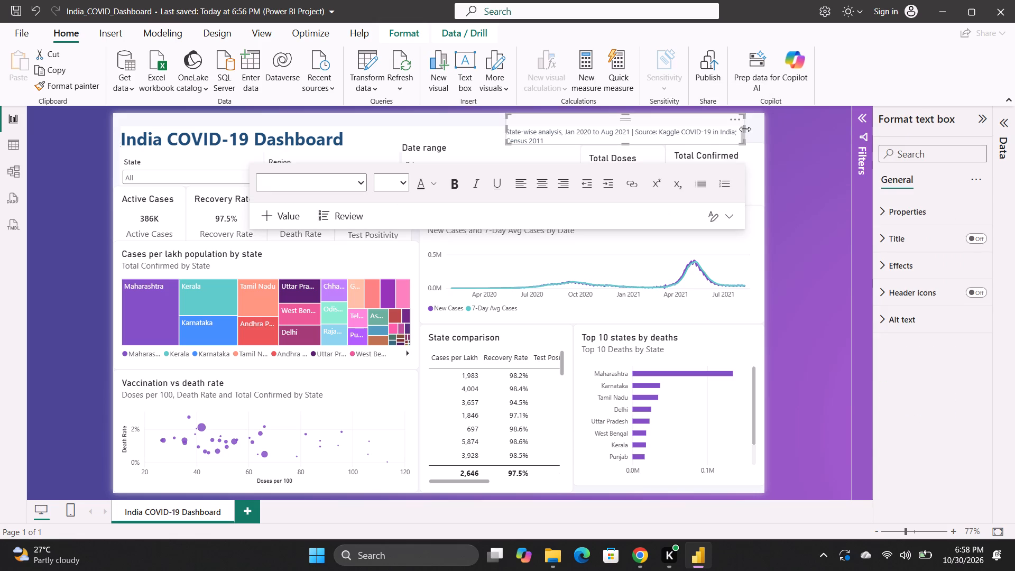
pyautogui.moveTo(745, 129); pyautogui.dragTo(763, 127)
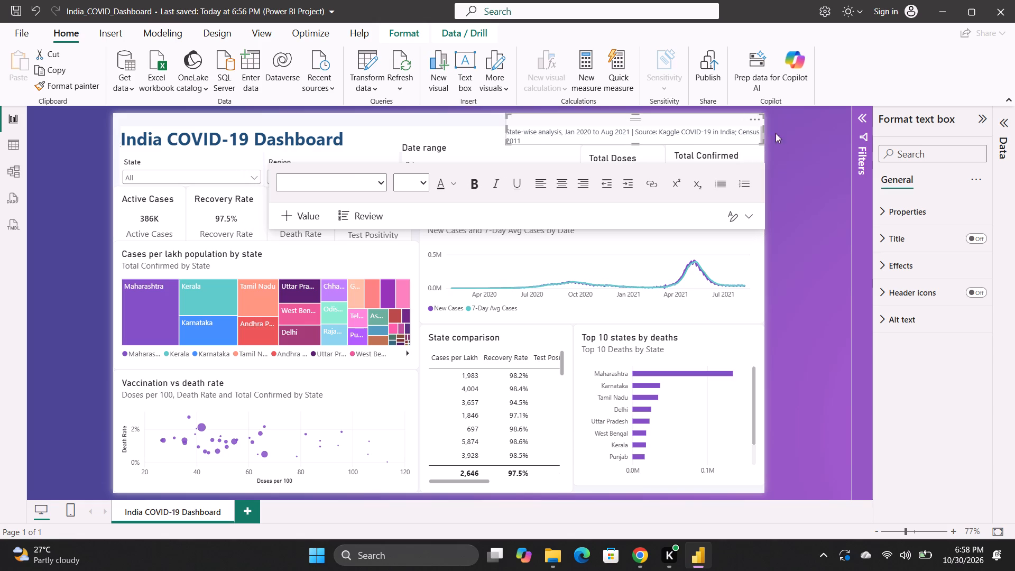
pyautogui.click(804, 158)
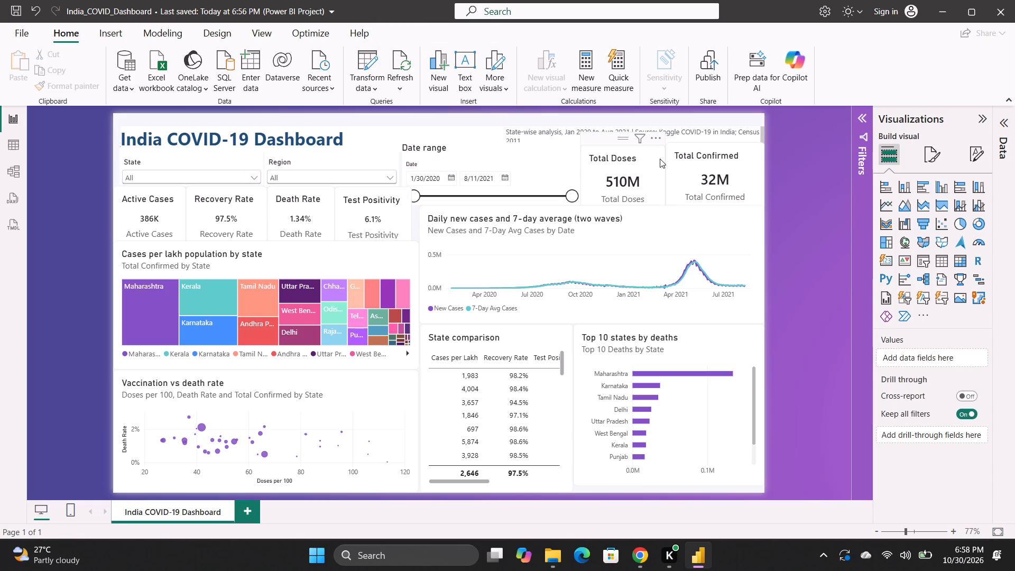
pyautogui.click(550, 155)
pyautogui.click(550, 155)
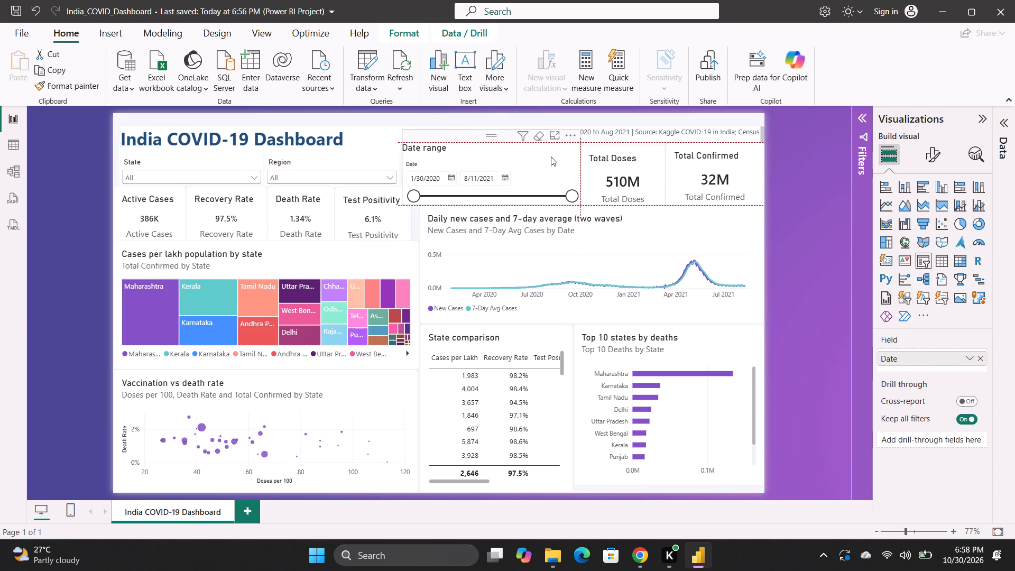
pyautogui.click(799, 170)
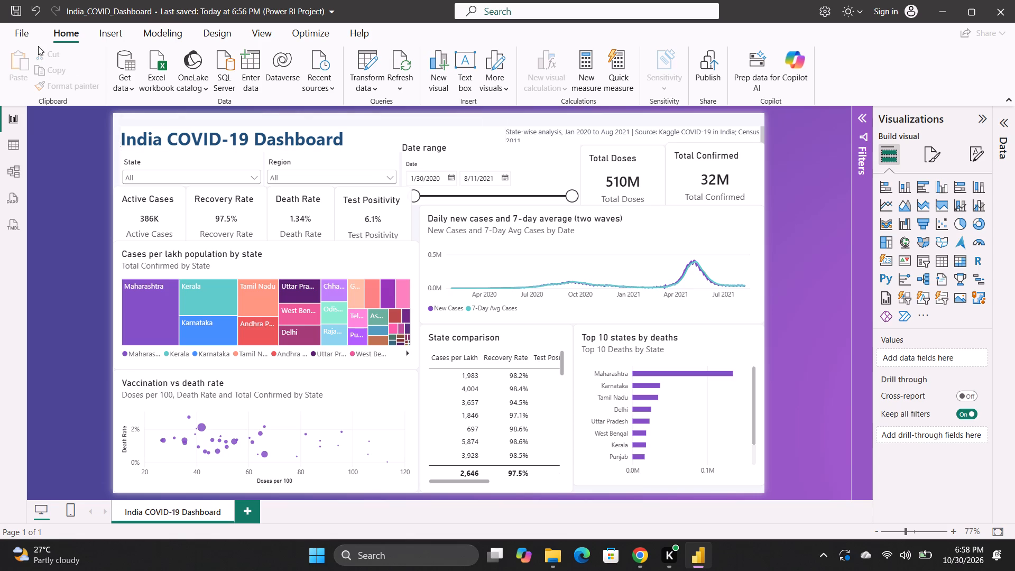
# Export the revised dashboard to PDF and minimize the resulting document.
pyautogui.click(19, 33)
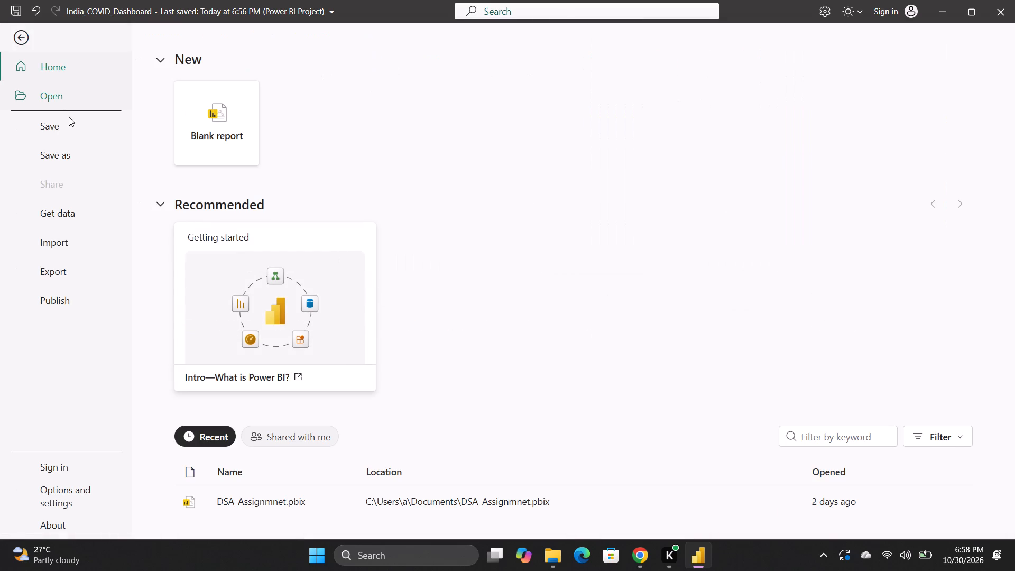
pyautogui.click(69, 270)
pyautogui.click(236, 161)
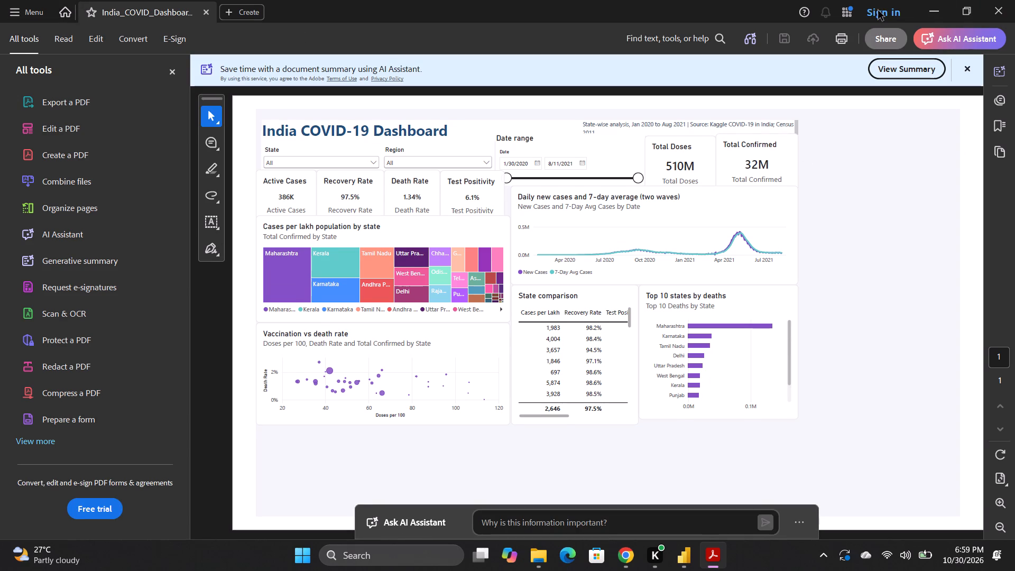
pyautogui.click(924, 12)
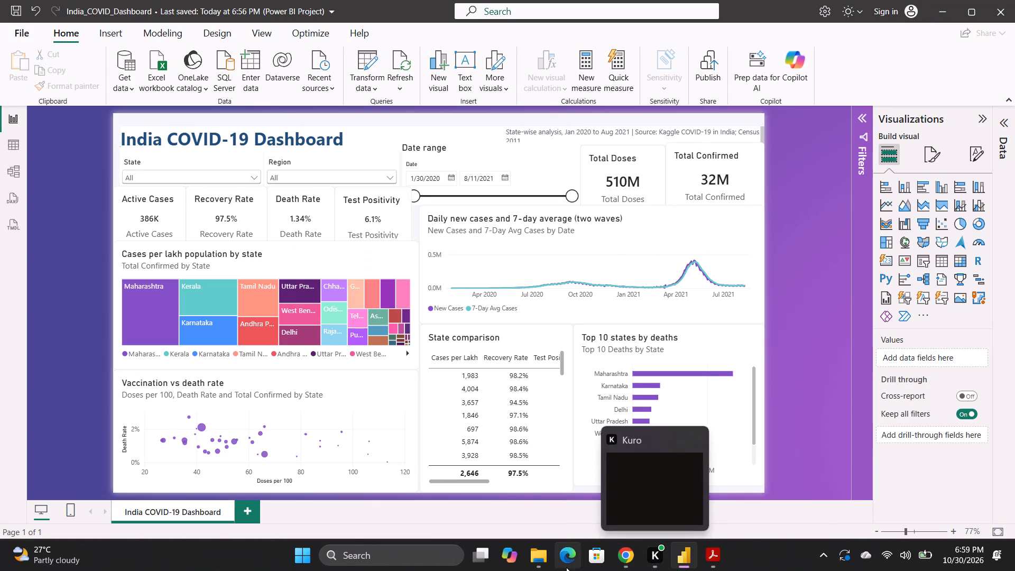
# Switch to File Explorer and check the Documents folder for the exported PDF.
pyautogui.click(540, 565)
pyautogui.click(539, 562)
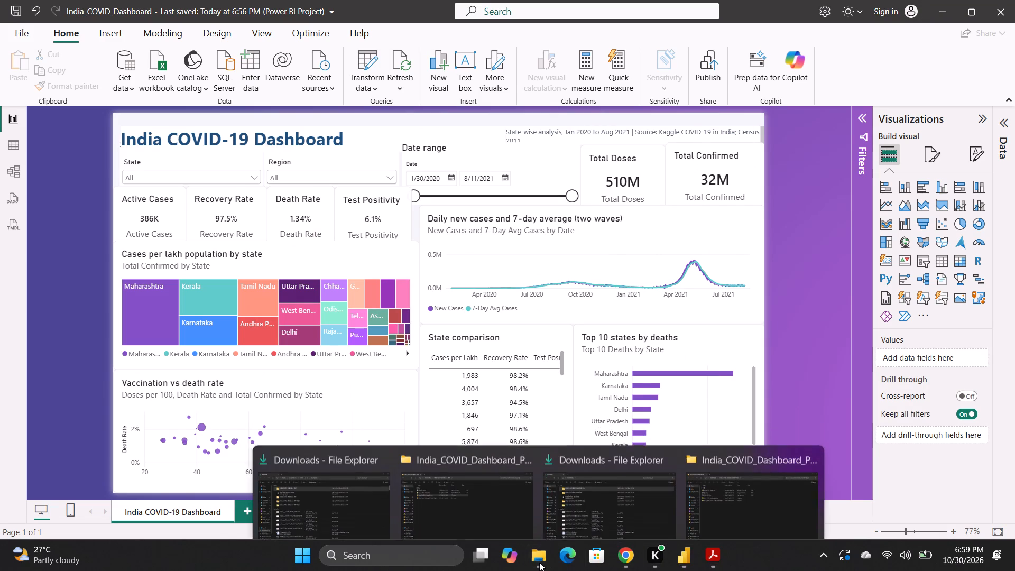
pyautogui.click(604, 490)
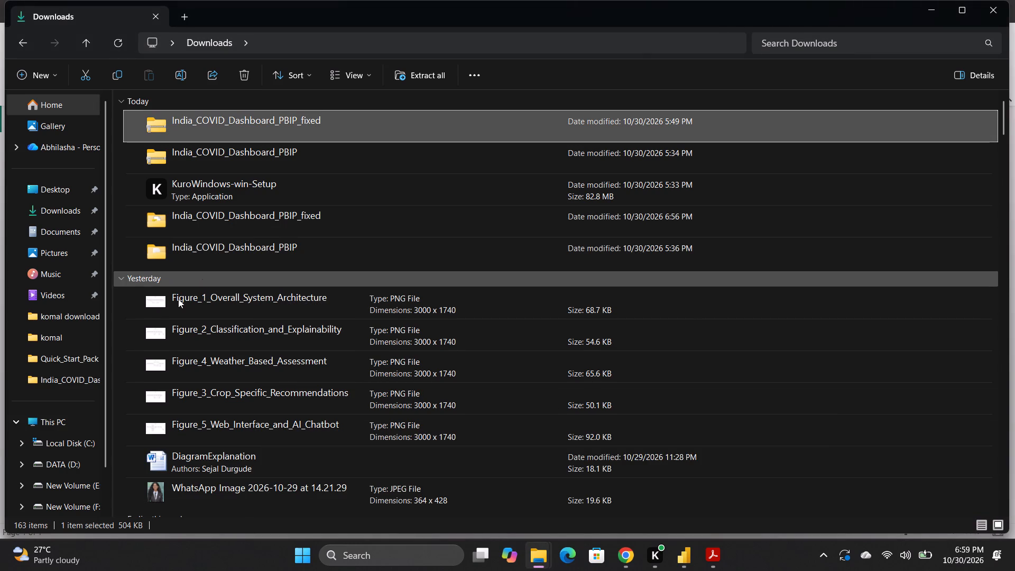
pyautogui.click(70, 244)
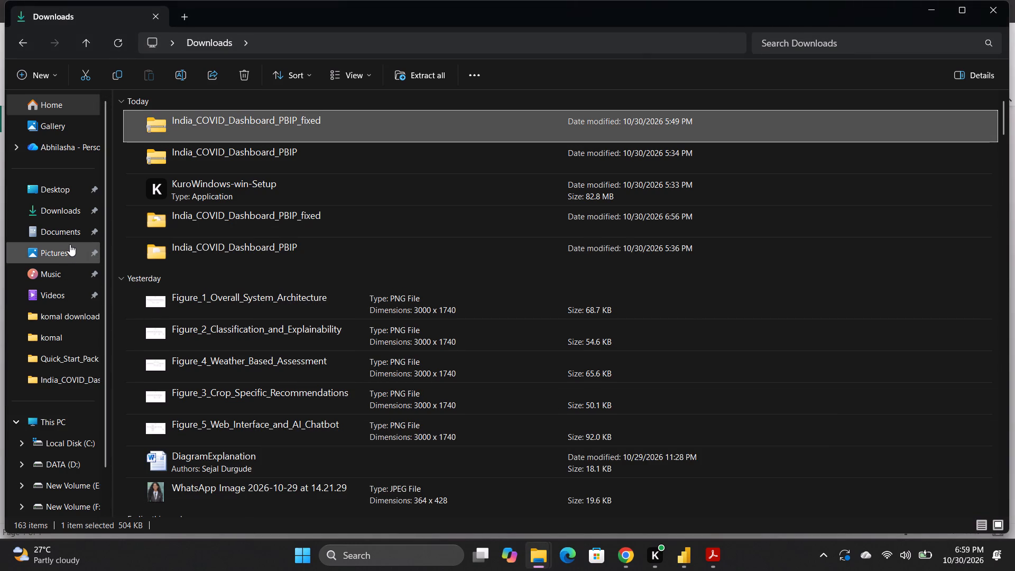
pyautogui.click(68, 230)
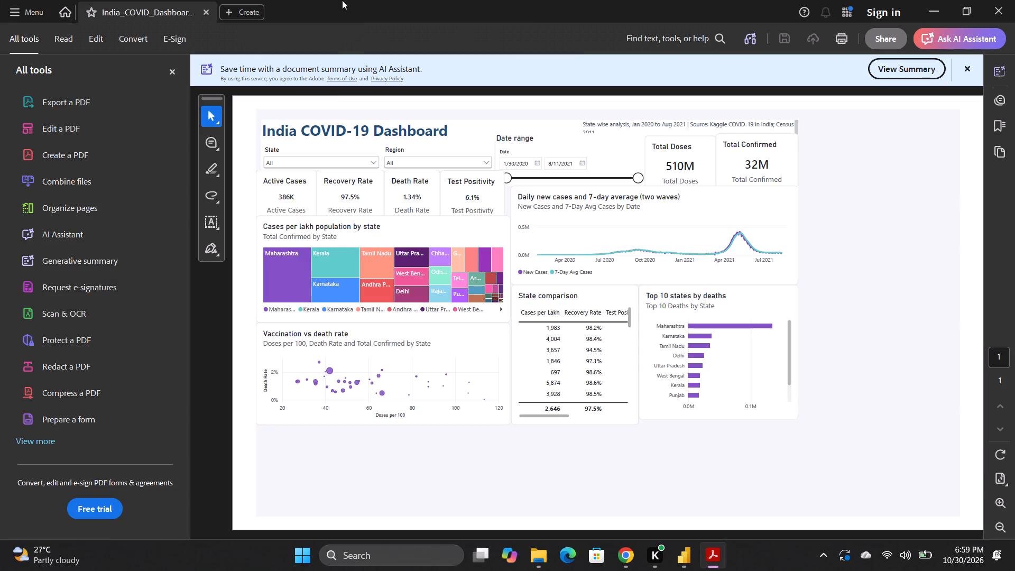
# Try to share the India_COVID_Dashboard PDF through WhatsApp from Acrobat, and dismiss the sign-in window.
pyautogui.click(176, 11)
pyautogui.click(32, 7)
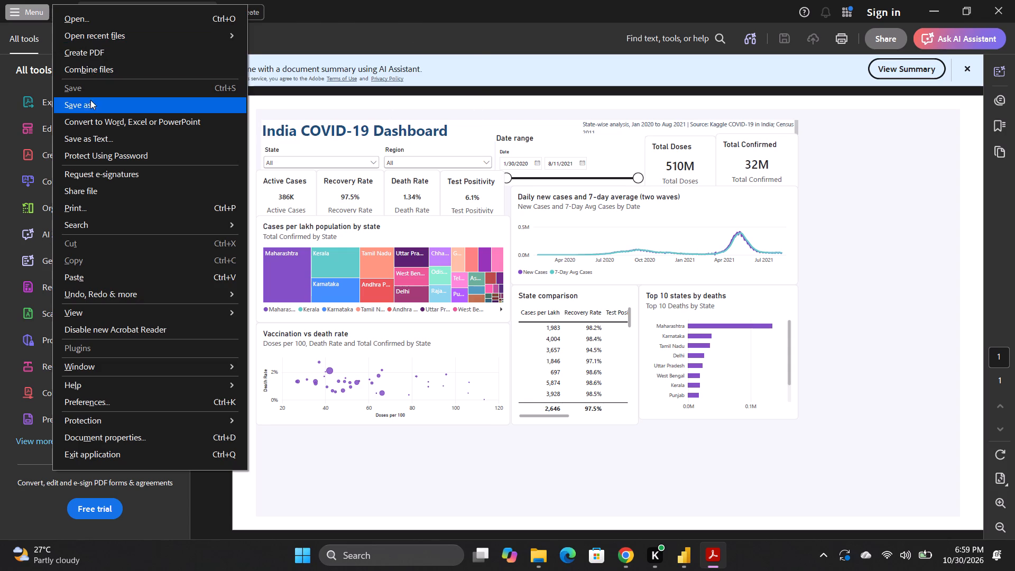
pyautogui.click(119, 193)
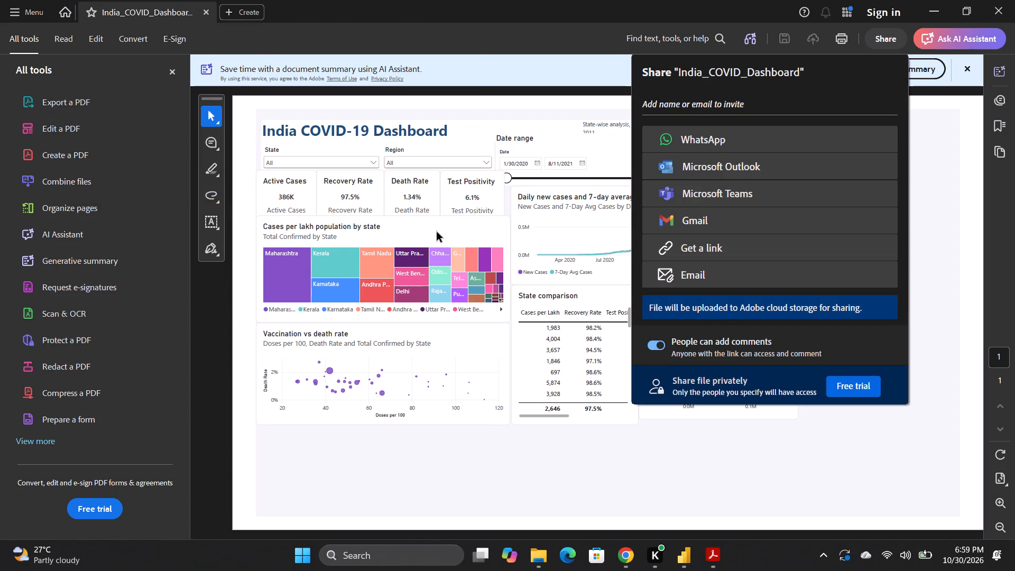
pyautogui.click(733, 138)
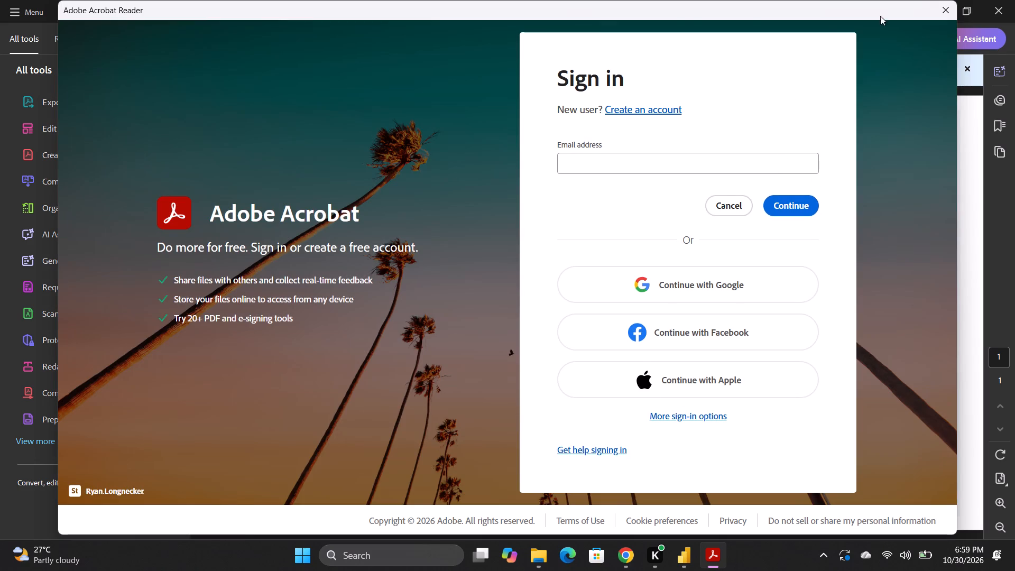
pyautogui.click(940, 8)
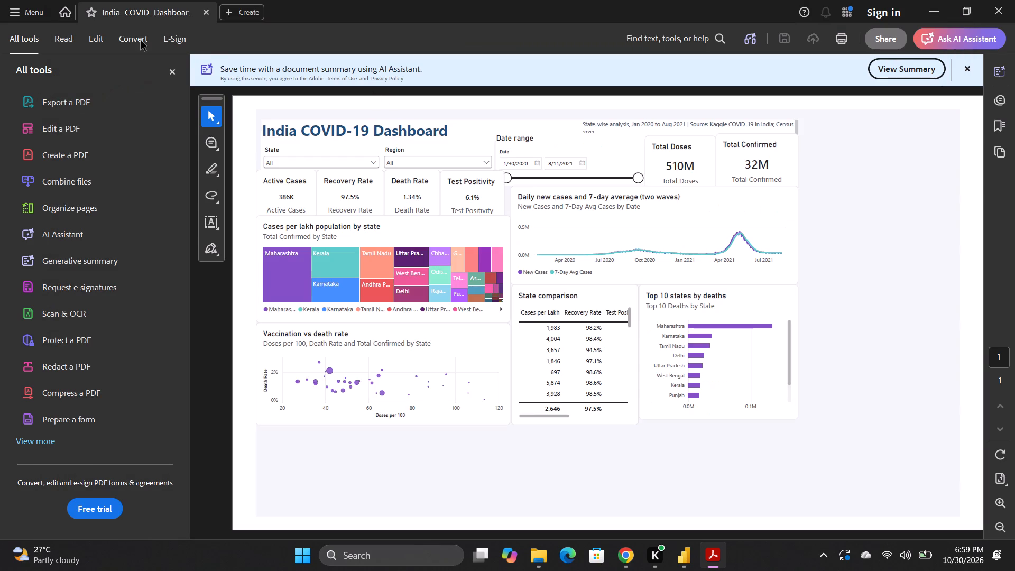
# Save the exported dashboard as the PDF file India_COVID_Dashboard in the Downloads folder.
pyautogui.click(26, 9)
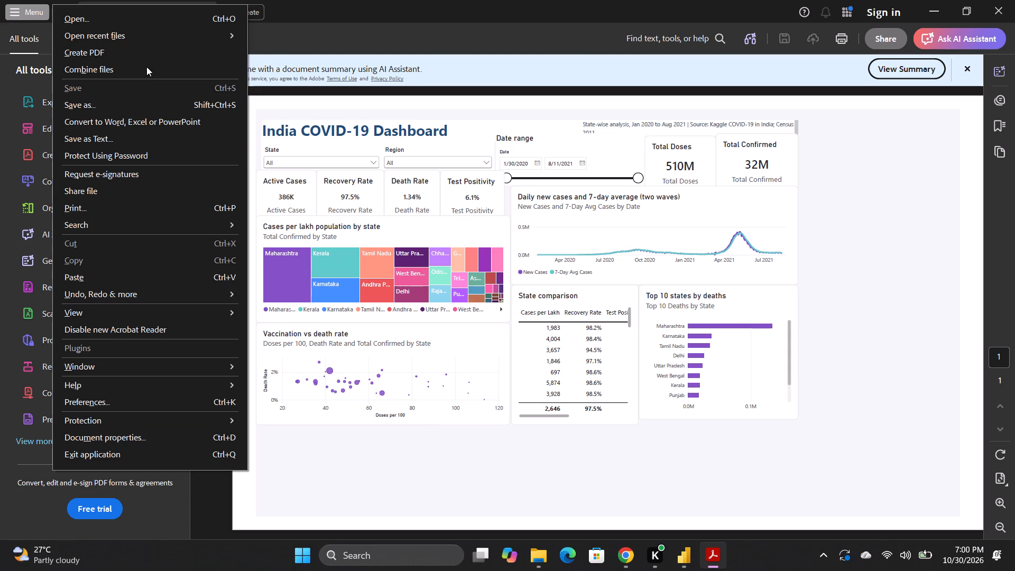
pyautogui.click(150, 105)
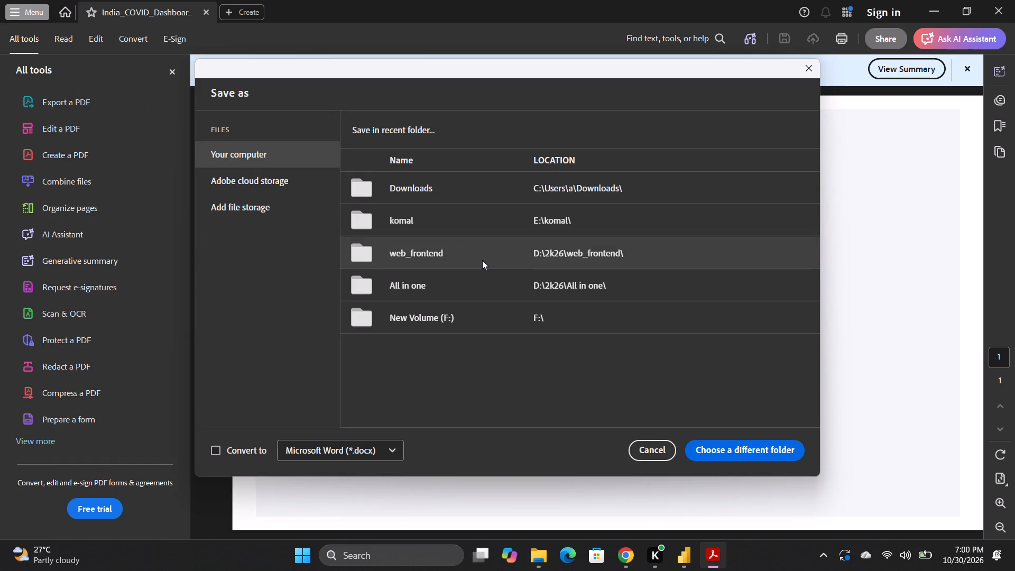
pyautogui.click(457, 197)
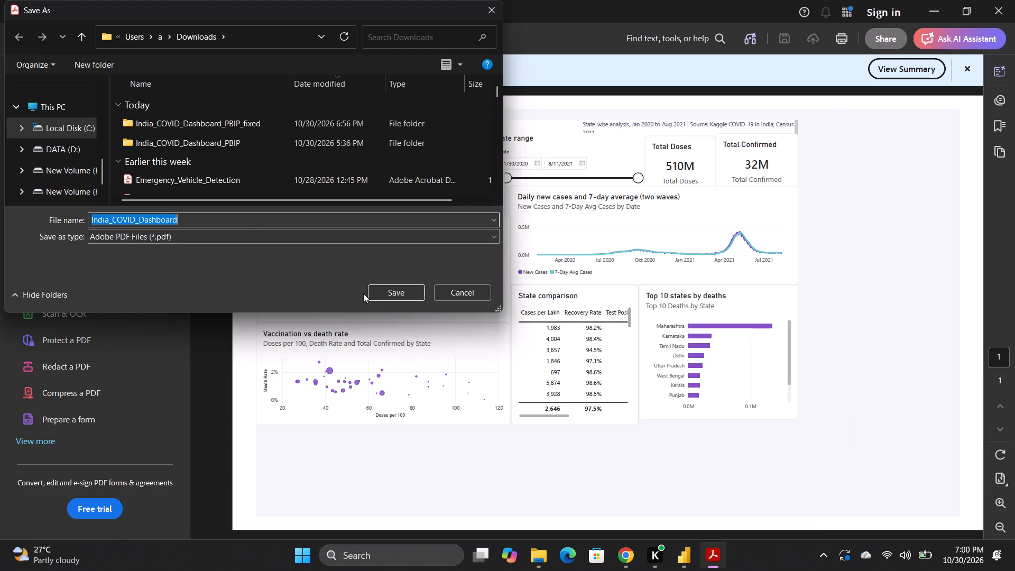
pyautogui.click(390, 288)
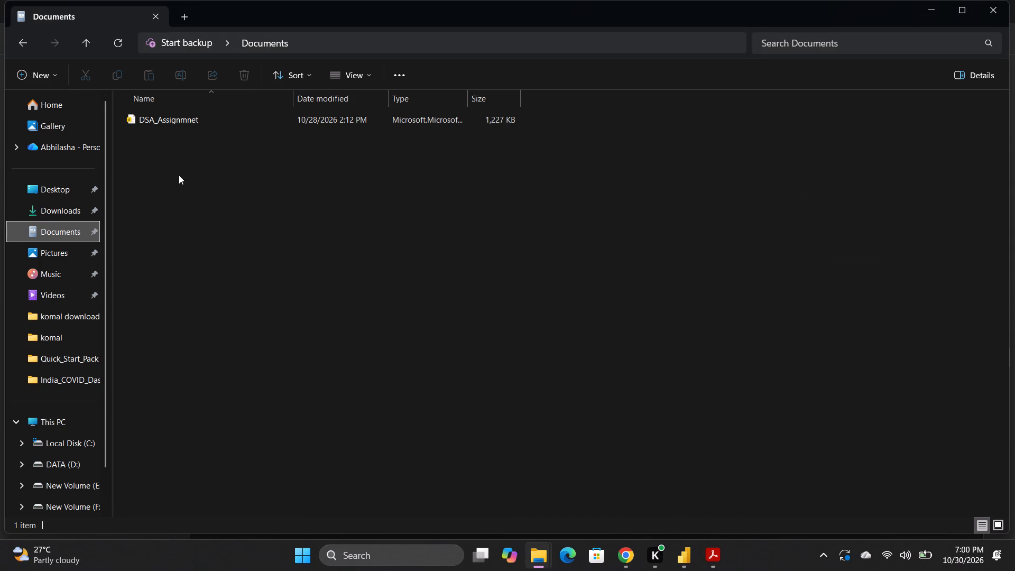
# Switch to File Explorer and check the Downloads folder for the saved PDF.
pyautogui.click(45, 214)
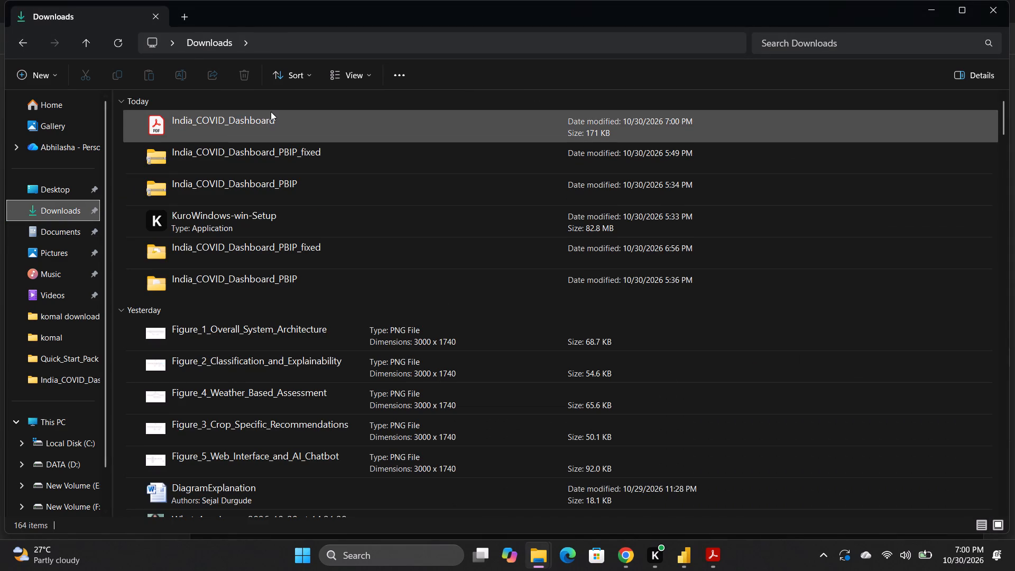
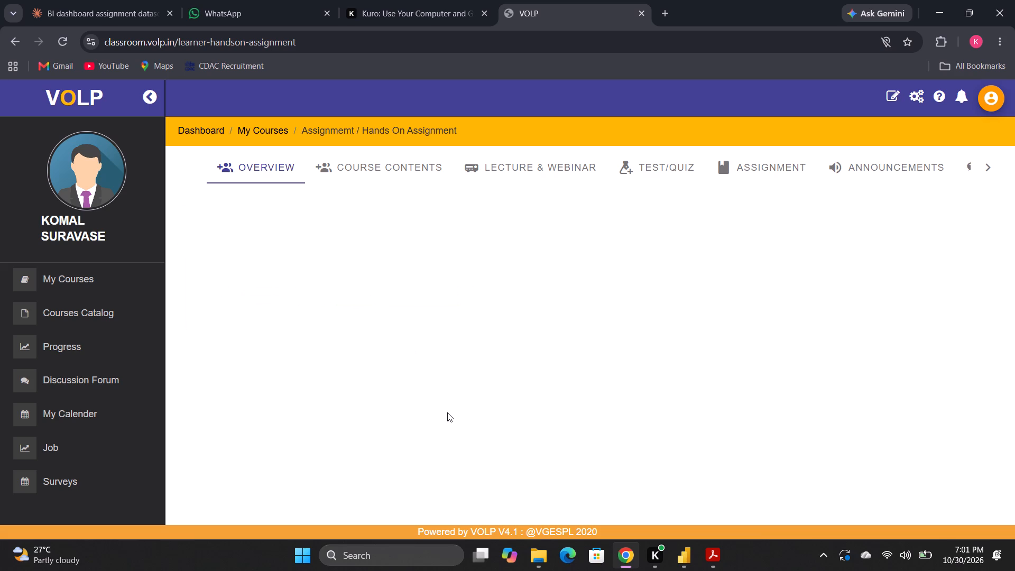
# Choose the India_COVID_Dashboard PDF from Downloads as the answer file for the Interactive Data Visualization (BI Dashboard) assignment.
pyautogui.scroll(-3, 412, 402)
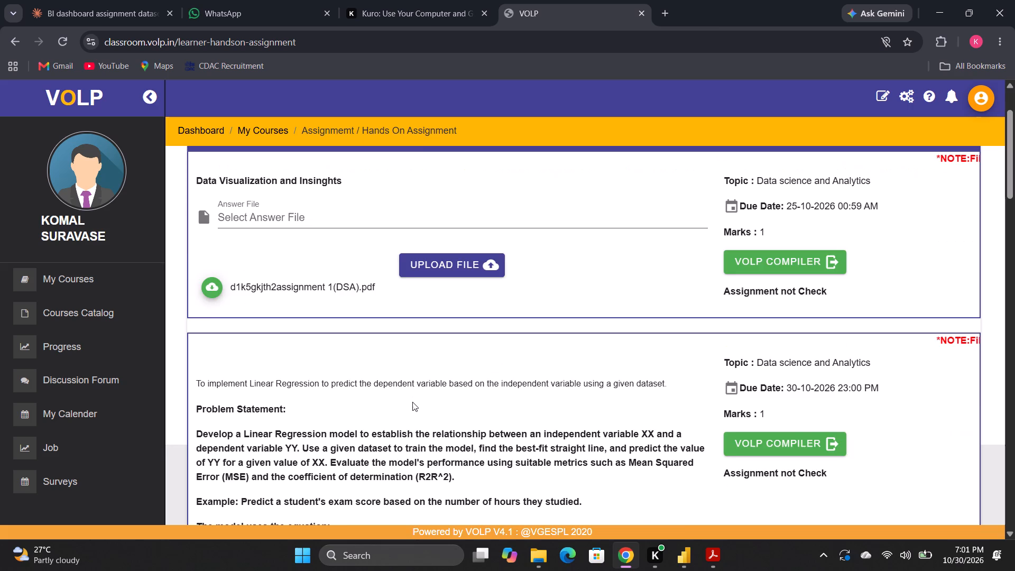
pyautogui.scroll(-6, 412, 402)
pyautogui.click(367, 395)
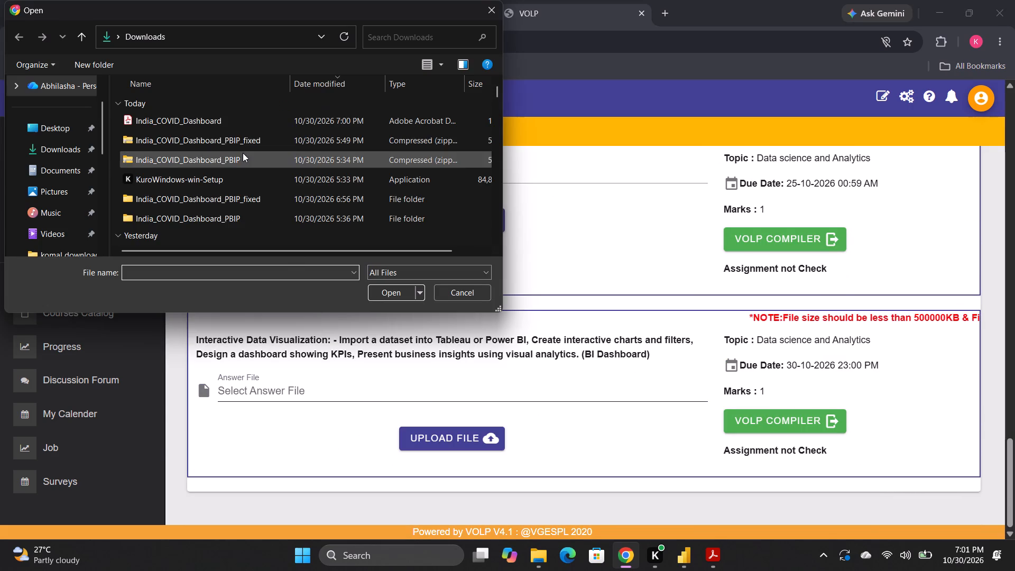
pyautogui.click(233, 124)
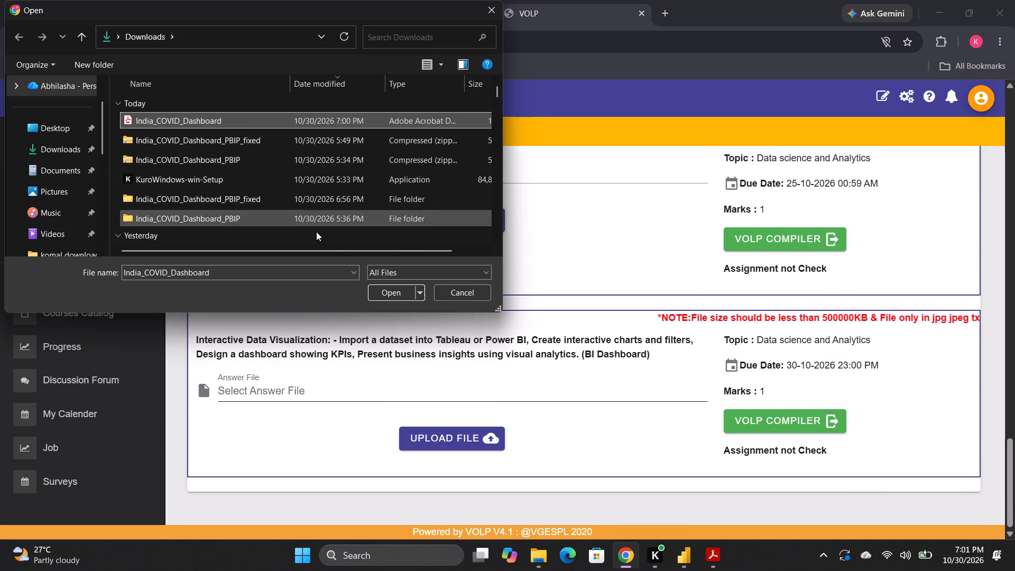
pyautogui.click(387, 291)
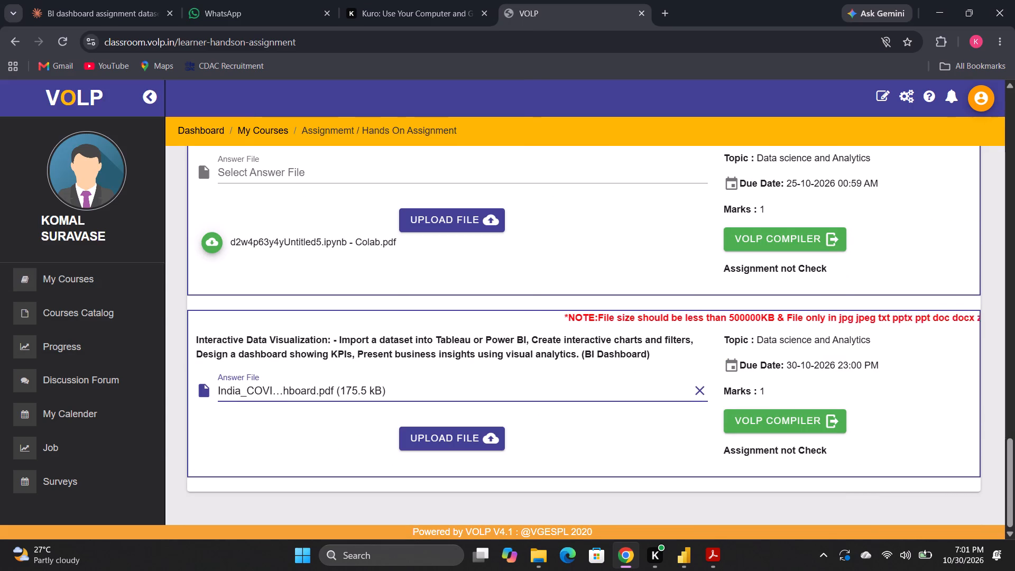